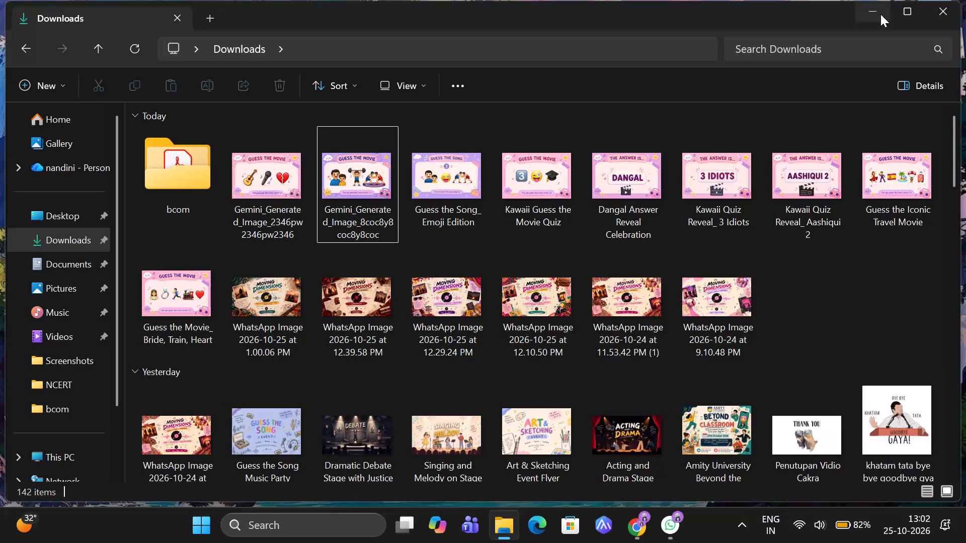
pyautogui.click(872, 15)
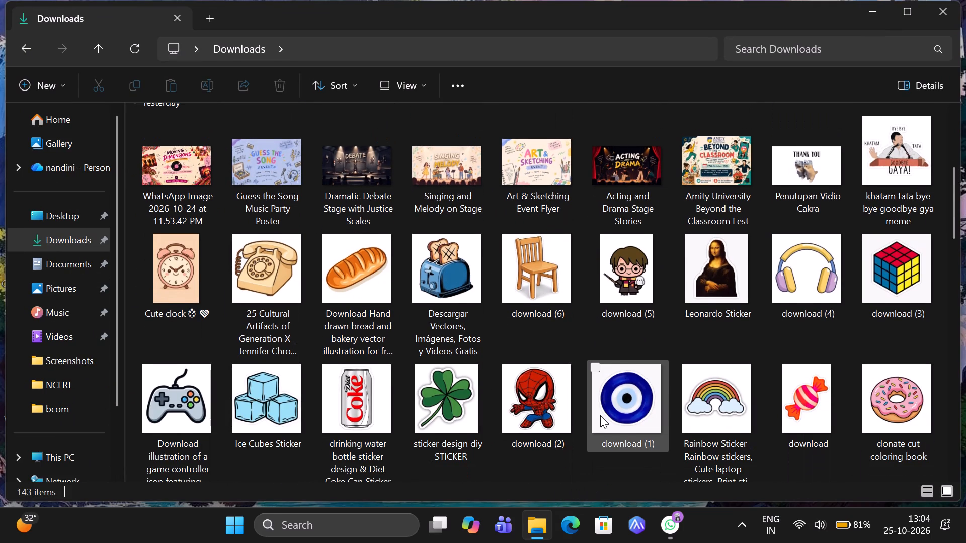
pyautogui.hscroll(2, 600, 415)
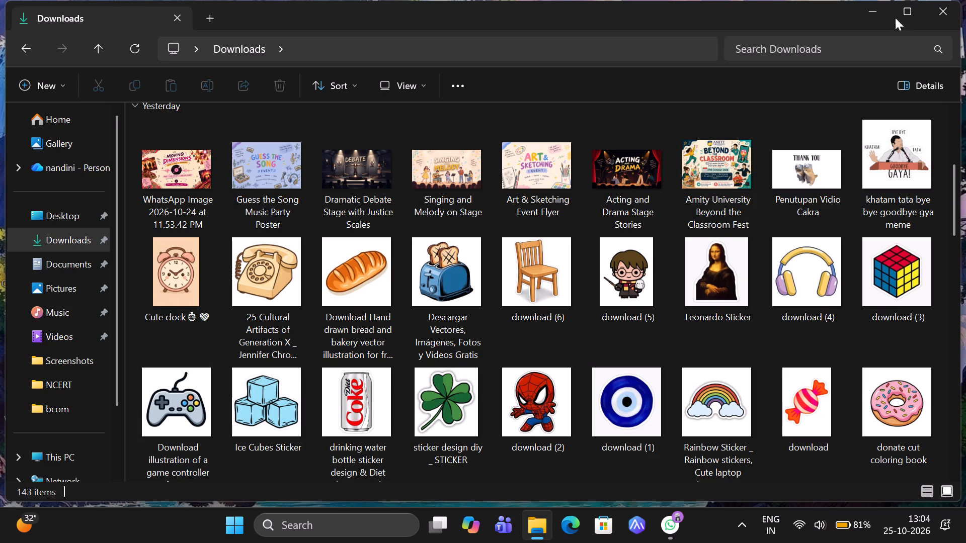
pyautogui.click(873, 8)
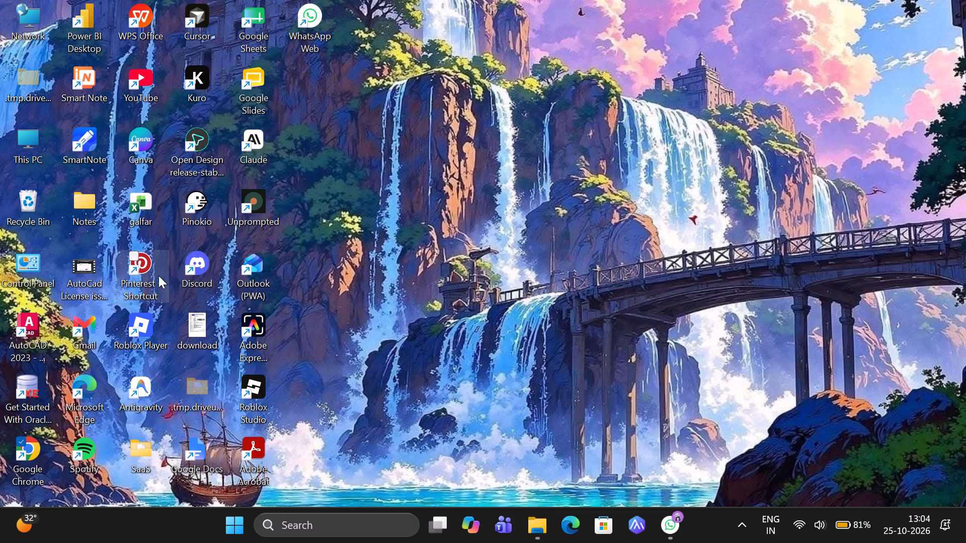
# Switch to Canva and create a blank presentation.
pyautogui.doubleClick(163, 144)
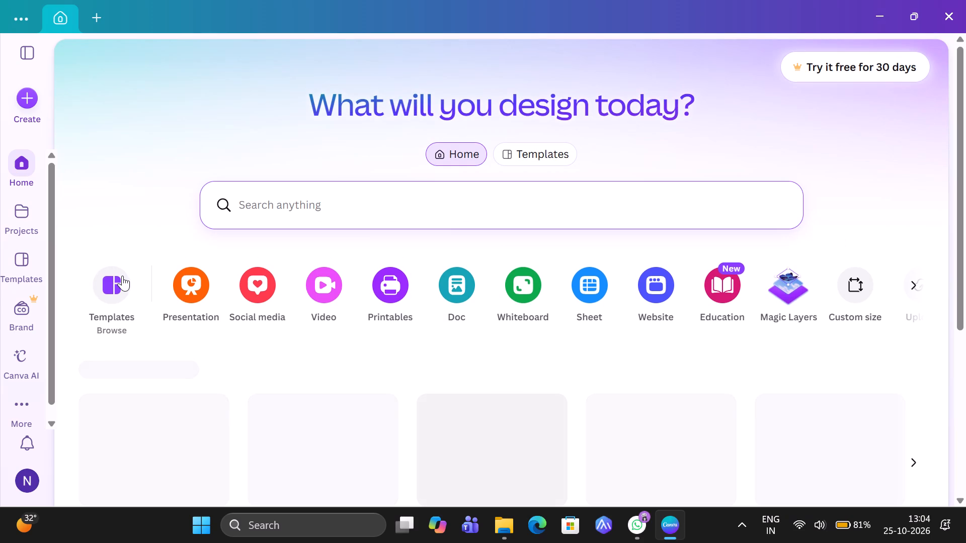
pyautogui.click(183, 290)
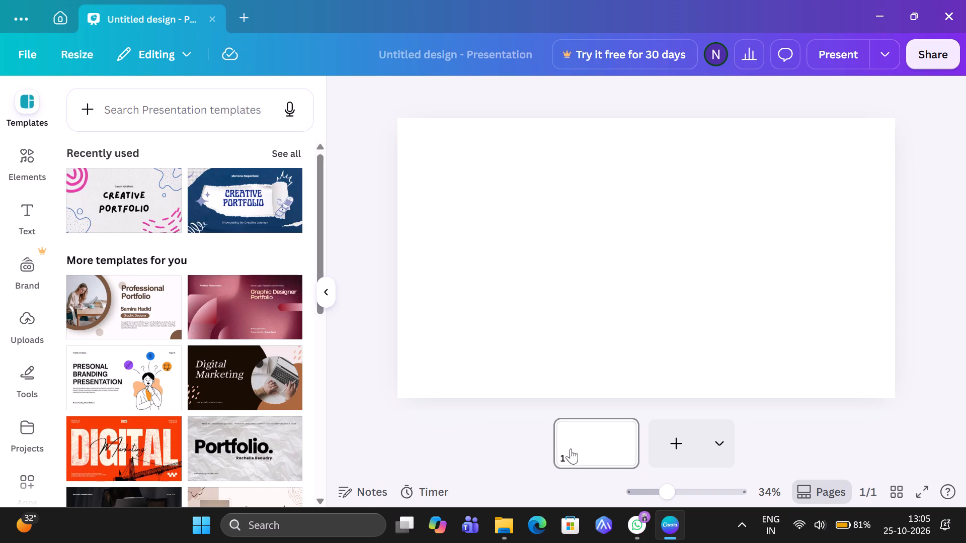
# Upload the "Beyond the Classroom college event poster" image from the Downloads folder to the design's uploads.
pyautogui.click(25, 317)
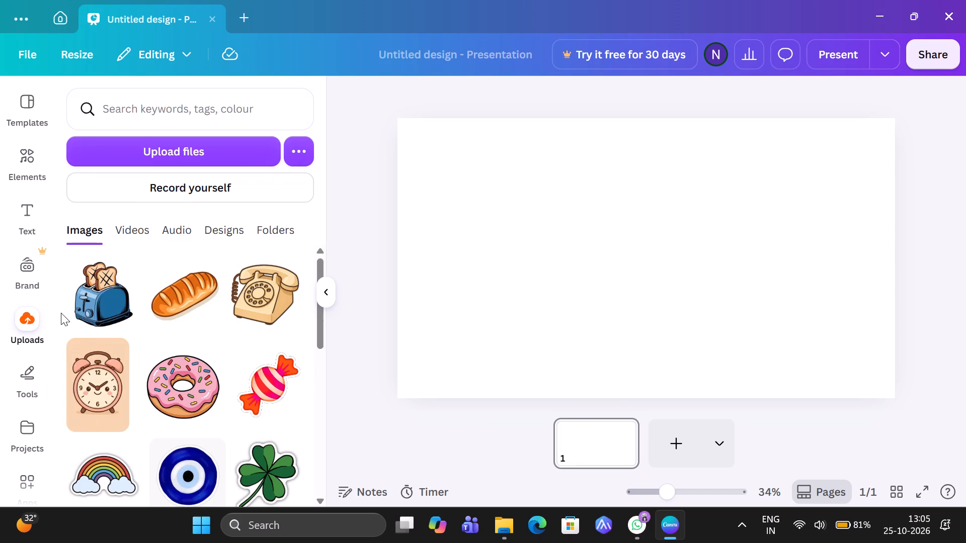
pyautogui.scroll(-2, 146, 283)
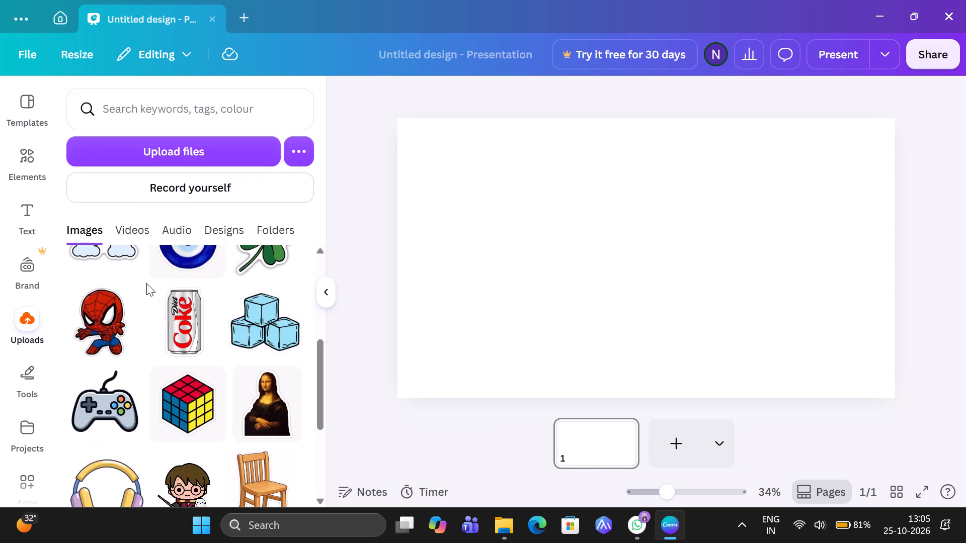
pyautogui.scroll(-2, 146, 283)
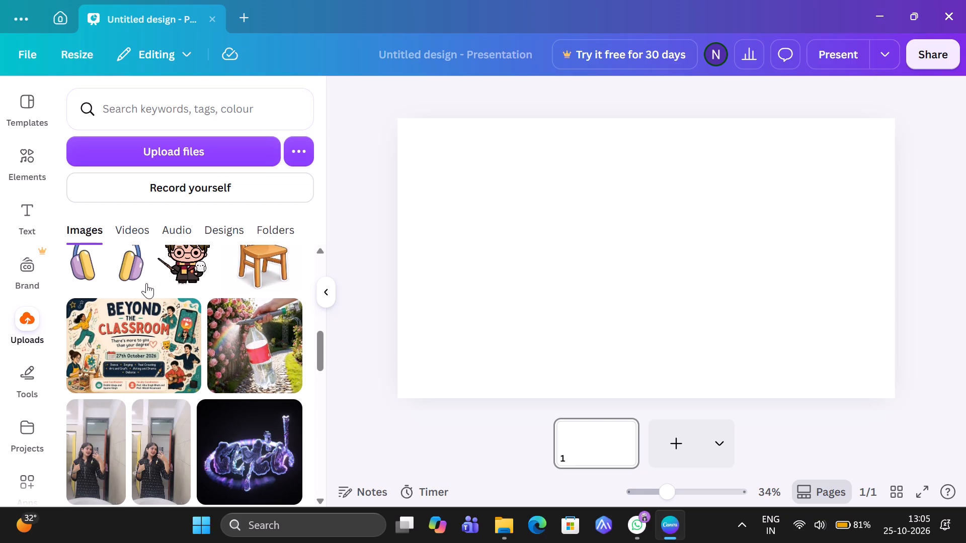
pyautogui.scroll(7, 146, 283)
pyautogui.click(172, 136)
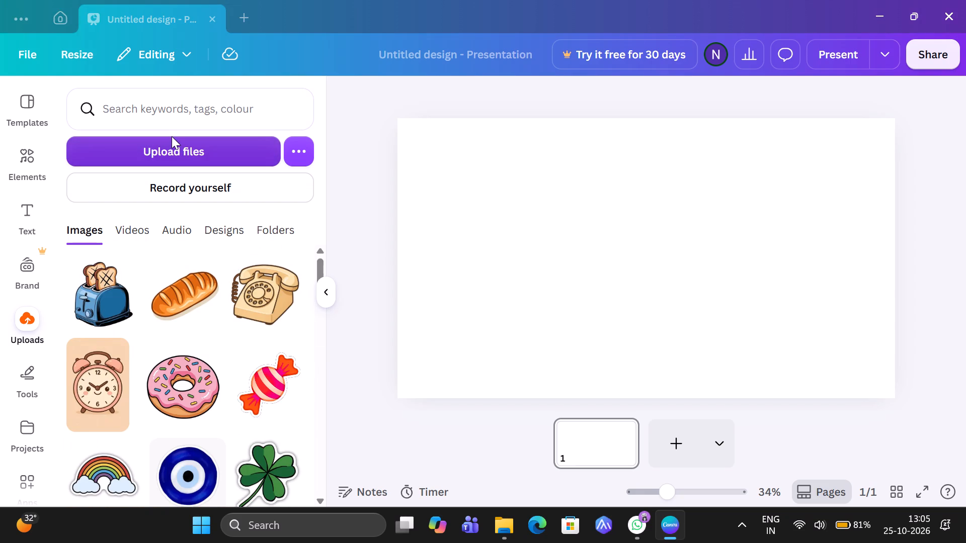
pyautogui.scroll(-2, 244, 220)
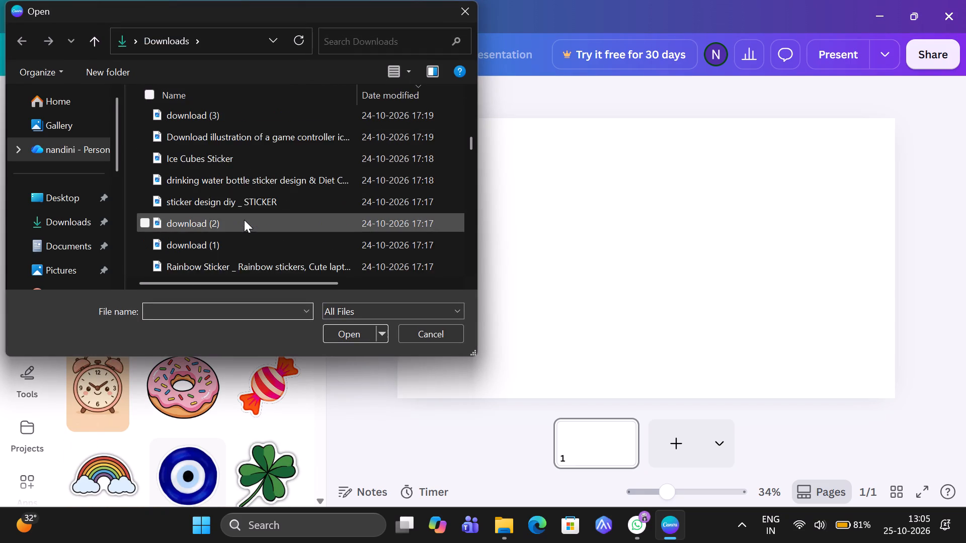
pyautogui.scroll(-3, 244, 220)
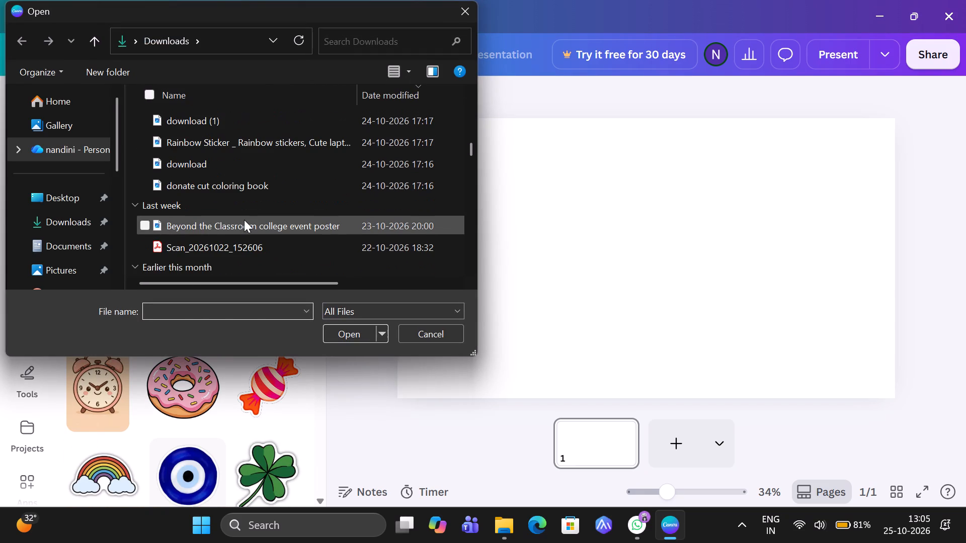
pyautogui.doubleClick(244, 220)
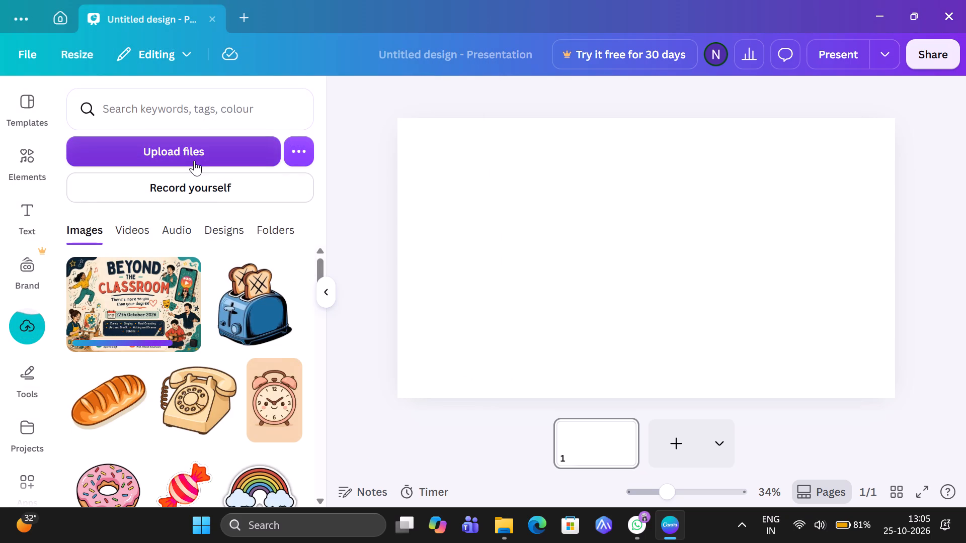
# Check the event images in the Downloads folder, and upload the Amity University Beyond the Classroom Fest poster to Canva.
pyautogui.click(509, 525)
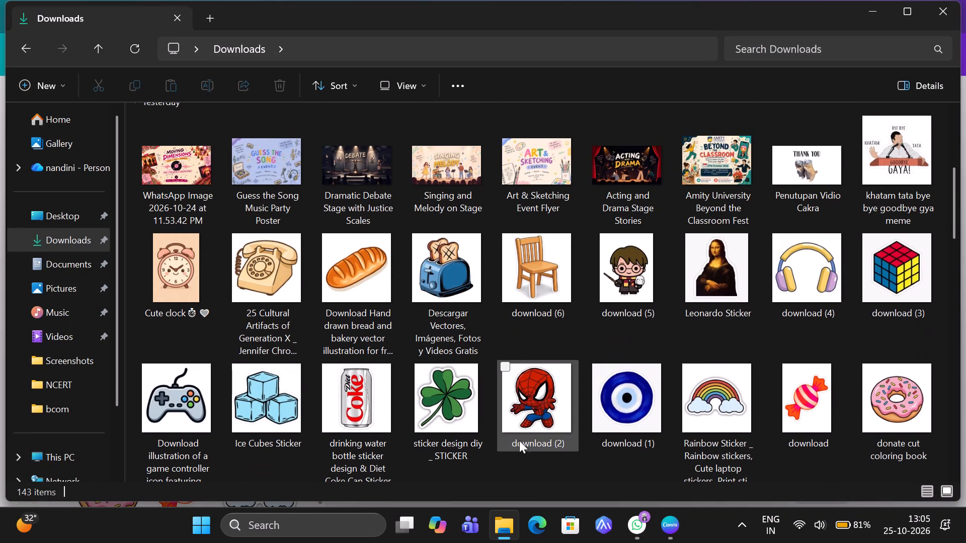
pyautogui.scroll(2, 538, 345)
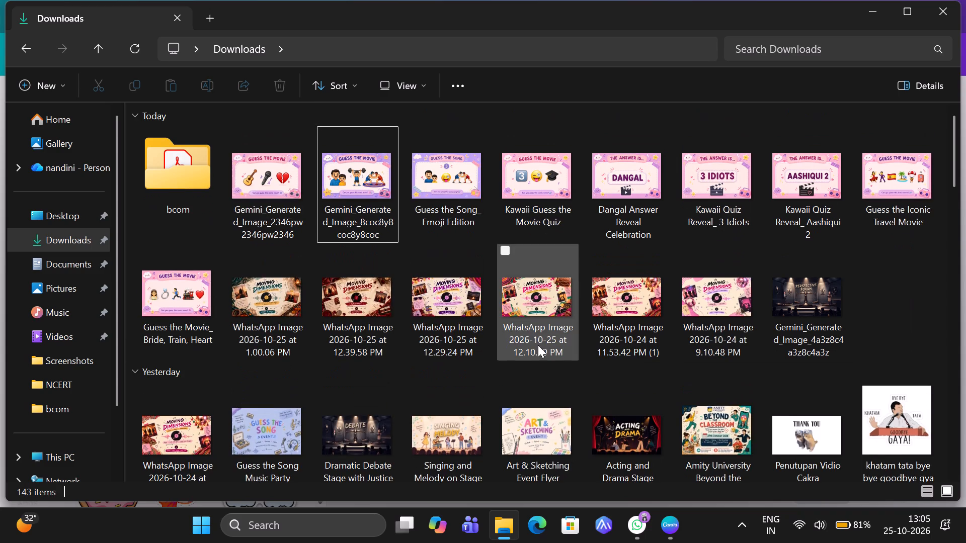
pyautogui.scroll(-2, 538, 345)
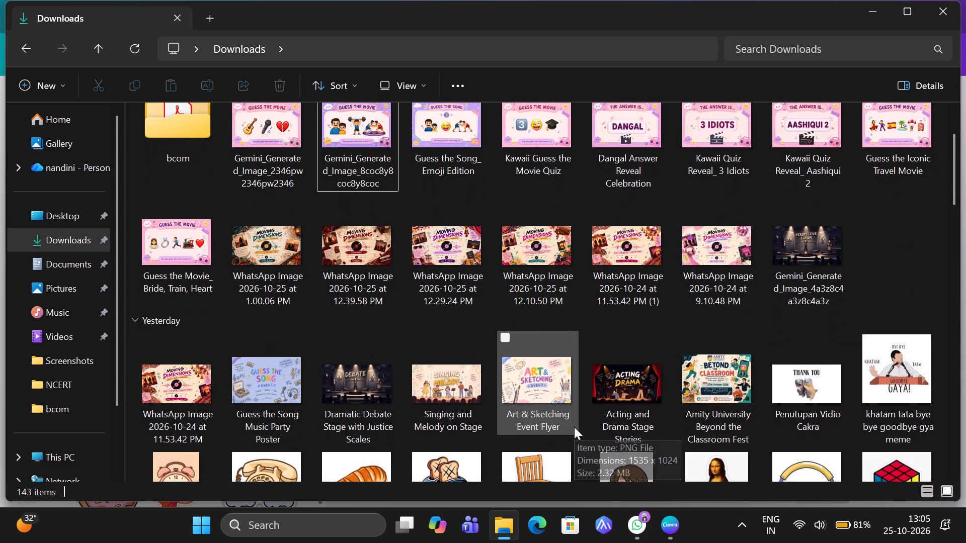
pyautogui.click(672, 530)
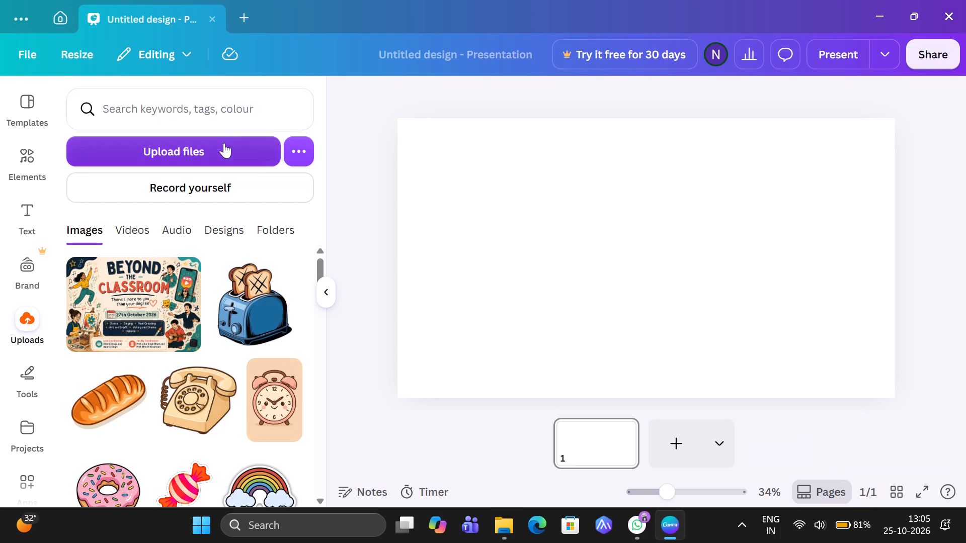
pyautogui.click(224, 143)
pyautogui.scroll(-2, 239, 186)
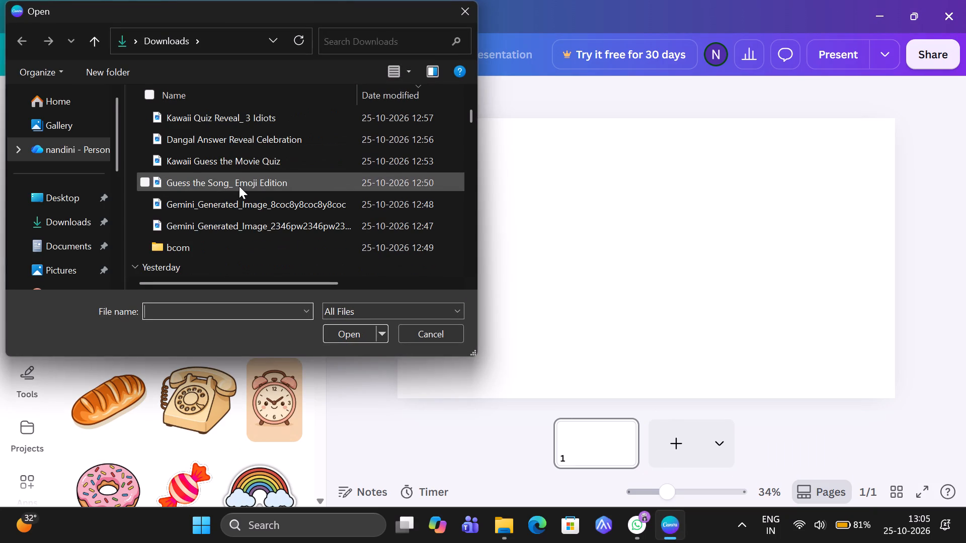
pyautogui.scroll(-2, 239, 186)
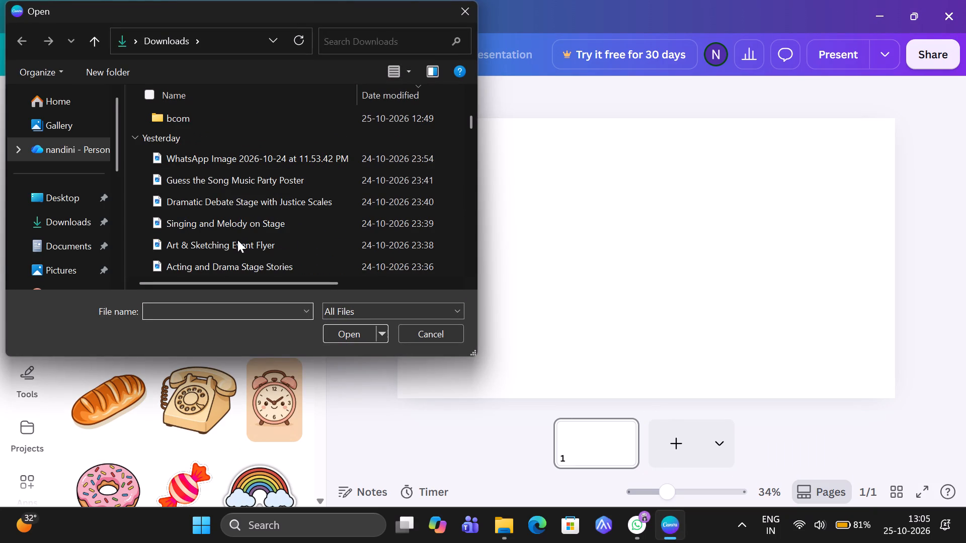
pyautogui.doubleClick(237, 230)
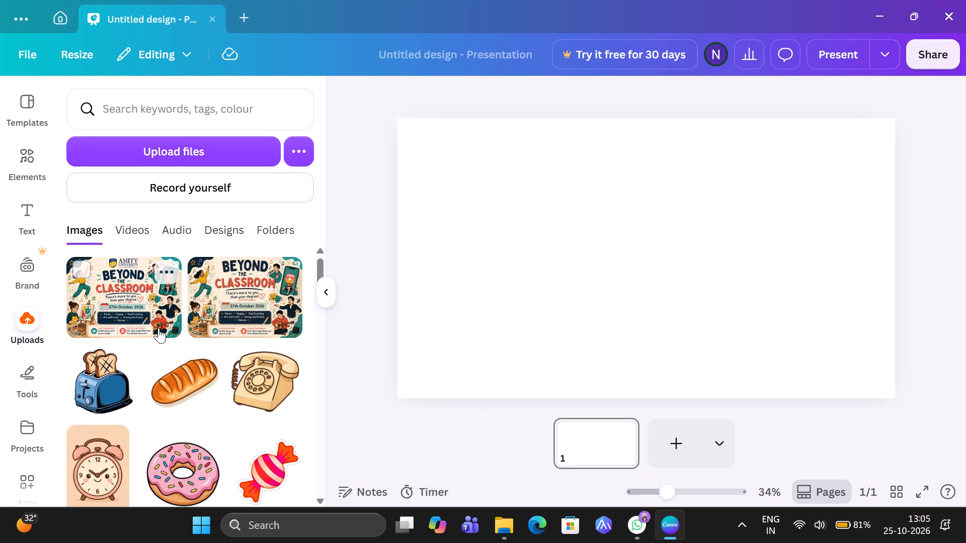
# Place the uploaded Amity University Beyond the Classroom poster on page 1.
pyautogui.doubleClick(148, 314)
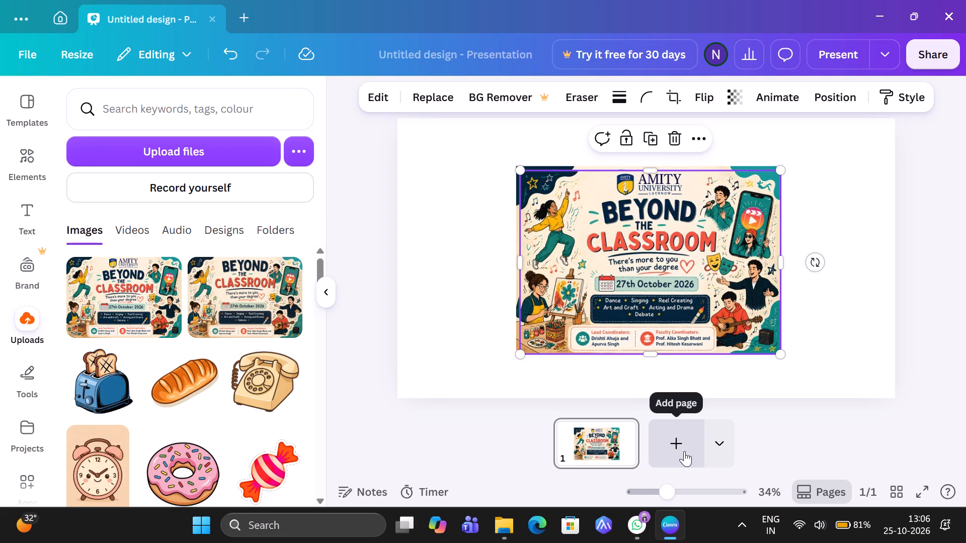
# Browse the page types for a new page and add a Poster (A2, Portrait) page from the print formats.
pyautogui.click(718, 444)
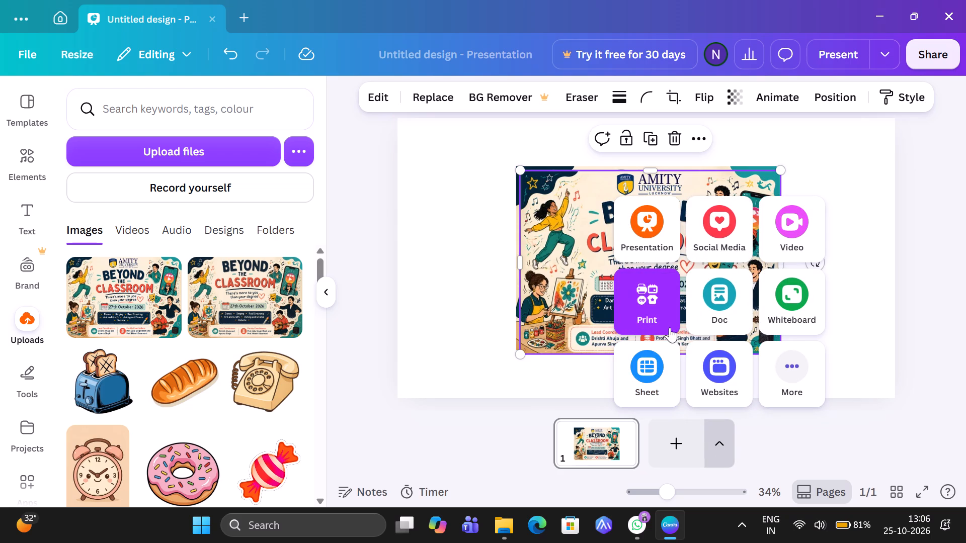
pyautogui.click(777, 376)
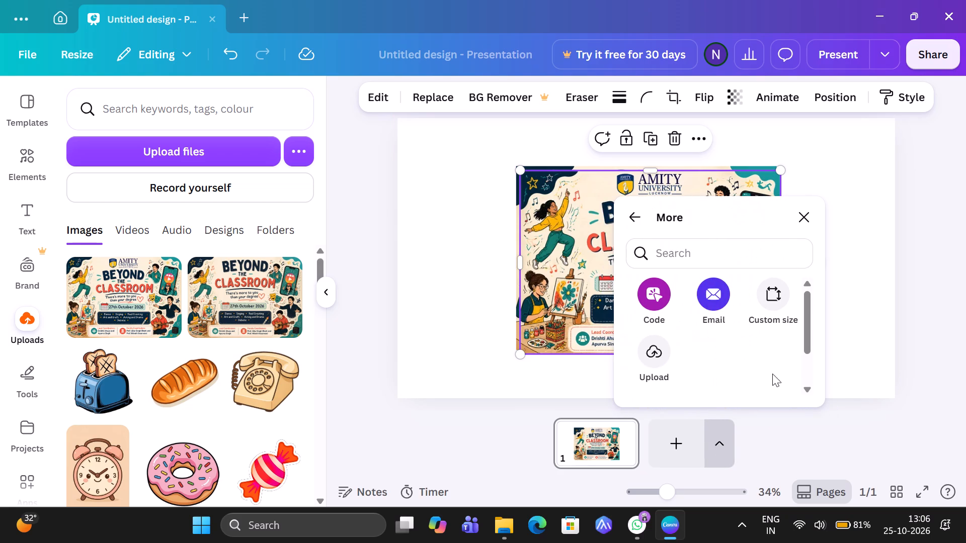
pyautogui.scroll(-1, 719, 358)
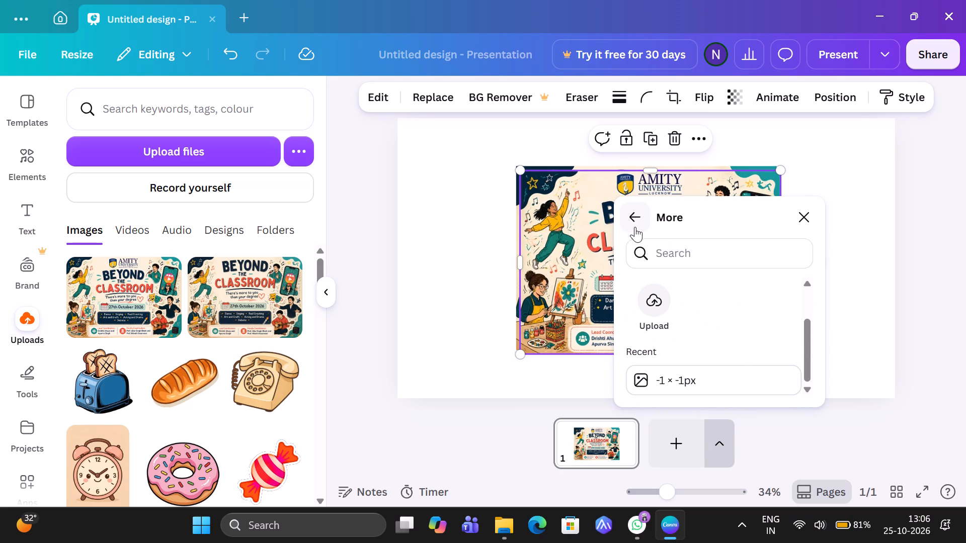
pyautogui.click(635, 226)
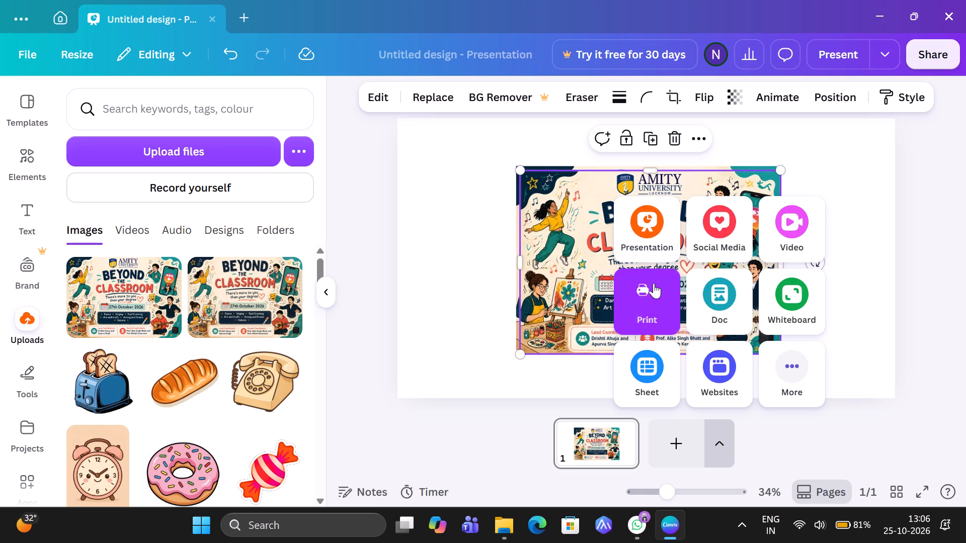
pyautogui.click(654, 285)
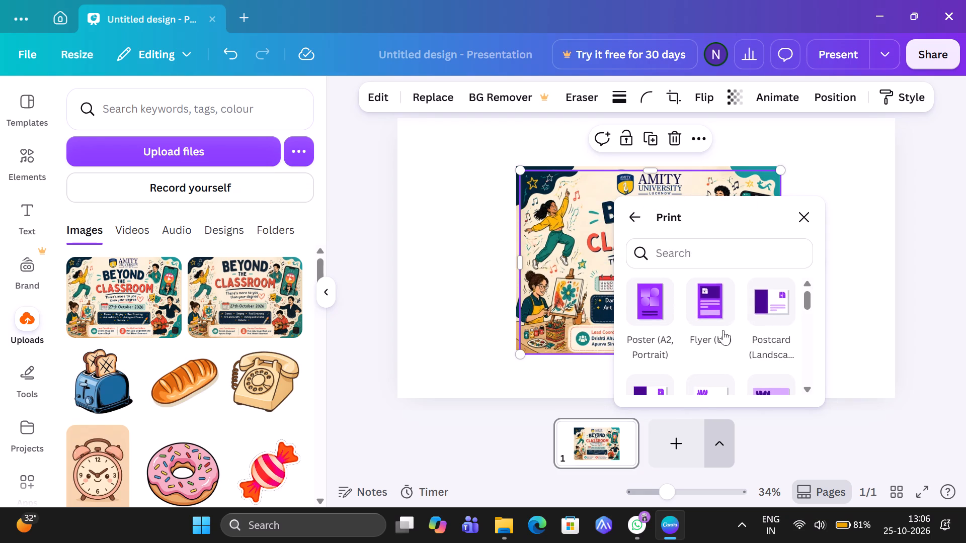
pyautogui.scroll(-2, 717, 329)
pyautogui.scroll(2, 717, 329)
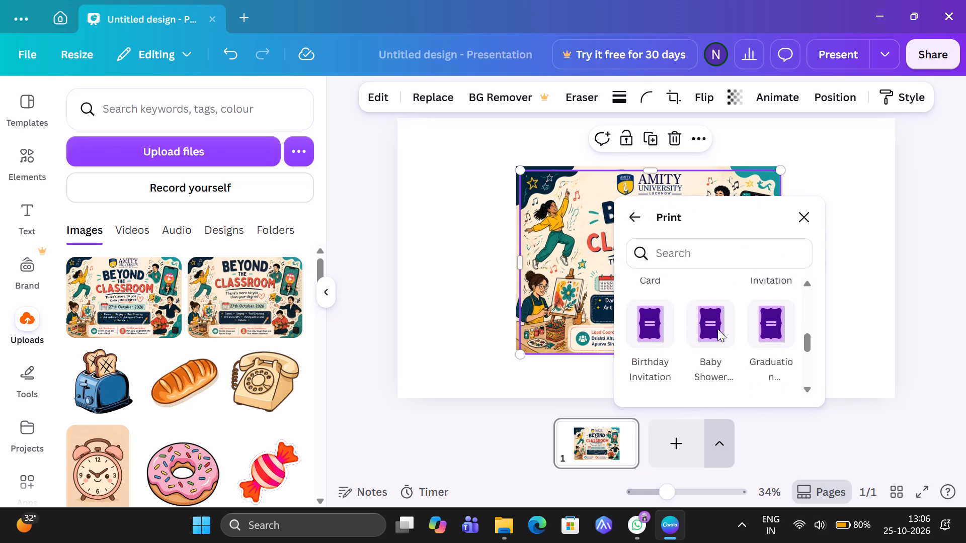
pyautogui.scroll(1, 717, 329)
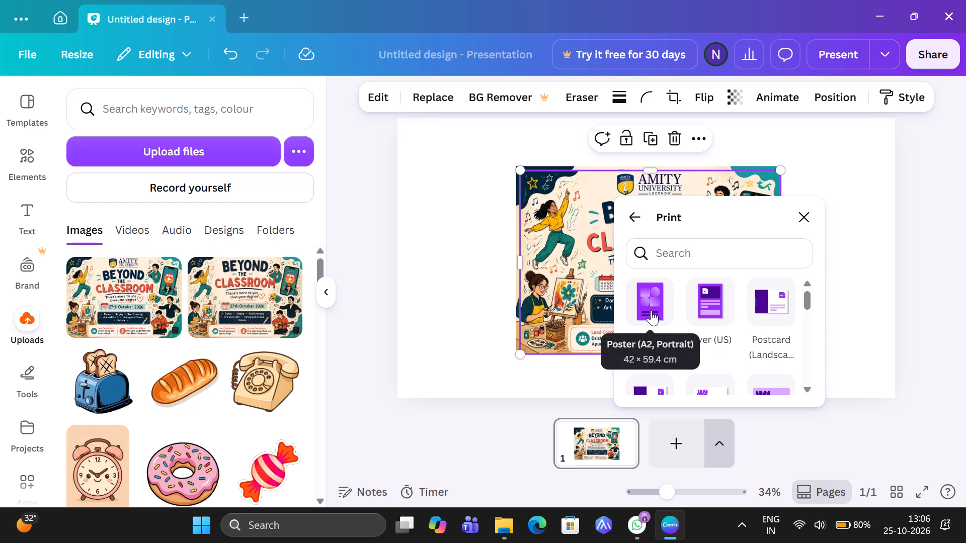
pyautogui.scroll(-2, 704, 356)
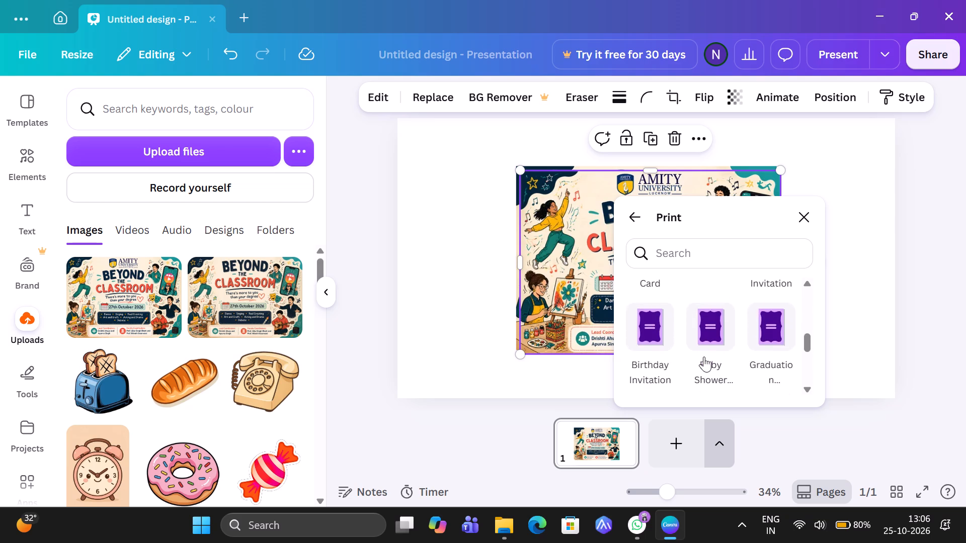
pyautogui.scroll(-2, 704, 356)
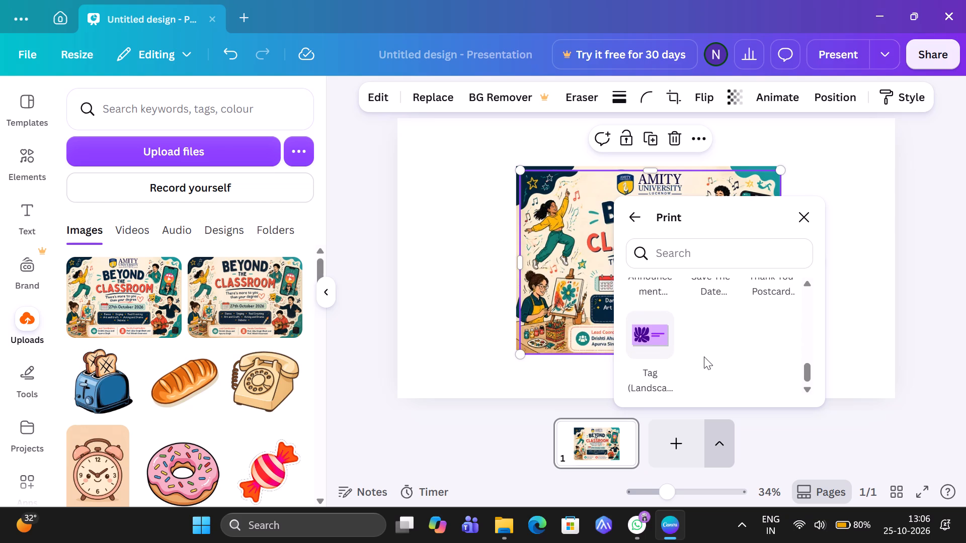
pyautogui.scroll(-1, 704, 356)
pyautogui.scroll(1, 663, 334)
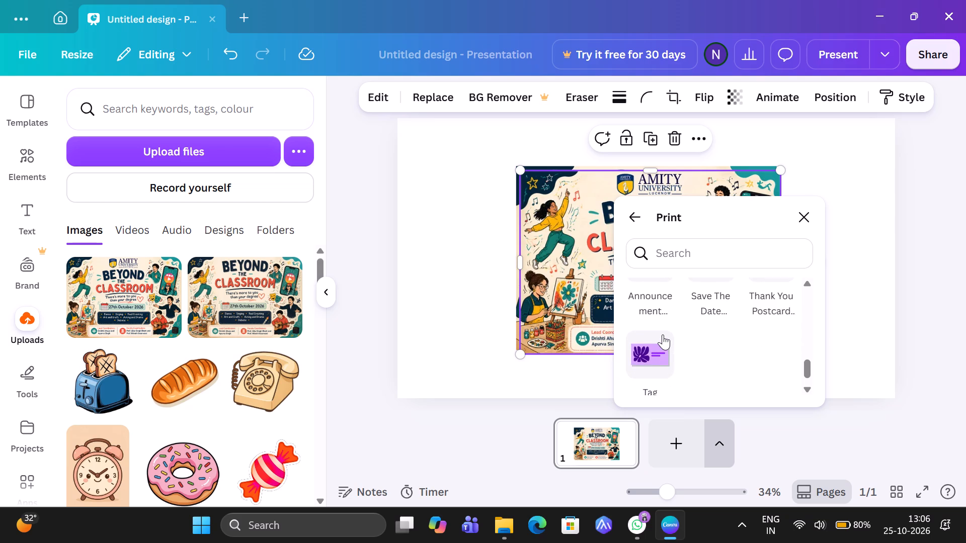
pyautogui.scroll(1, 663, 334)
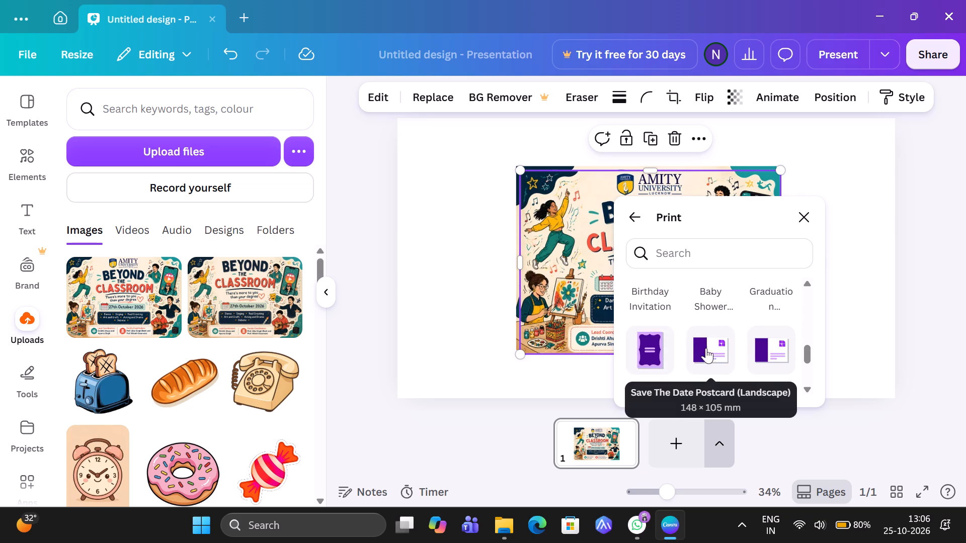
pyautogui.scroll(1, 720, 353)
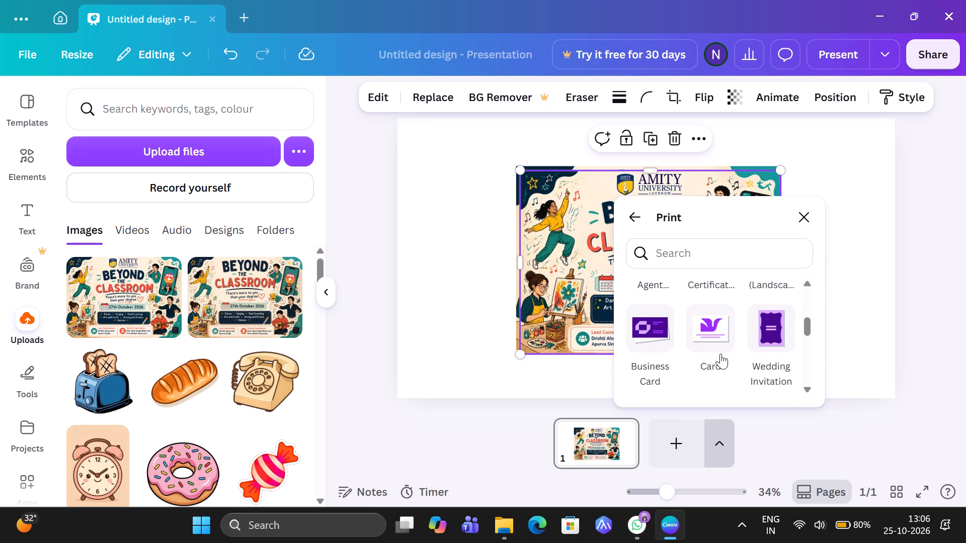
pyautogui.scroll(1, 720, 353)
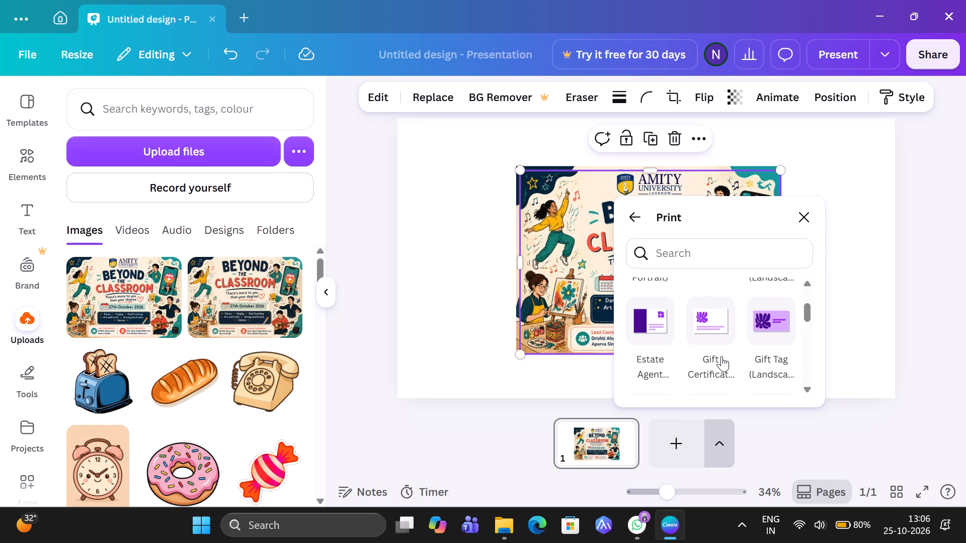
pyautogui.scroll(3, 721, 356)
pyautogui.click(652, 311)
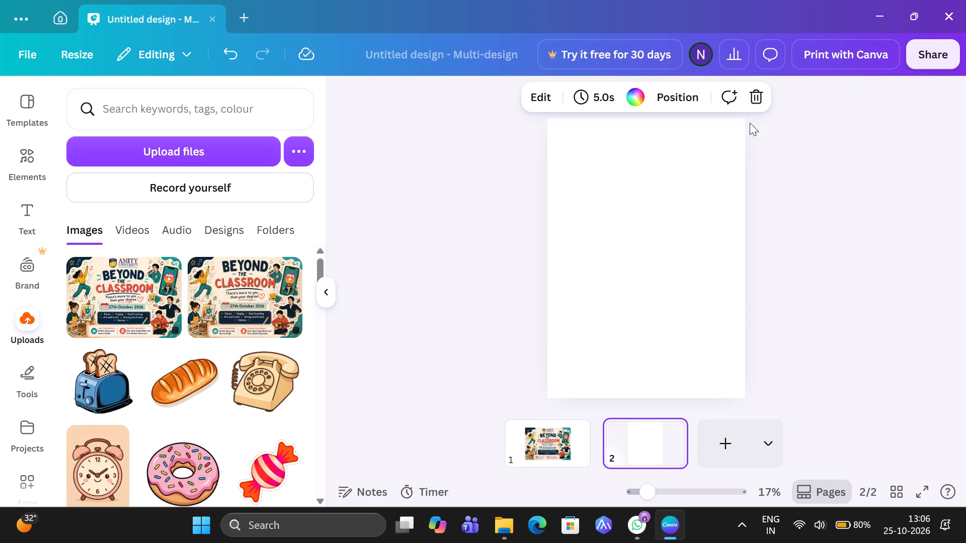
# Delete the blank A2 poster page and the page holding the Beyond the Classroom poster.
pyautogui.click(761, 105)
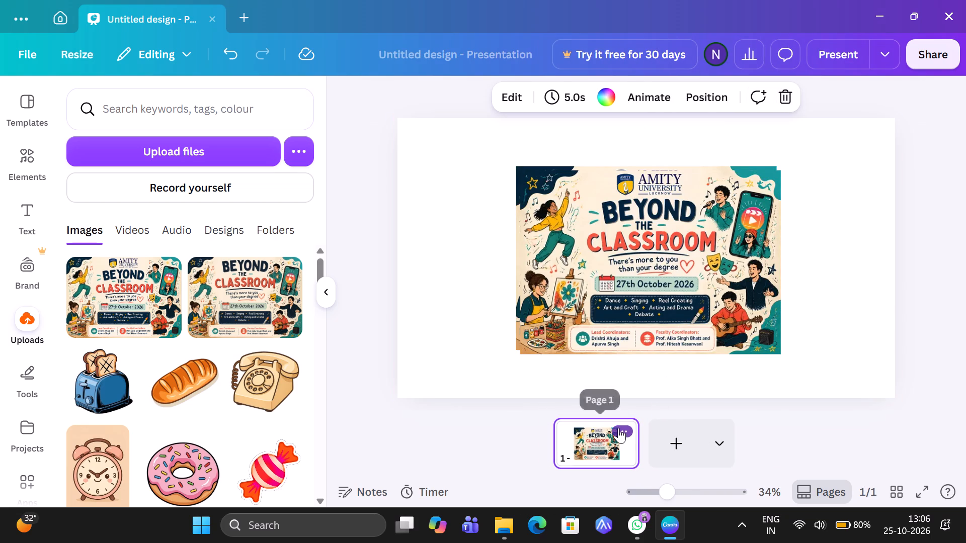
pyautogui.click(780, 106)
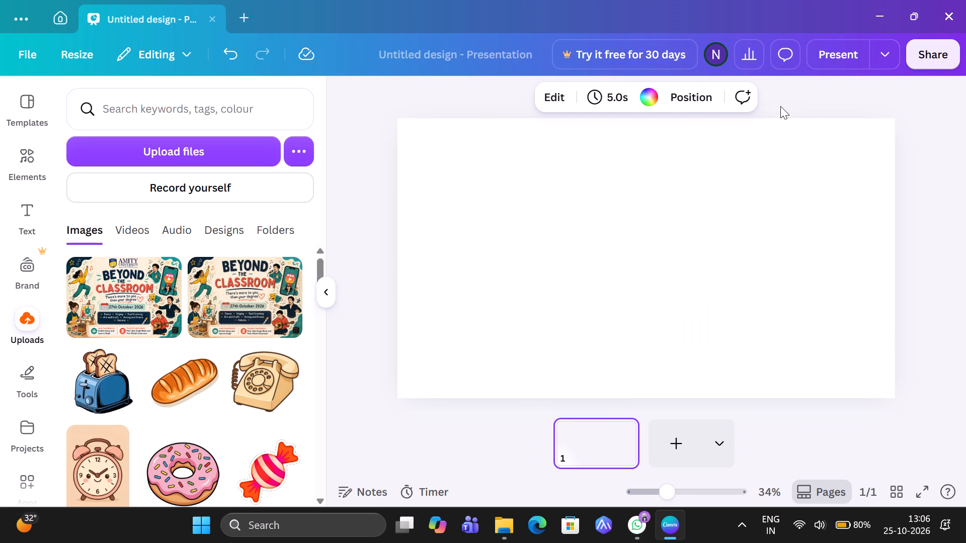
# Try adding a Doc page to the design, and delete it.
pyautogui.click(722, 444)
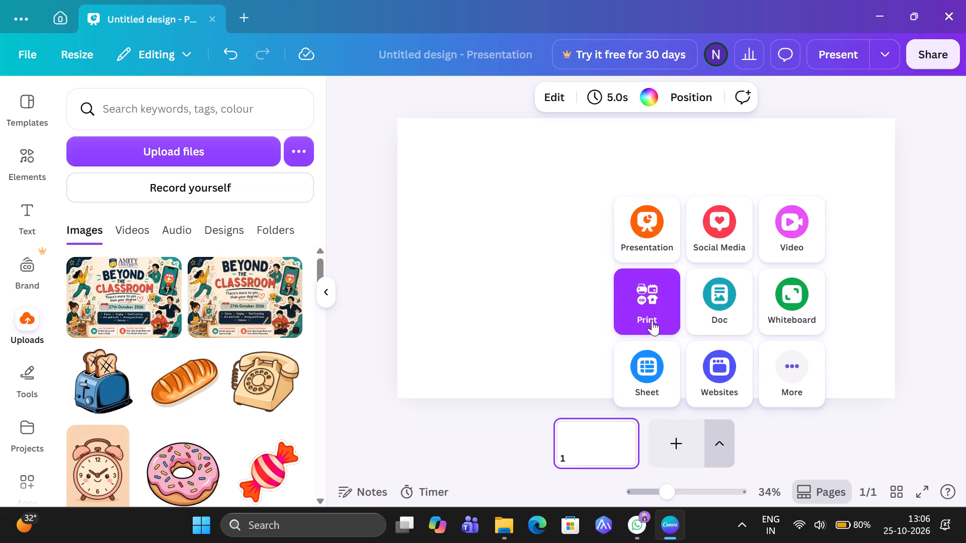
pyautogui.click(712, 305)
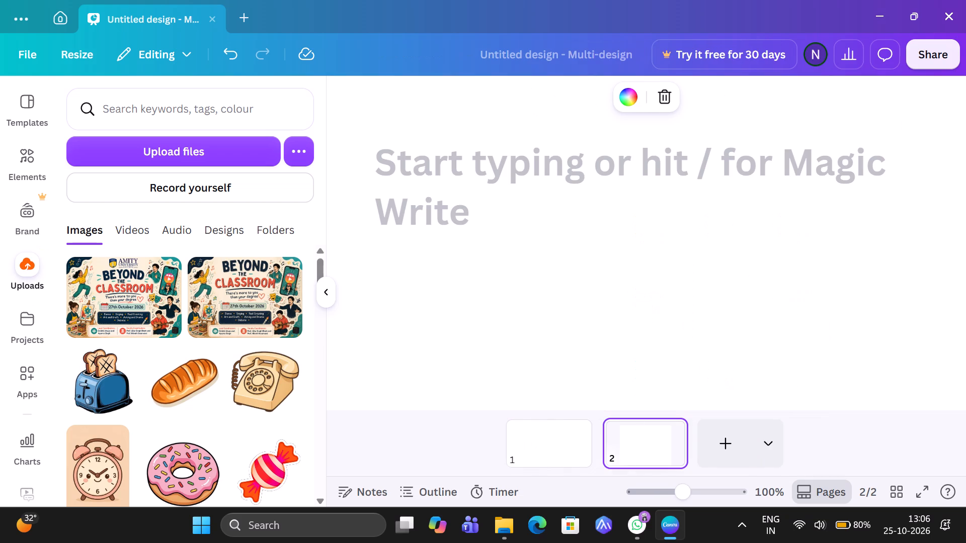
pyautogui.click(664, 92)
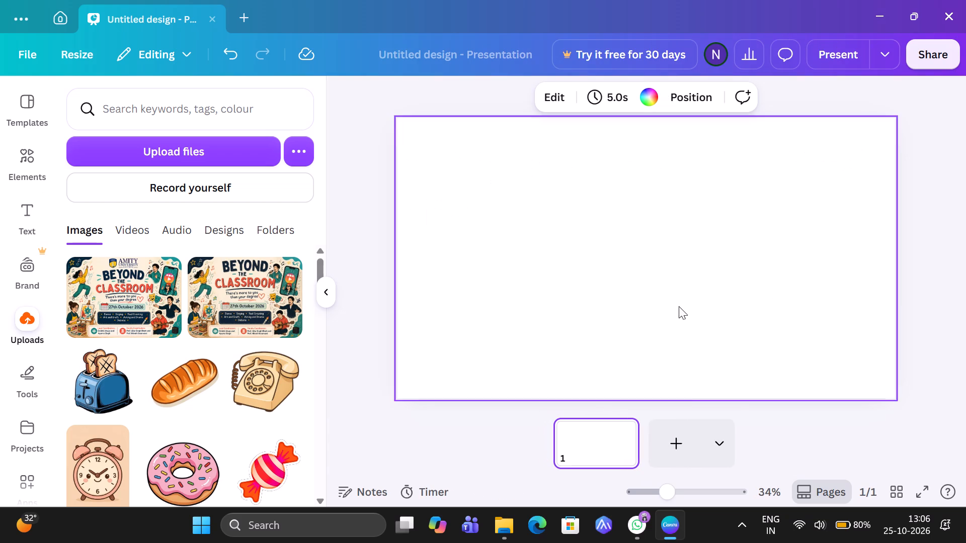
# Add a new page by uploading the Amity University Beyond the Classroom Fest file from the Downloads folder.
pyautogui.click(710, 452)
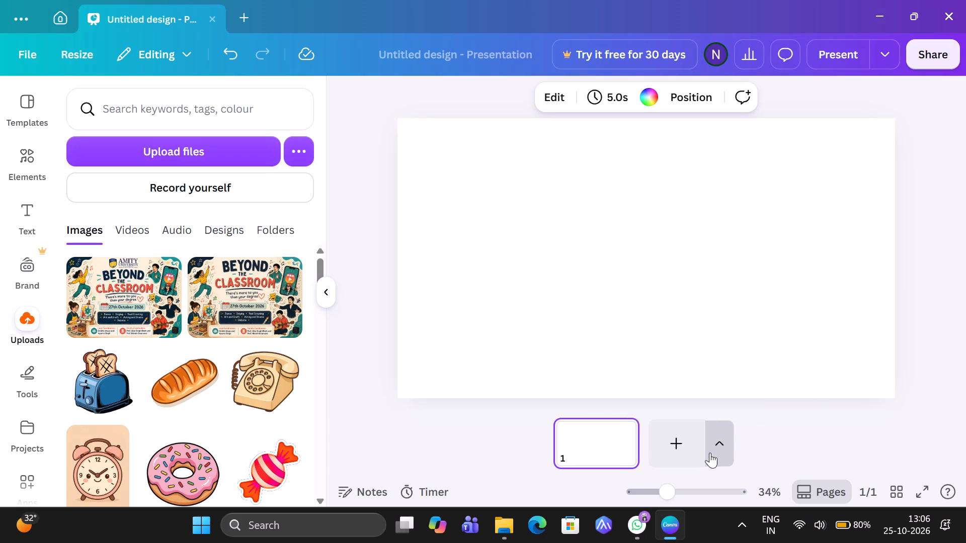
pyautogui.click(773, 391)
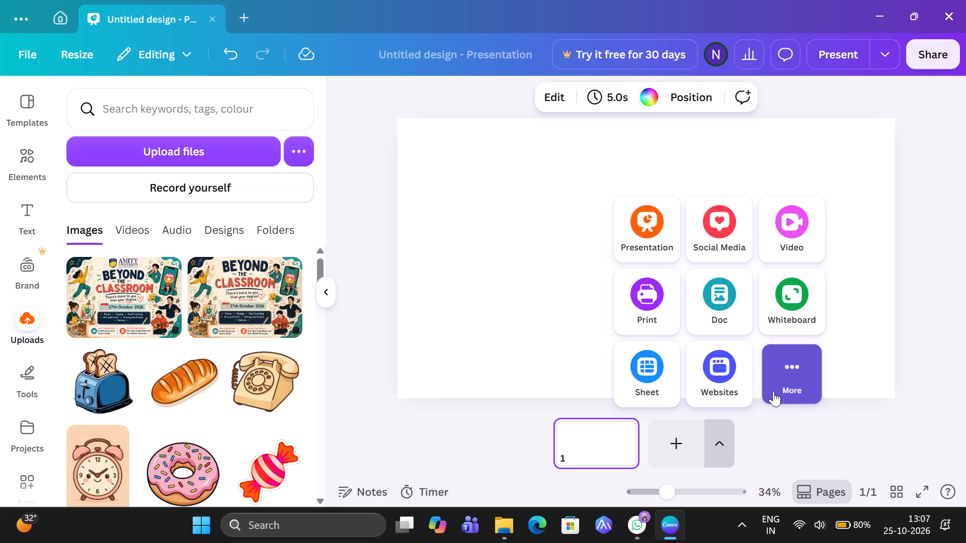
pyautogui.scroll(-1, 732, 366)
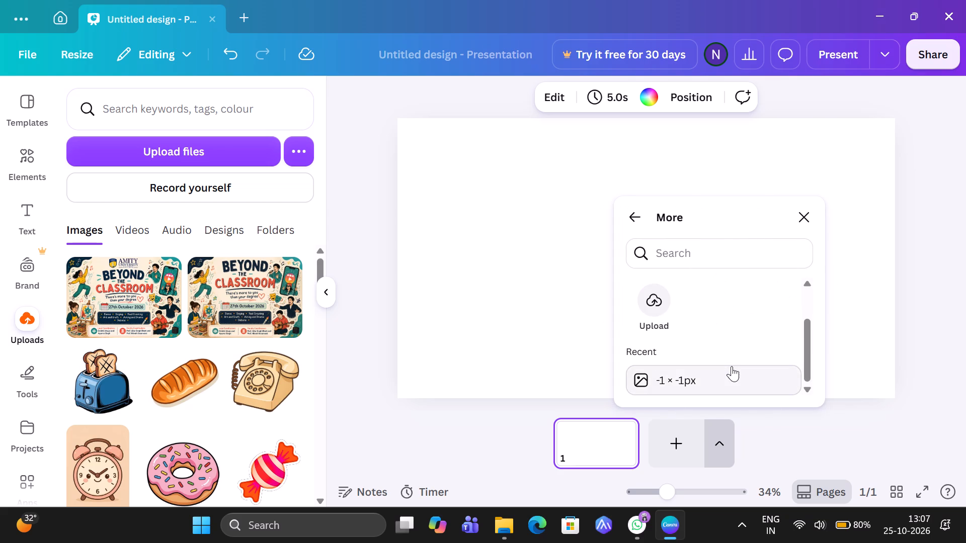
pyautogui.scroll(1, 732, 366)
pyautogui.click(660, 346)
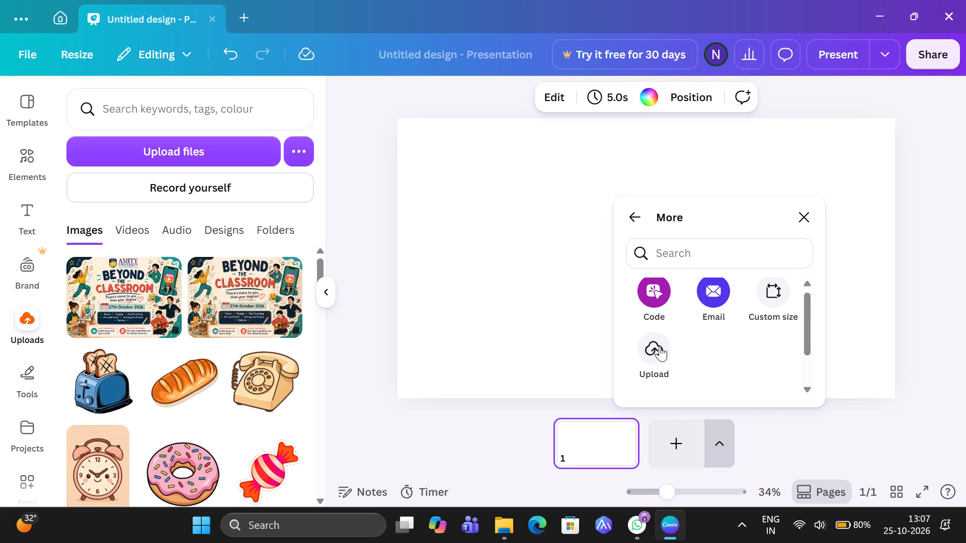
pyautogui.scroll(-1, 281, 199)
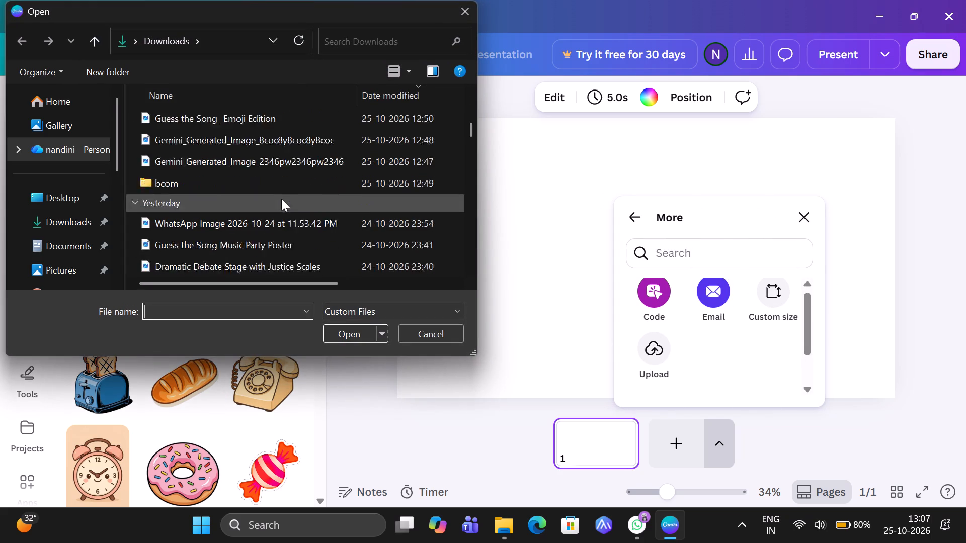
pyautogui.scroll(-1, 281, 199)
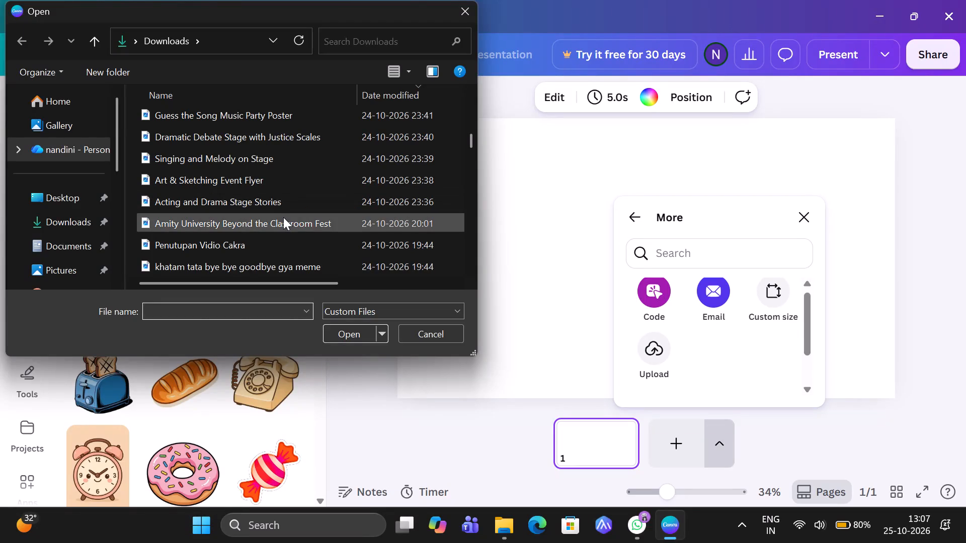
pyautogui.doubleClick(283, 217)
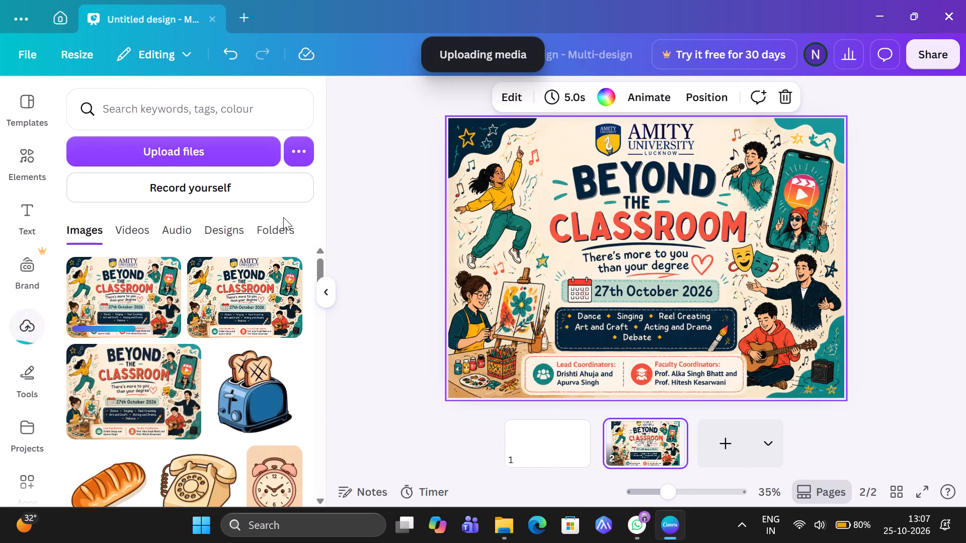
# Delete the blank presentation page before the Beyond the Classroom poster page.
pyautogui.rightClick(548, 436)
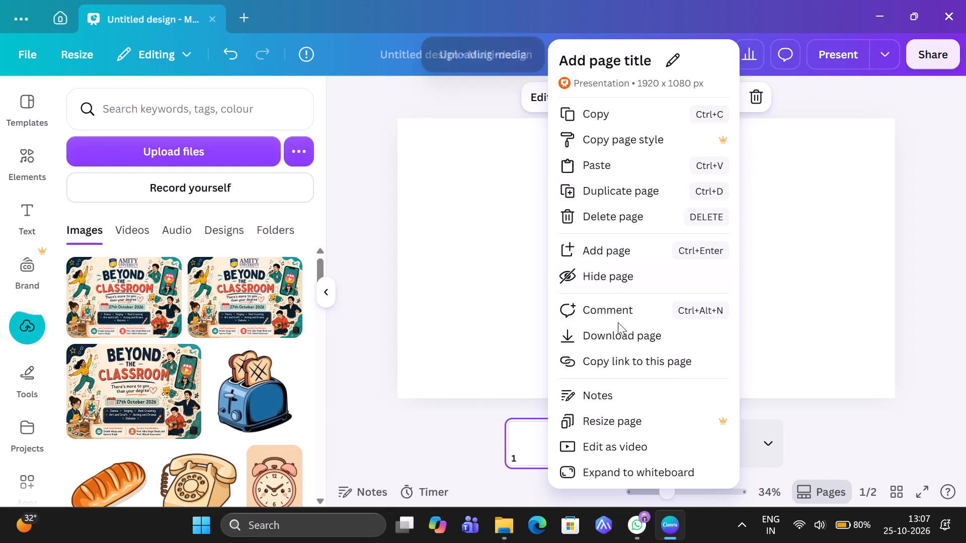
pyautogui.click(643, 226)
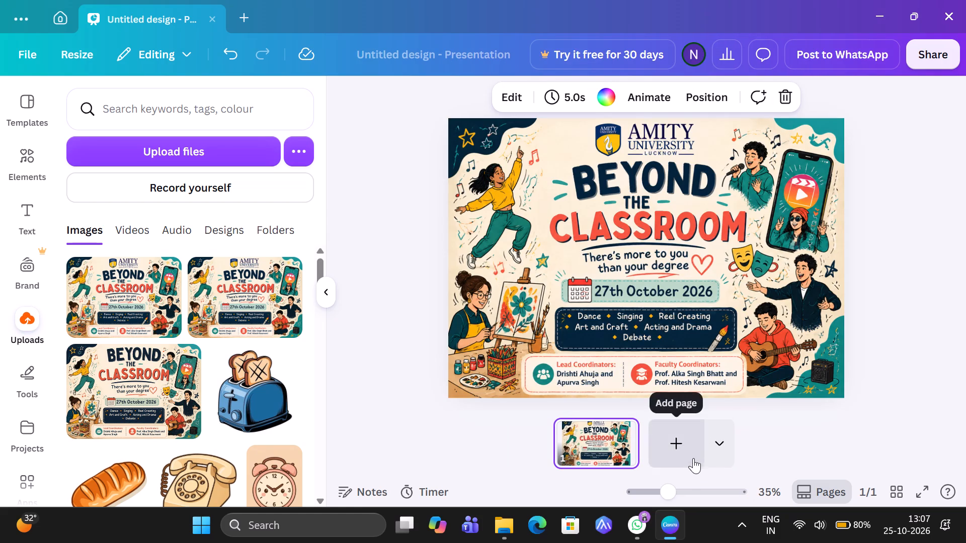
# Start adding another page from an upload, switching the Downloads file view through Small icons, Tiles and Content to preview the images.
pyautogui.click(719, 439)
pyautogui.click(767, 373)
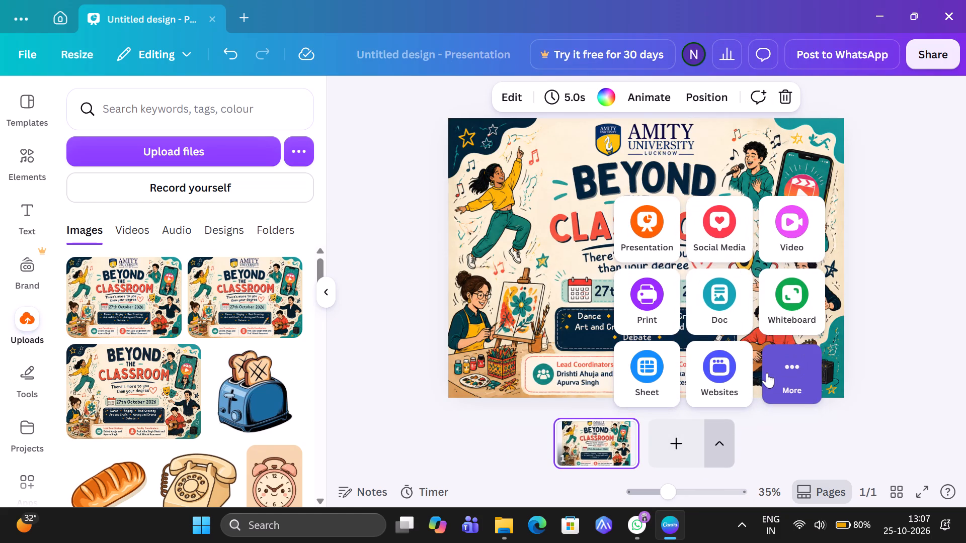
pyautogui.click(659, 349)
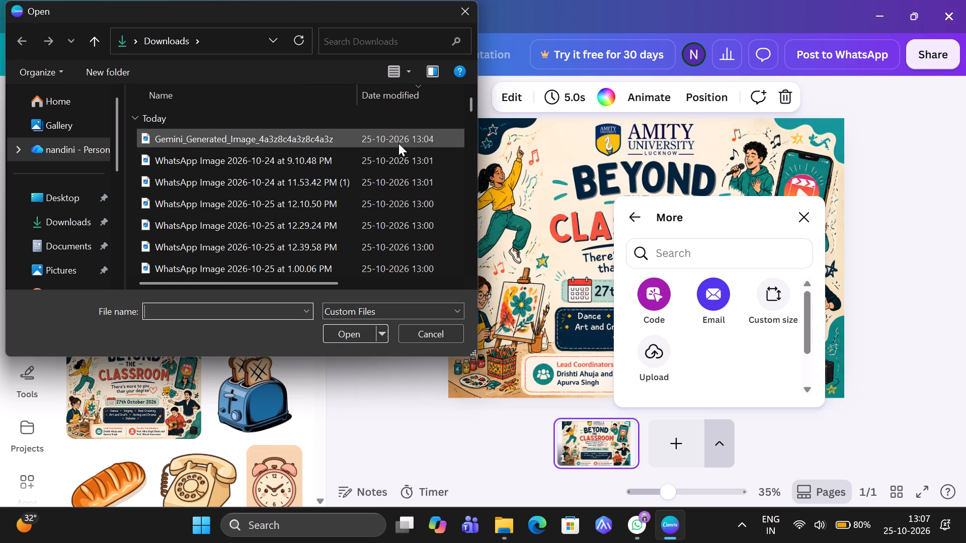
pyautogui.click(410, 76)
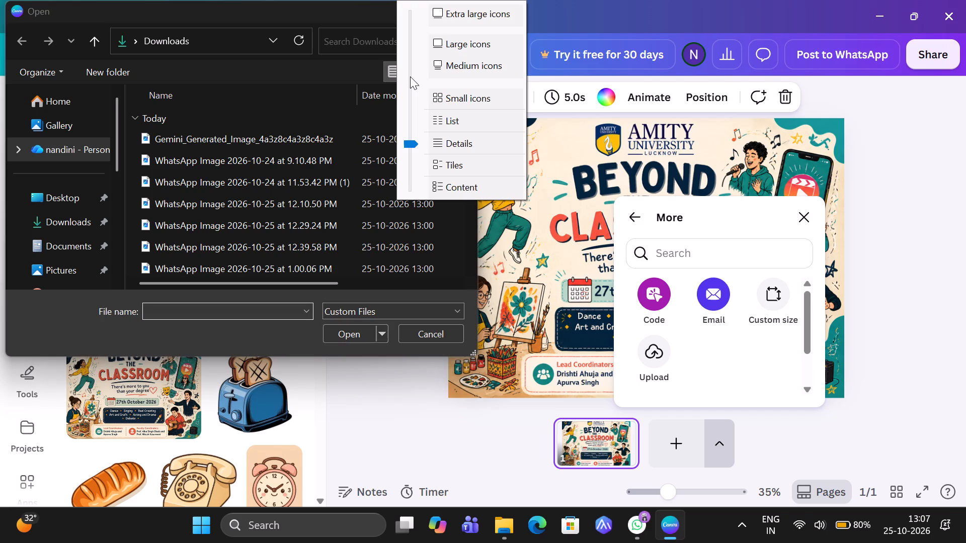
pyautogui.click(443, 103)
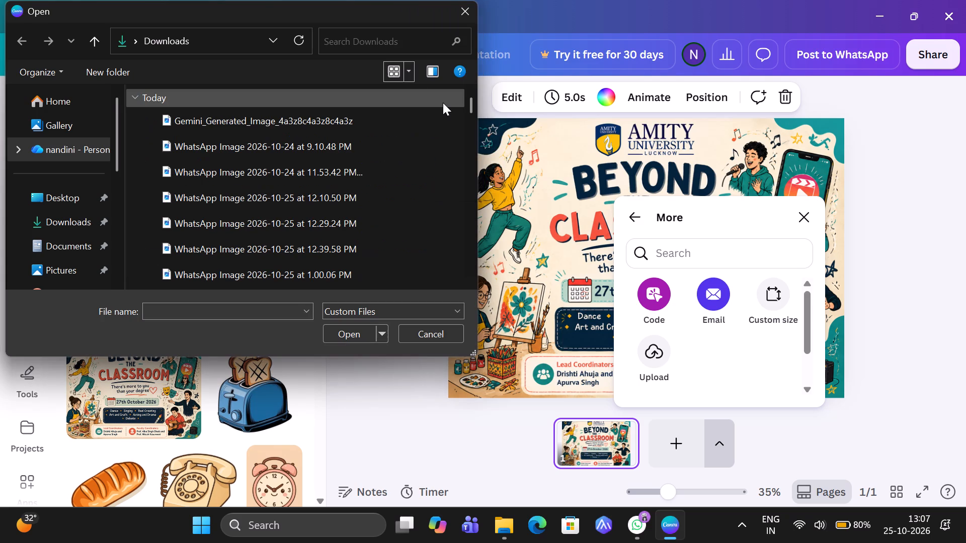
pyautogui.click(415, 77)
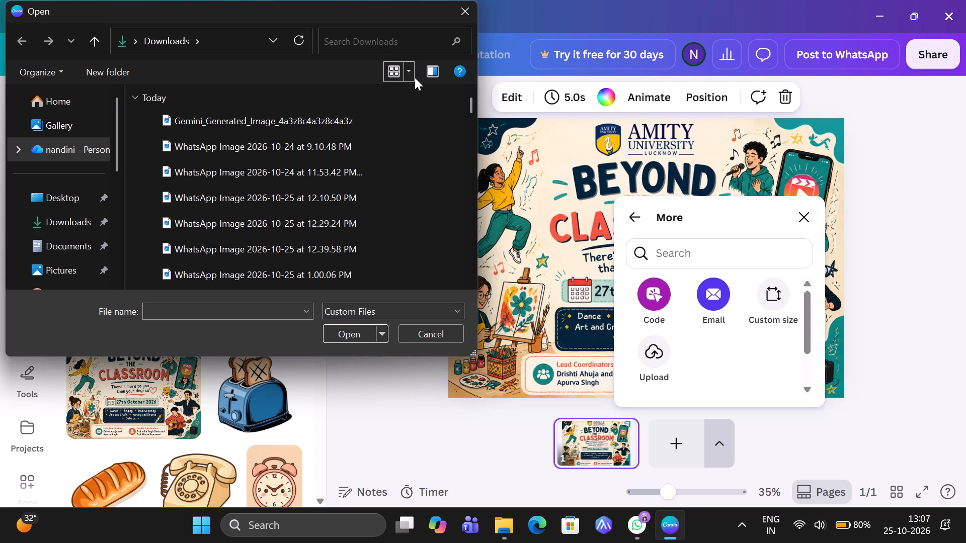
pyautogui.click(409, 77)
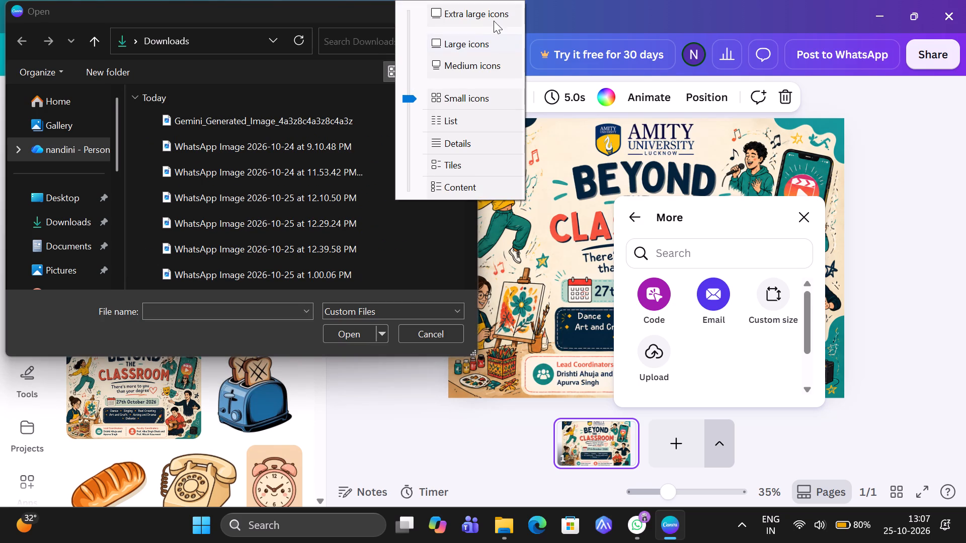
pyautogui.click(480, 161)
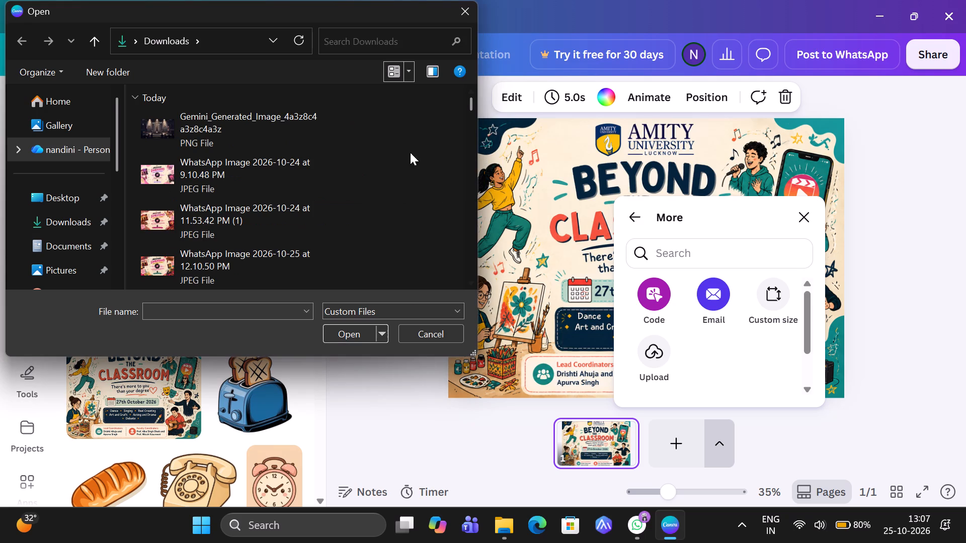
pyautogui.click(411, 74)
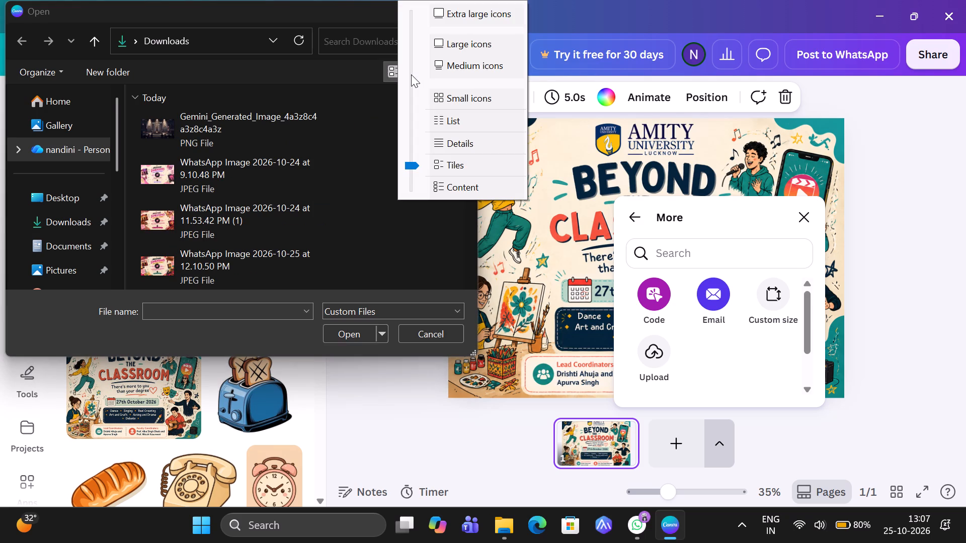
pyautogui.click(467, 187)
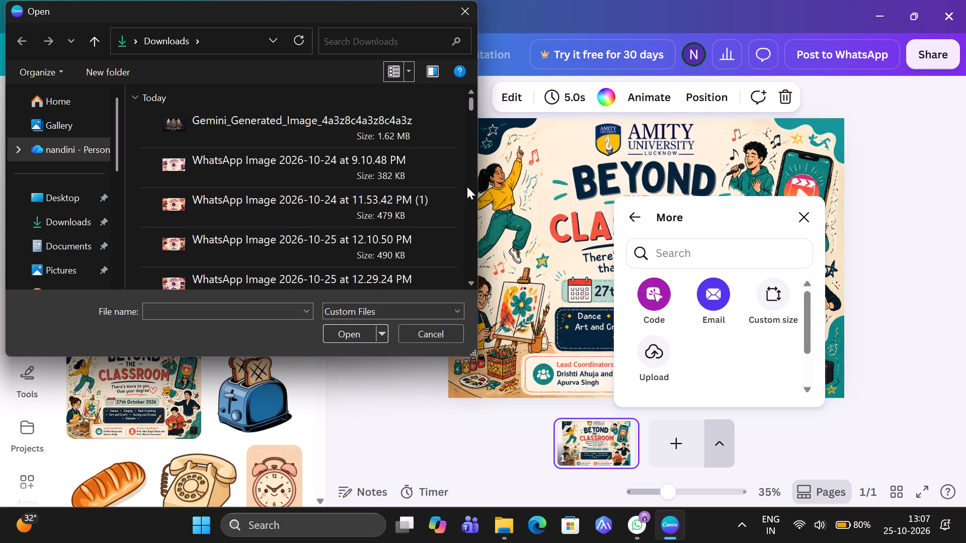
pyautogui.click(409, 82)
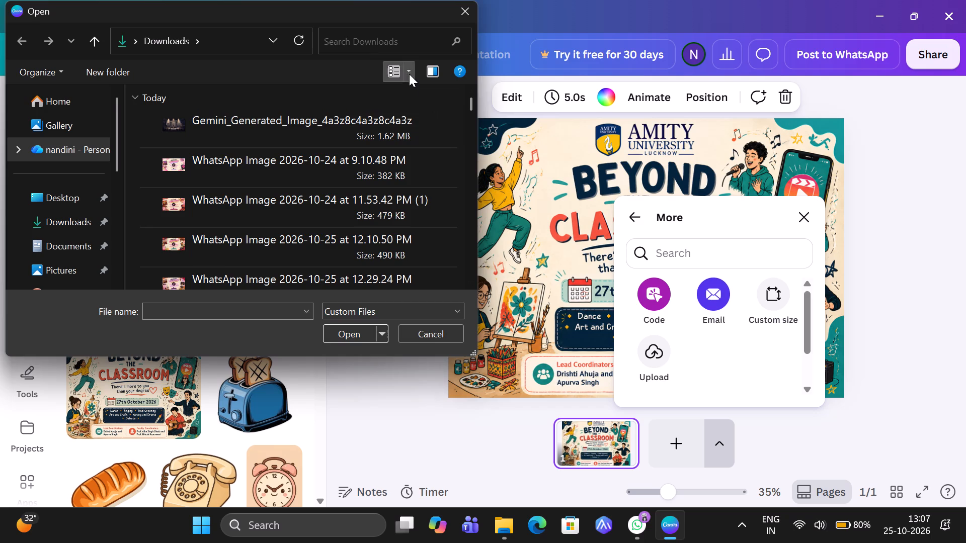
pyautogui.click(409, 69)
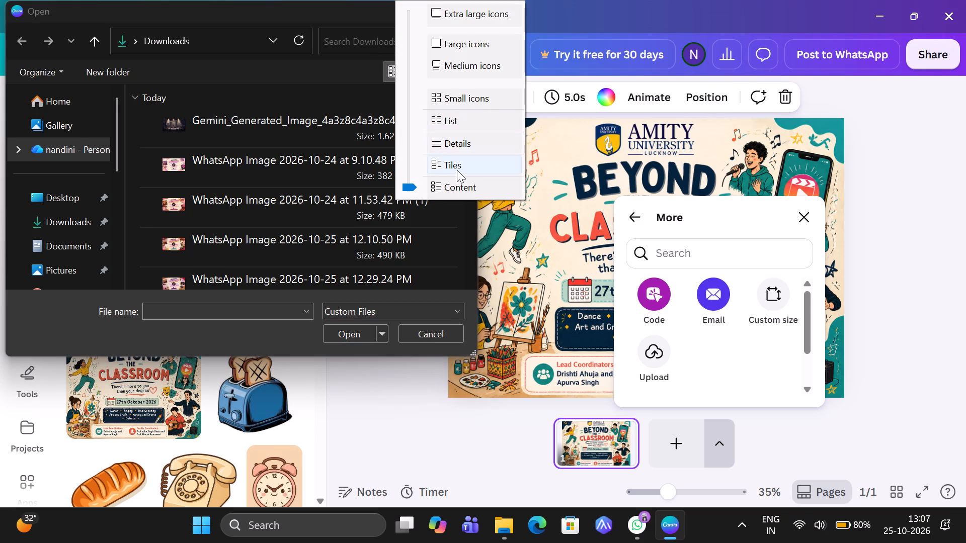
# Check the pink Moving Dimensions poster in File Explorer's Downloads folder, and upload WhatsApp Image 2026-10-24 at 9.10.48 PM as a new Canva page.
pyautogui.click(457, 170)
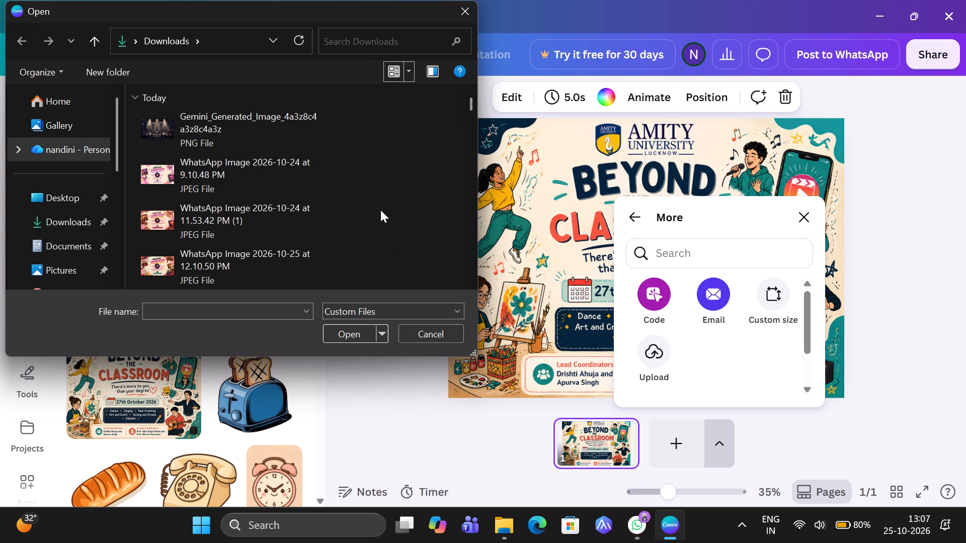
pyautogui.scroll(-1, 313, 218)
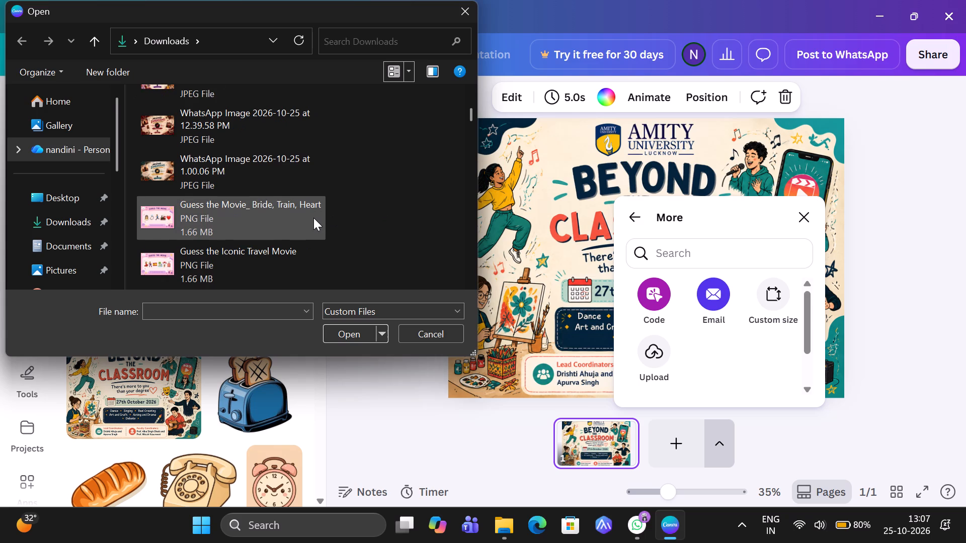
pyautogui.scroll(-1, 313, 218)
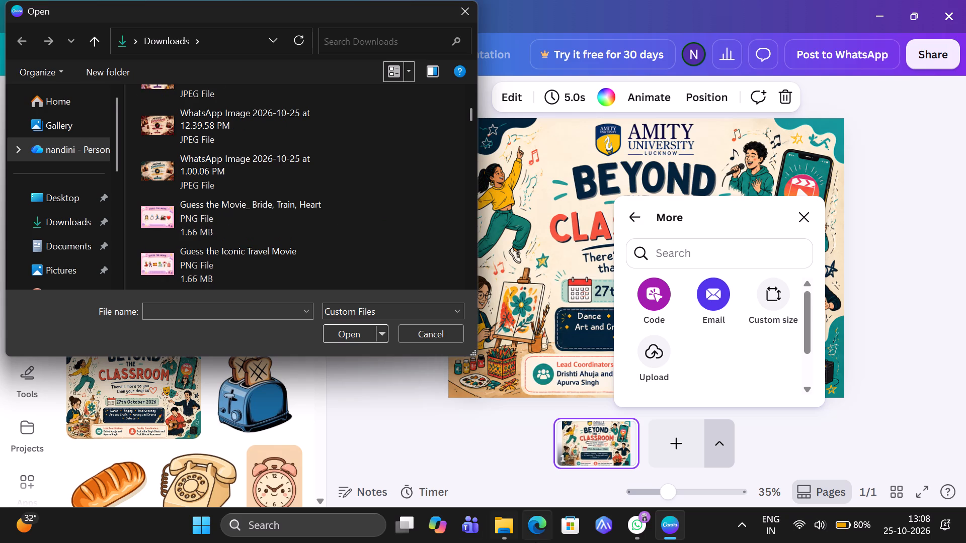
pyautogui.click(517, 532)
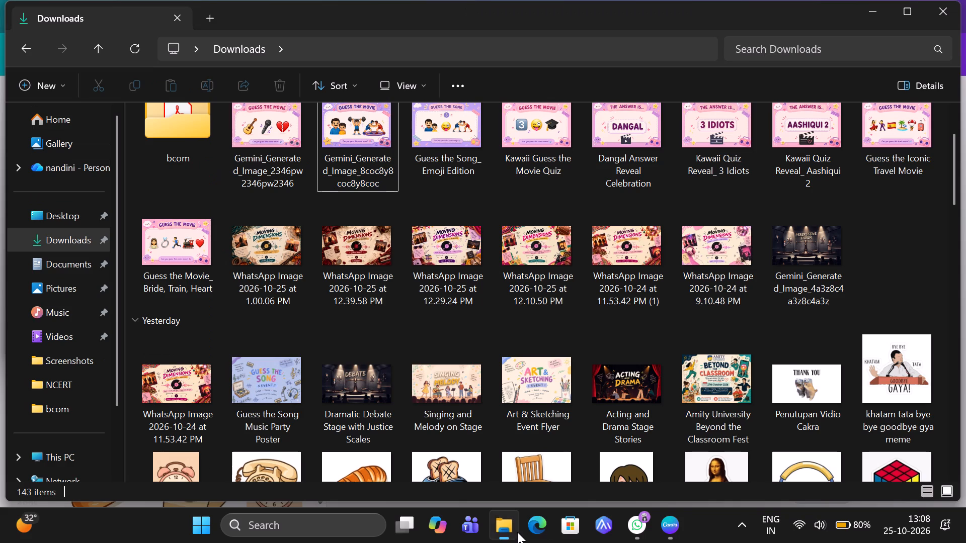
pyautogui.scroll(6, 384, 266)
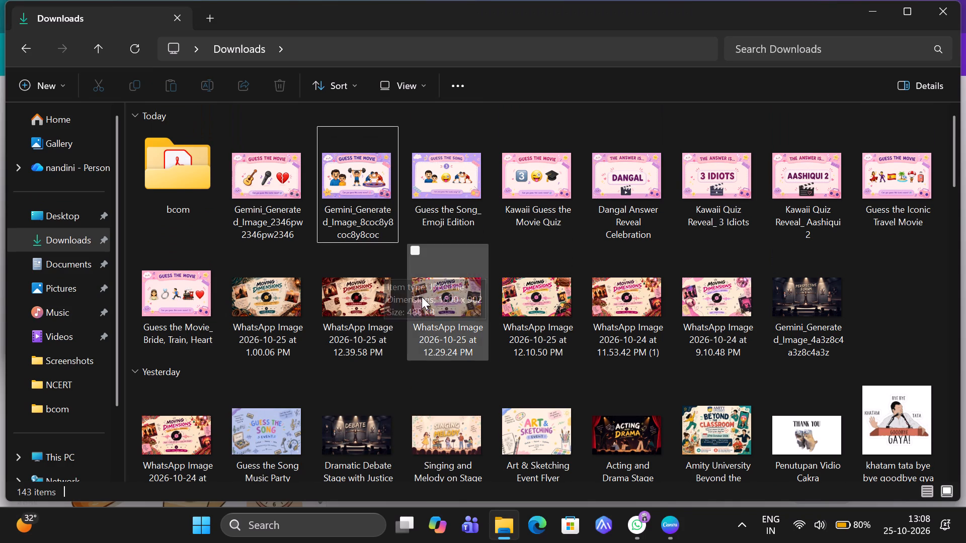
pyautogui.doubleClick(700, 302)
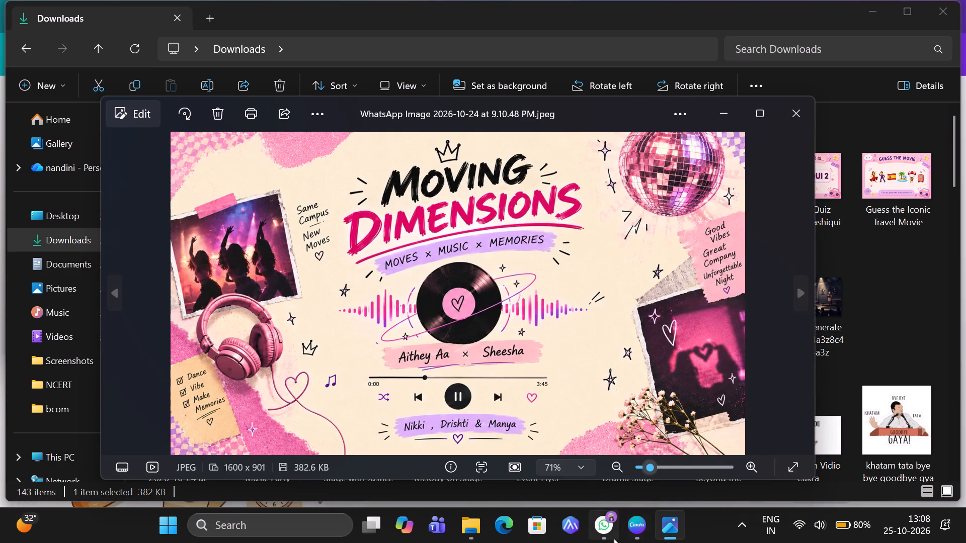
pyautogui.click(643, 525)
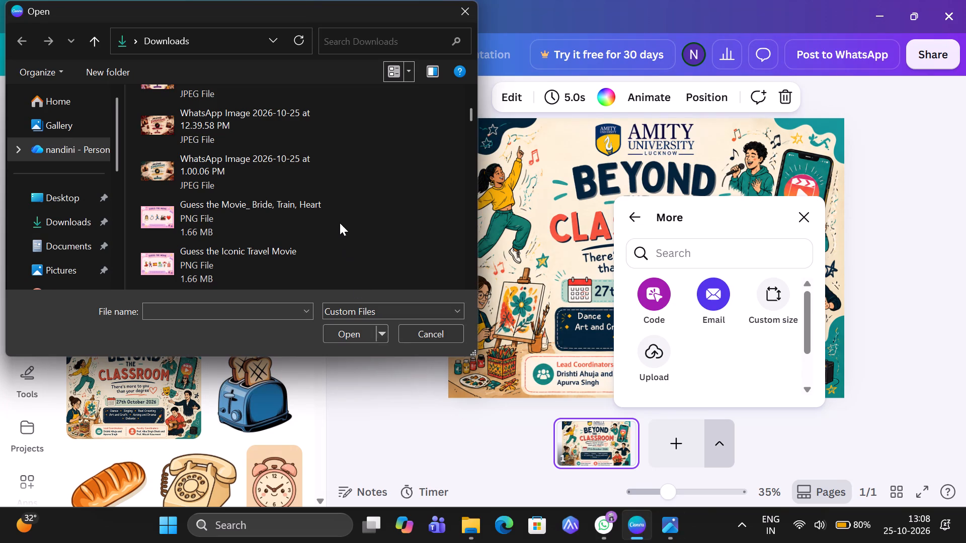
pyautogui.scroll(-1, 340, 220)
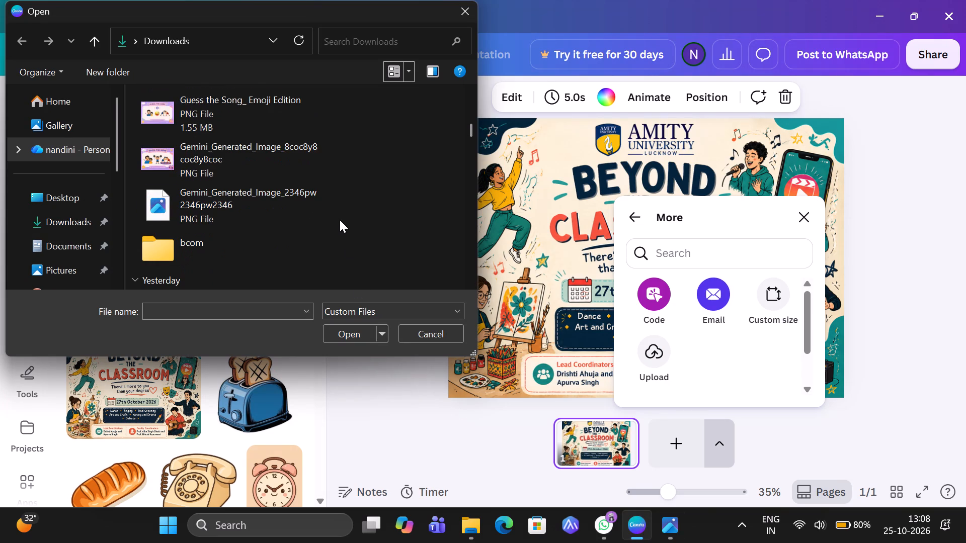
pyautogui.scroll(3, 340, 220)
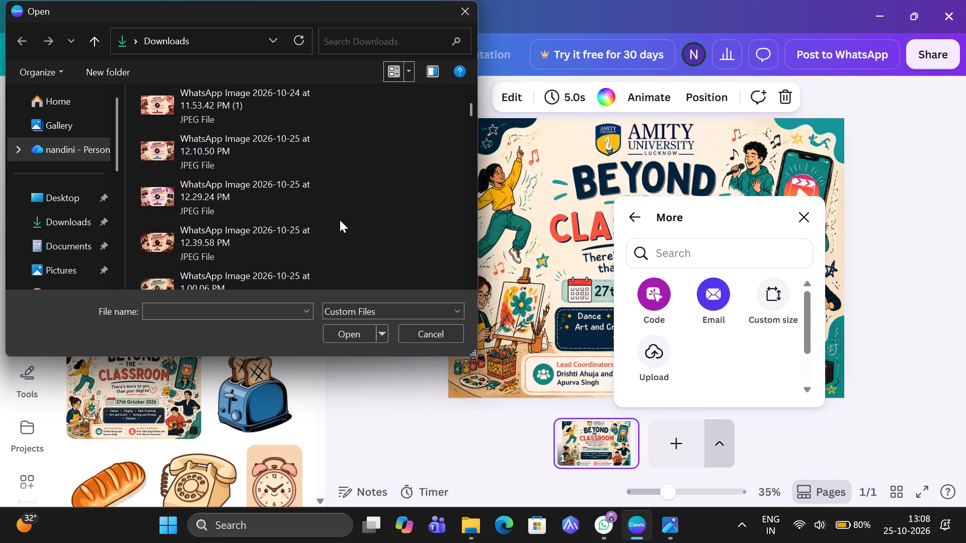
pyautogui.scroll(1, 340, 220)
pyautogui.doubleClick(248, 187)
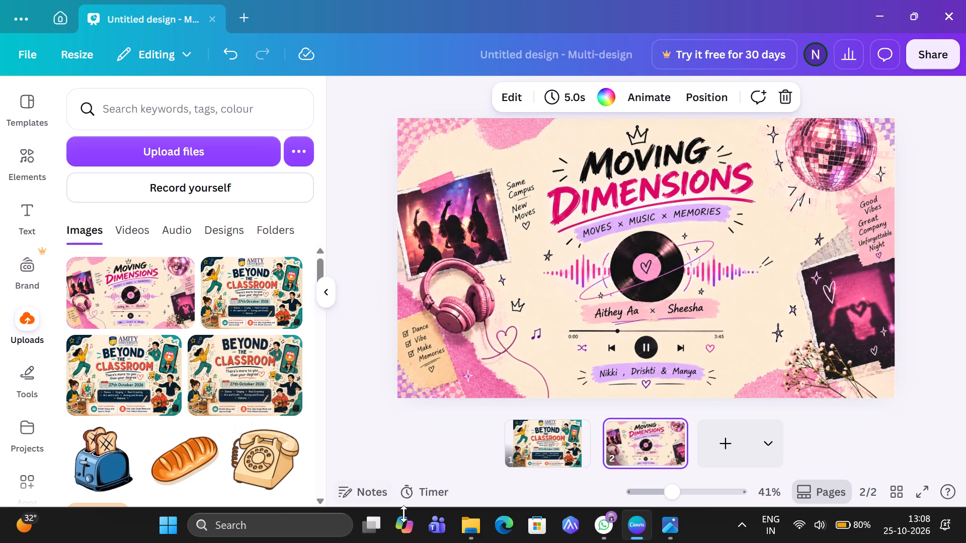
# Switch to the Downloads folder in File Explorer to look through the images for the next page.
pyautogui.click(473, 519)
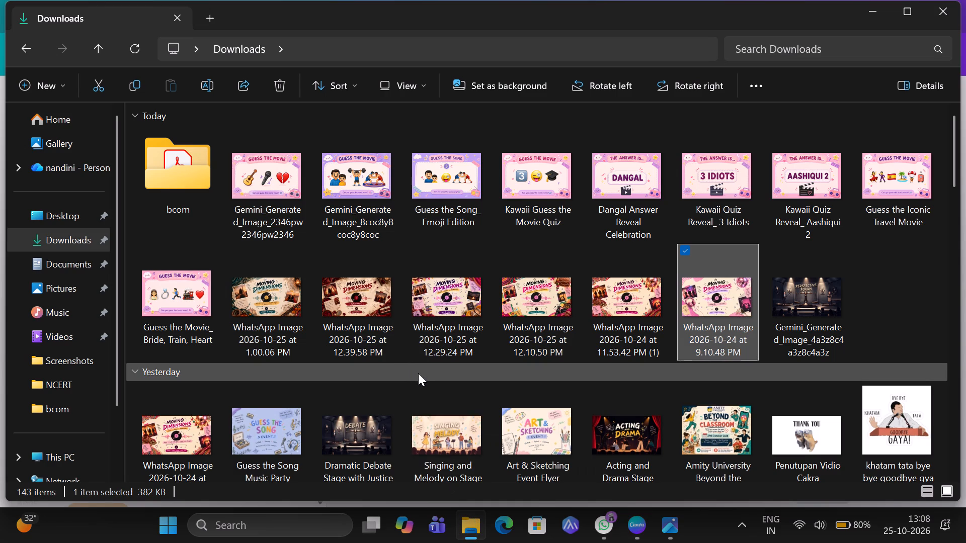
# Check the event images in the Downloads folder, switch back to Canva, and open the additional page types for a third page.
pyautogui.scroll(-1, 448, 413)
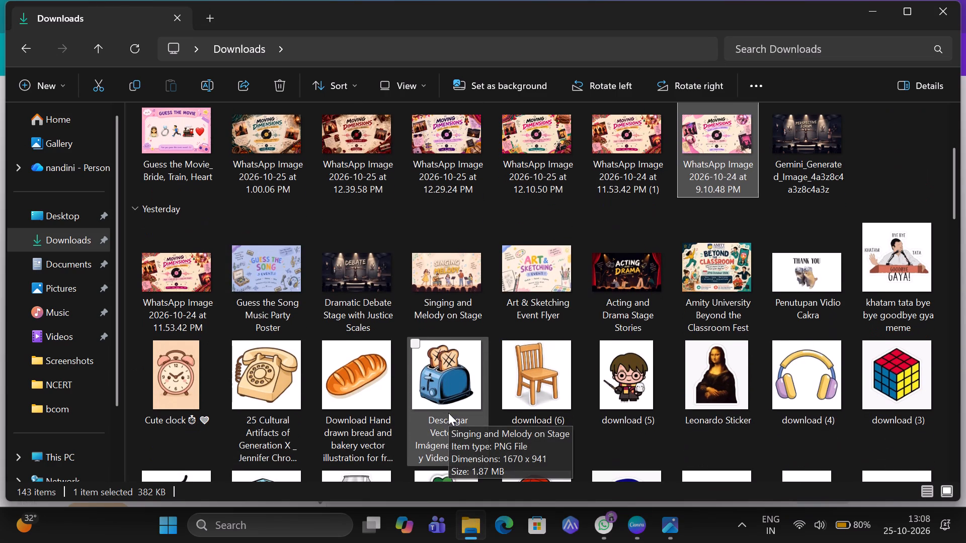
pyautogui.scroll(-1, 448, 413)
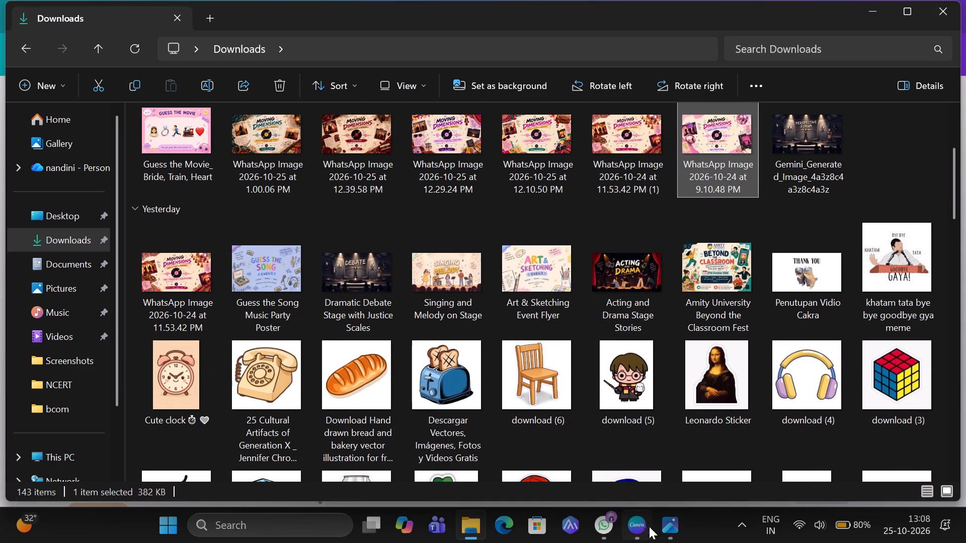
pyautogui.click(634, 536)
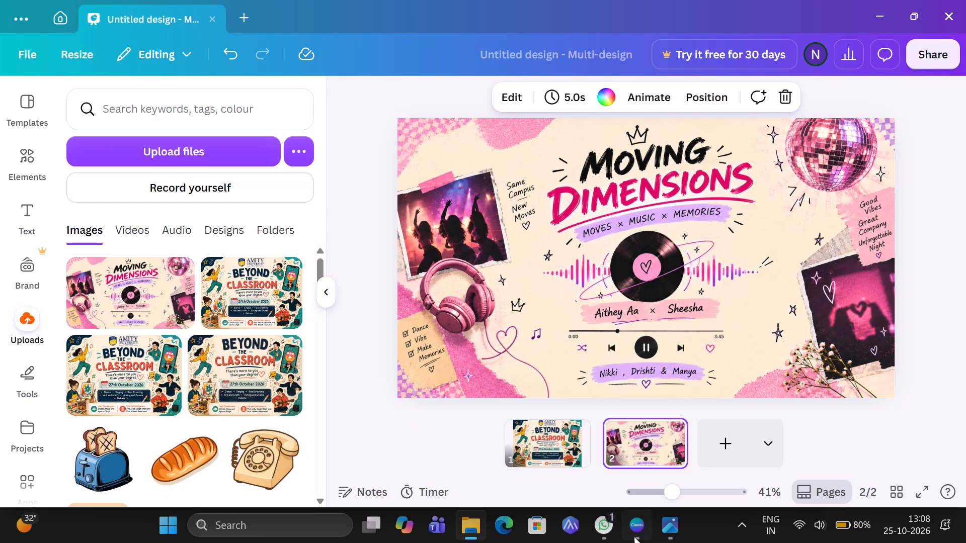
pyautogui.click(760, 456)
pyautogui.click(835, 387)
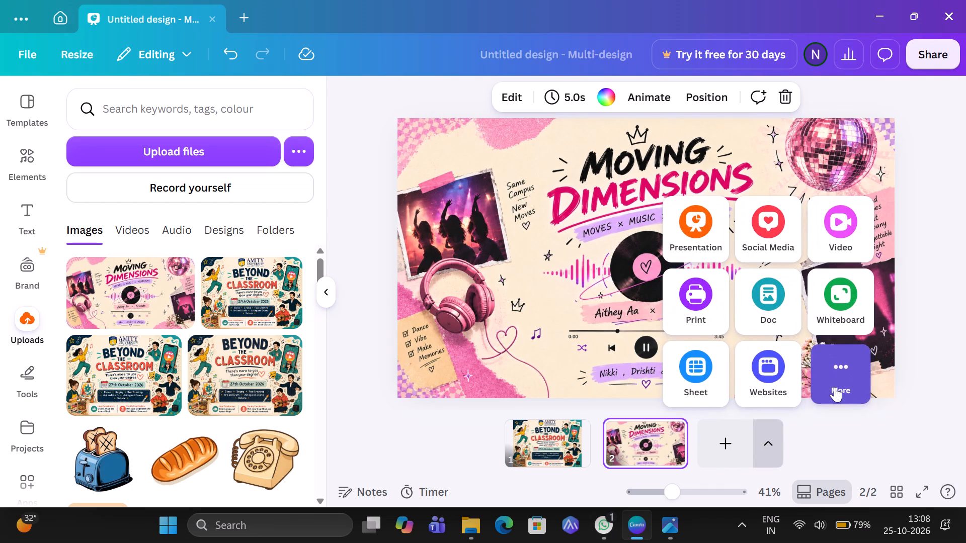
# Start adding a third page from an upload and browse the Downloads folder for the next event image.
pyautogui.click(694, 346)
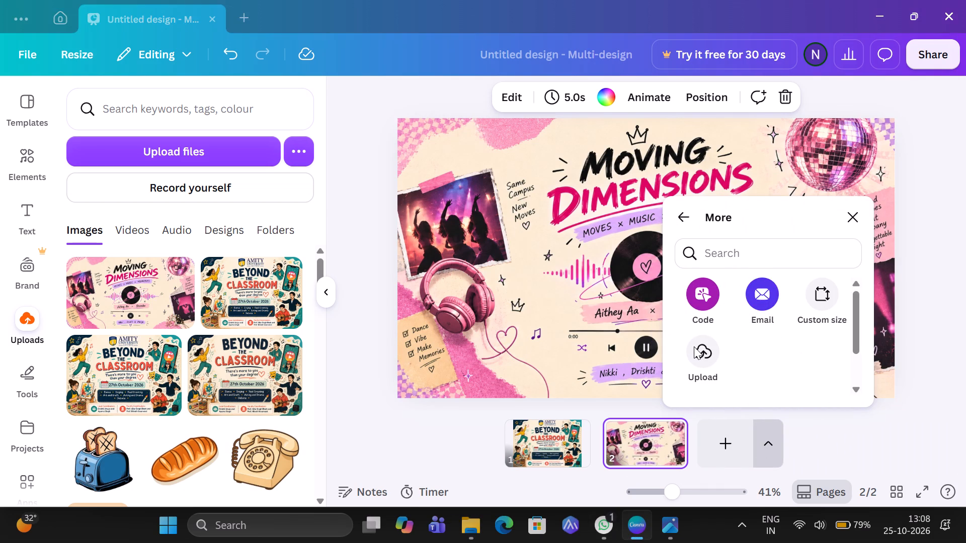
pyautogui.scroll(-1, 269, 202)
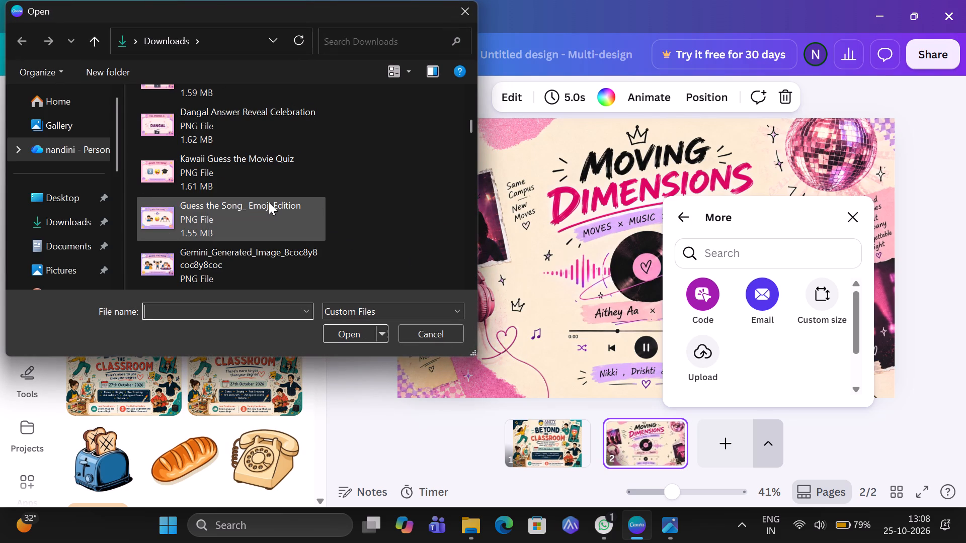
pyautogui.scroll(-1, 269, 202)
pyautogui.scroll(-1, 286, 257)
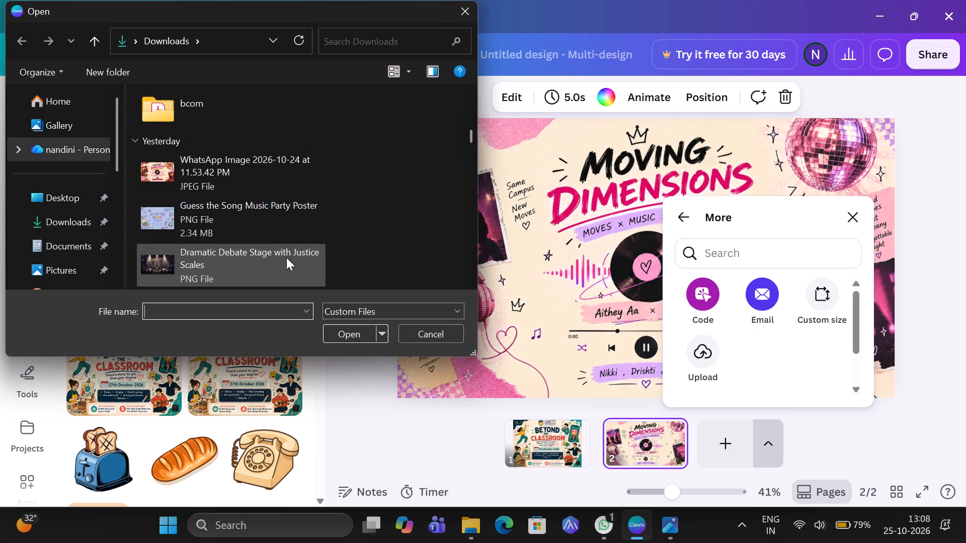
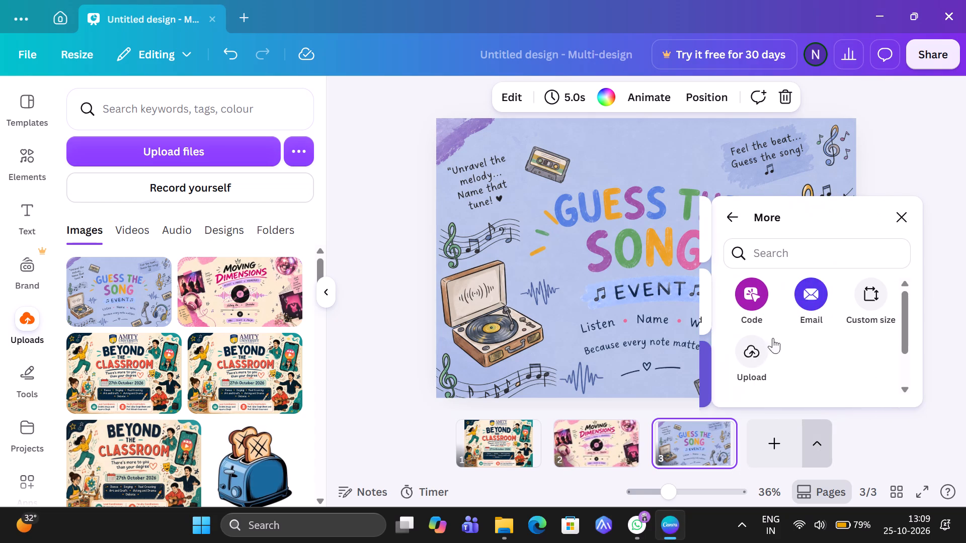
# Add a fourth page by uploading the Art & Sketching Event Flyer image from the Downloads folder.
pyautogui.click(744, 347)
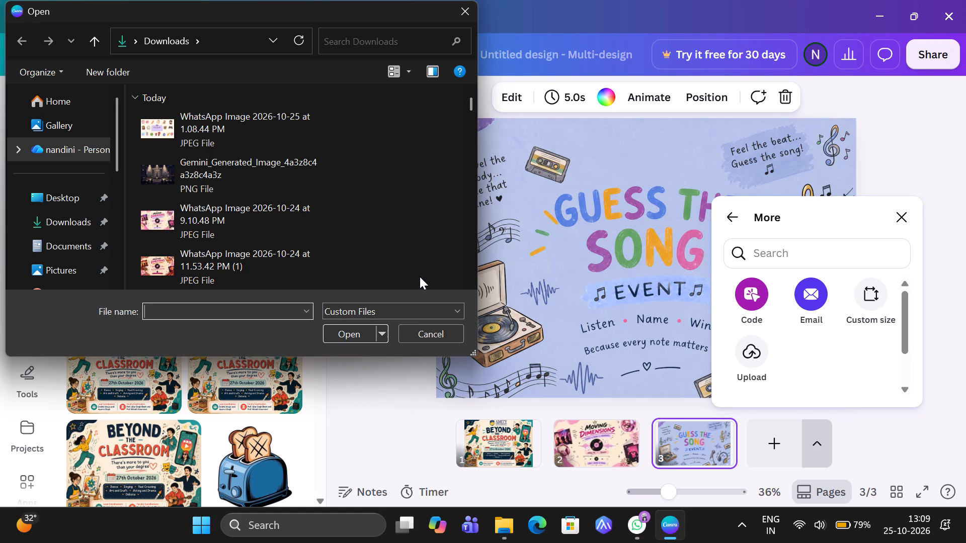
pyautogui.scroll(-3, 283, 230)
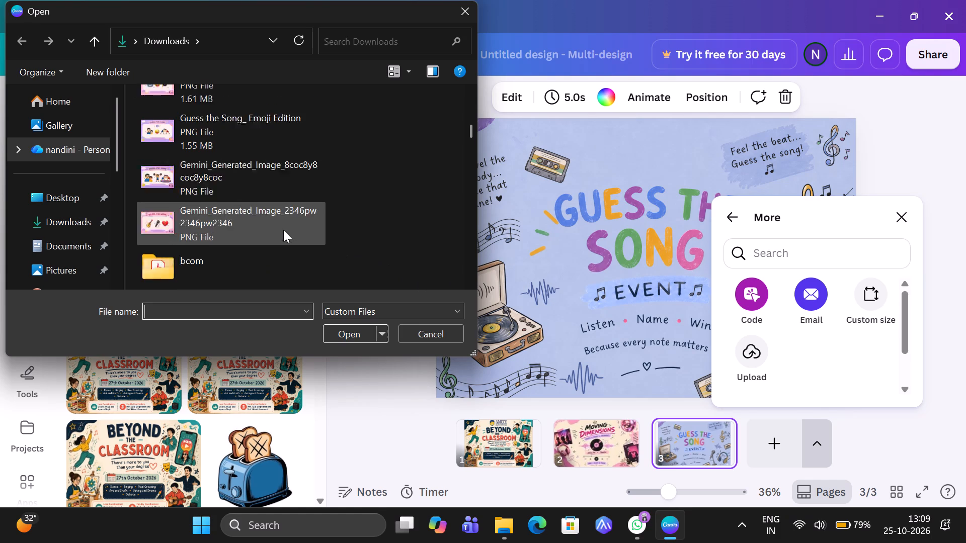
pyautogui.scroll(-1, 283, 230)
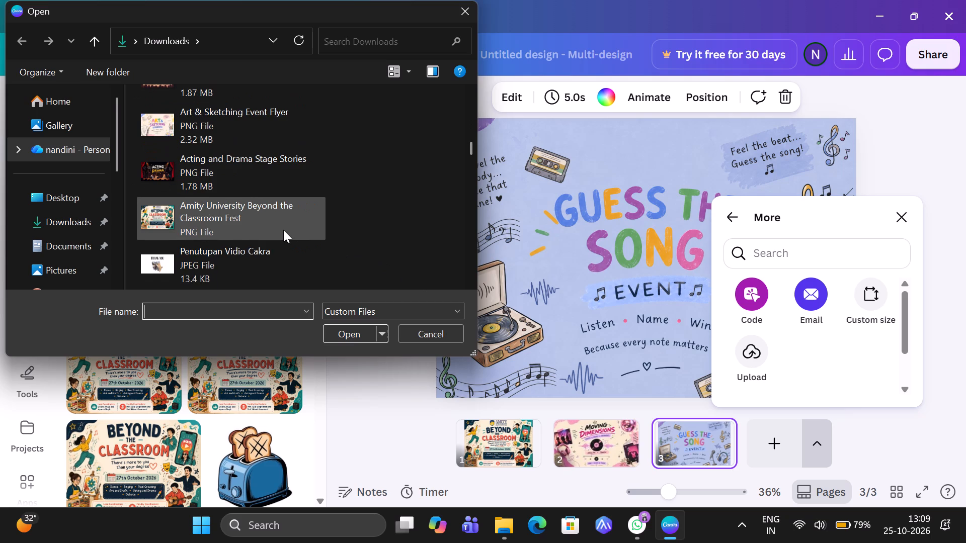
pyautogui.scroll(-1, 283, 230)
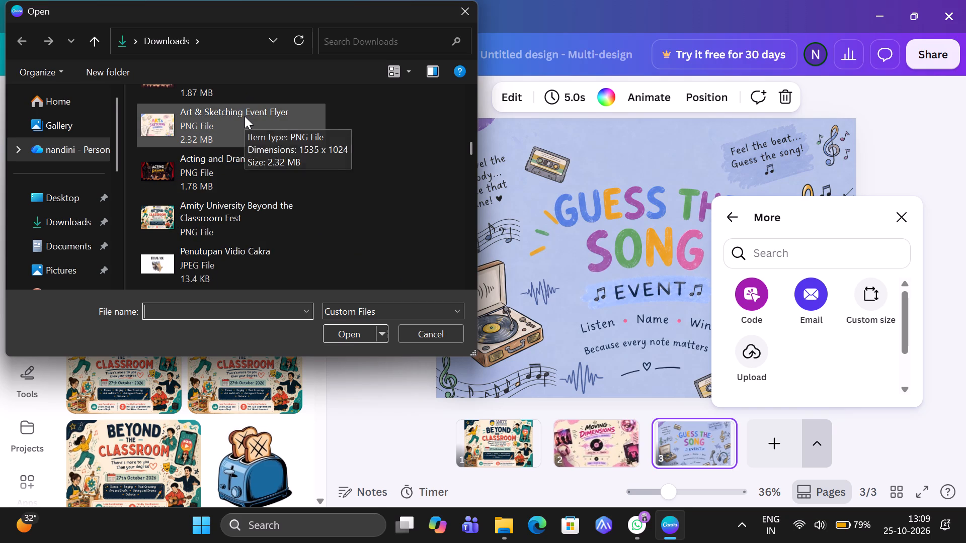
pyautogui.doubleClick(245, 116)
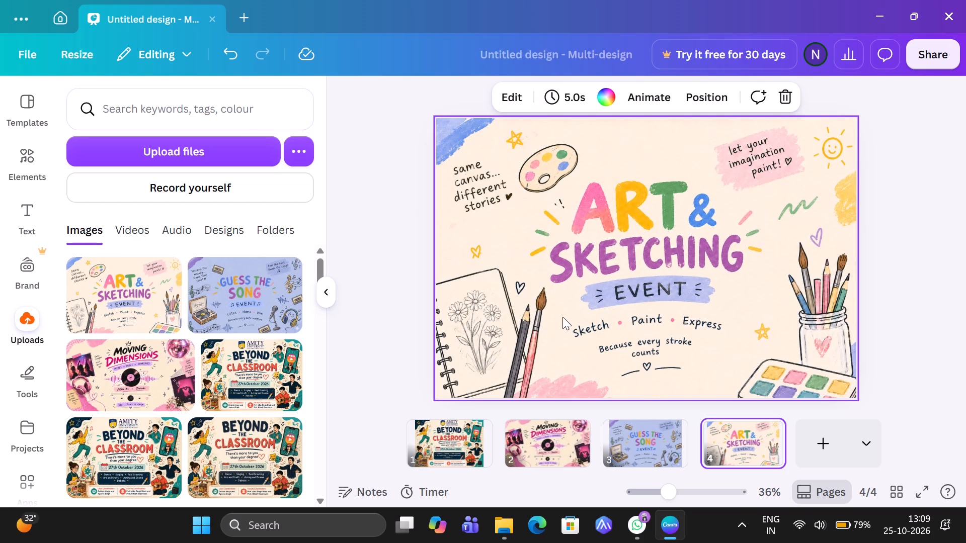
# Switch to the Downloads folder in File Explorer and examine the different Moving Dimensions poster images from 2026-10-25 at full size.
pyautogui.click(517, 537)
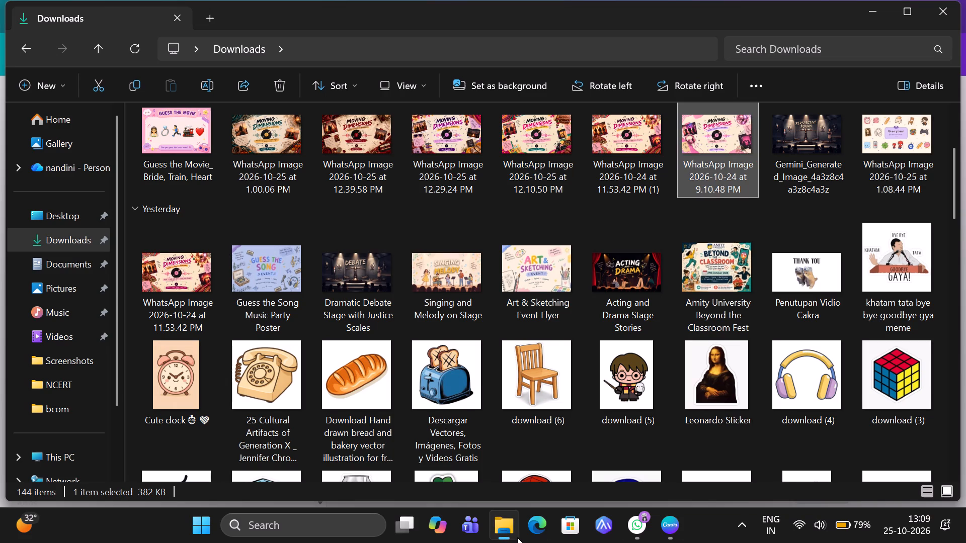
pyautogui.scroll(5, 380, 281)
pyautogui.doubleClick(284, 293)
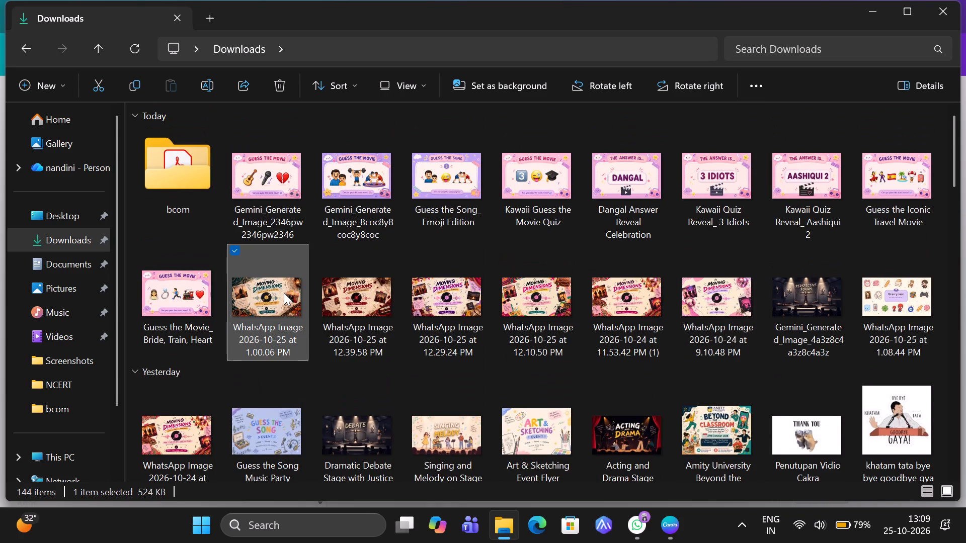
pyautogui.press('Right')
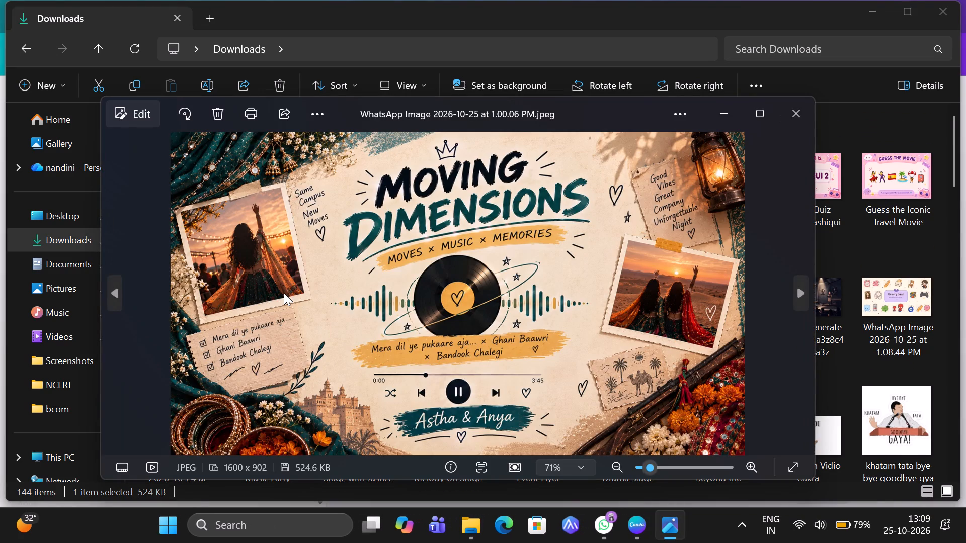
pyautogui.press('Left')
pyautogui.press('Left')
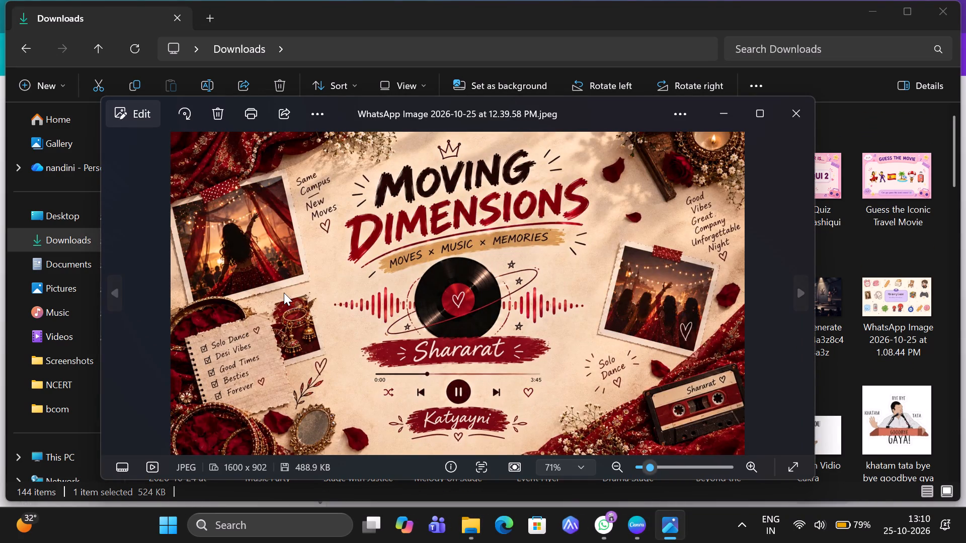
pyautogui.press('Left')
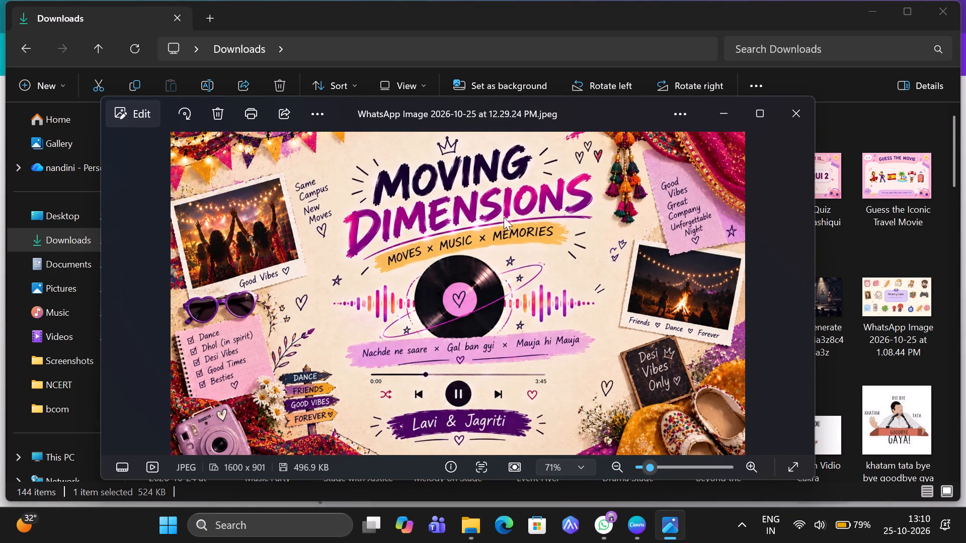
pyautogui.click(789, 118)
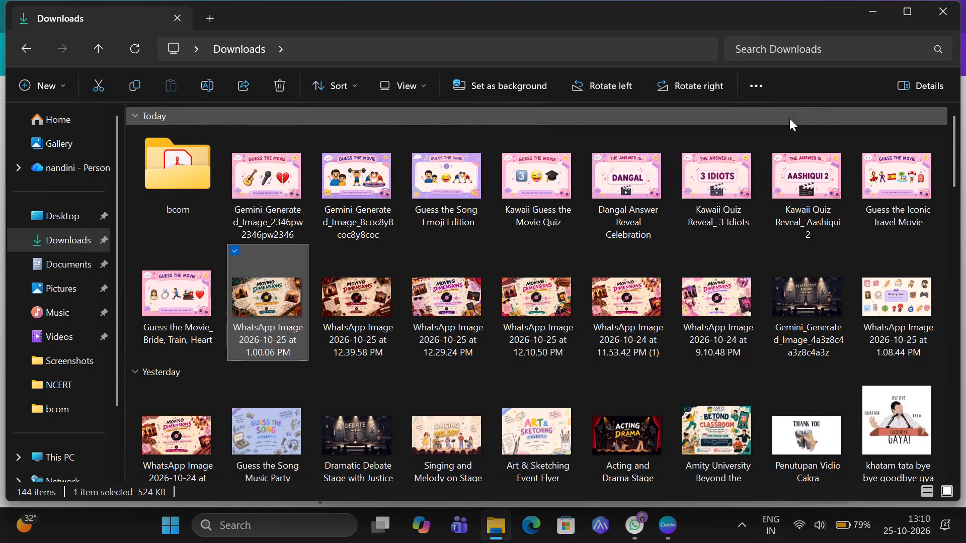
pyautogui.doubleClick(460, 295)
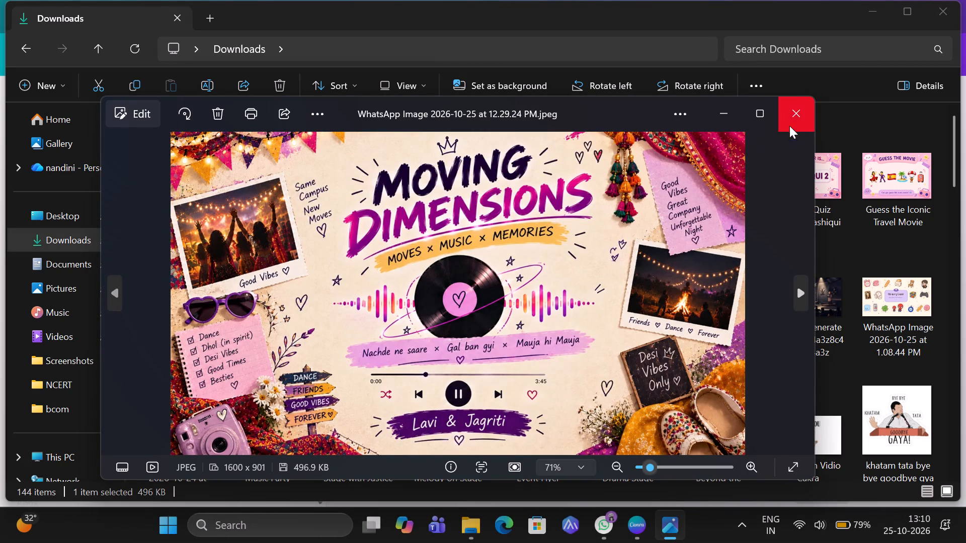
pyautogui.click(793, 115)
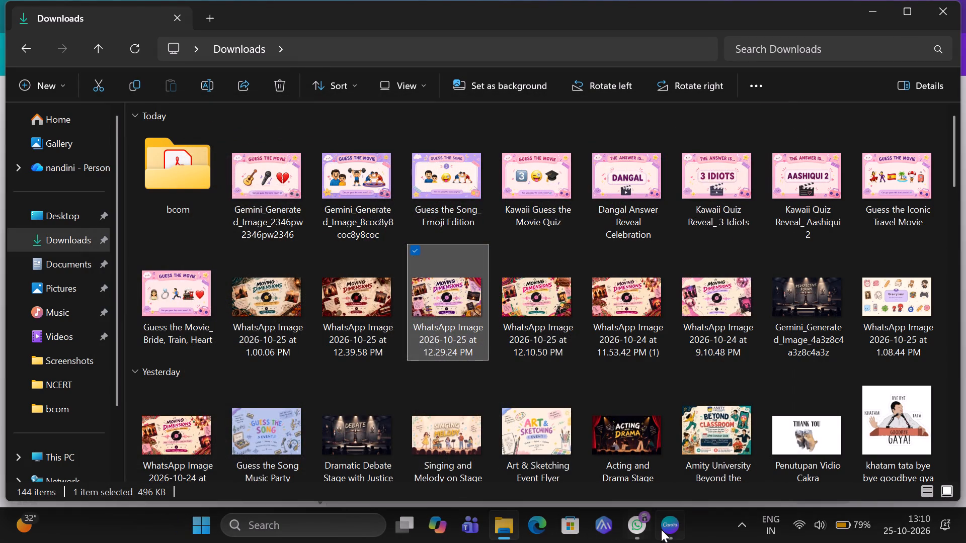
# Switch back to Canva and add a fifth page by uploading the Moving Dimensions poster "WhatsApp Image 2026-10-25 at 12.10.50 PM" from Downloads.
pyautogui.click(665, 529)
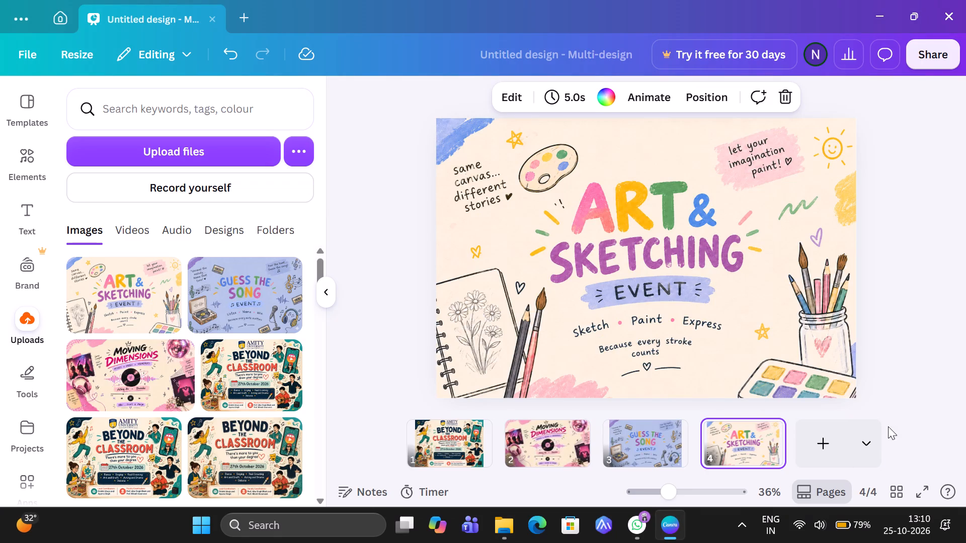
pyautogui.click(869, 437)
pyautogui.click(886, 376)
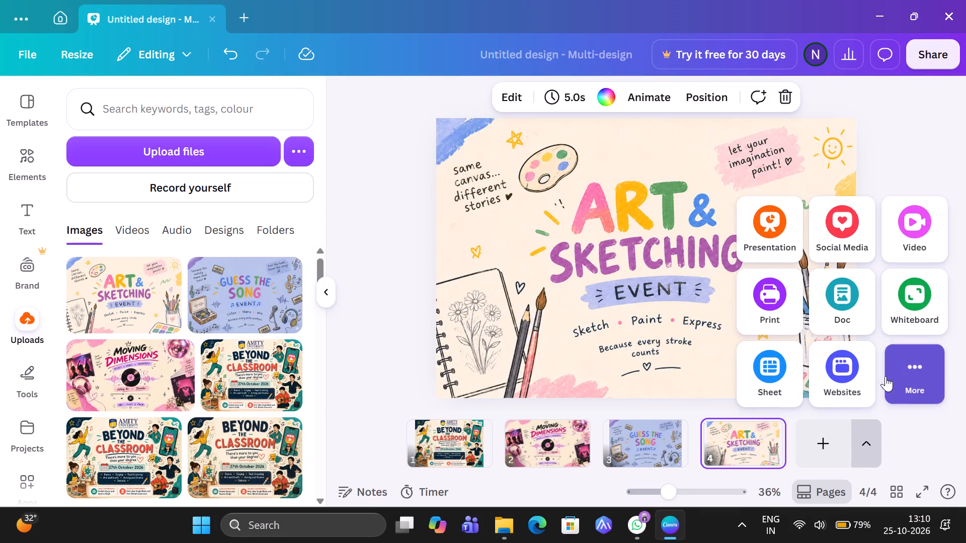
pyautogui.click(778, 355)
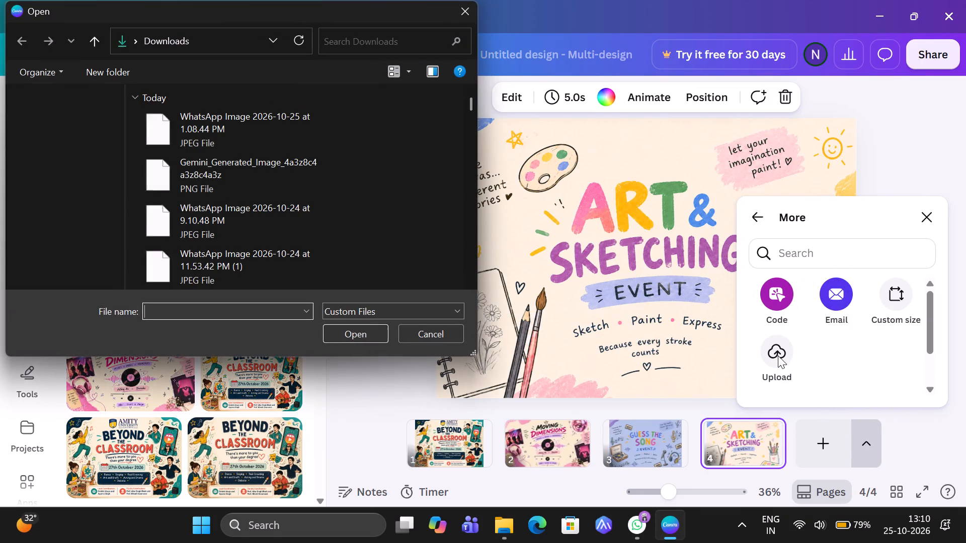
pyautogui.scroll(-1, 291, 251)
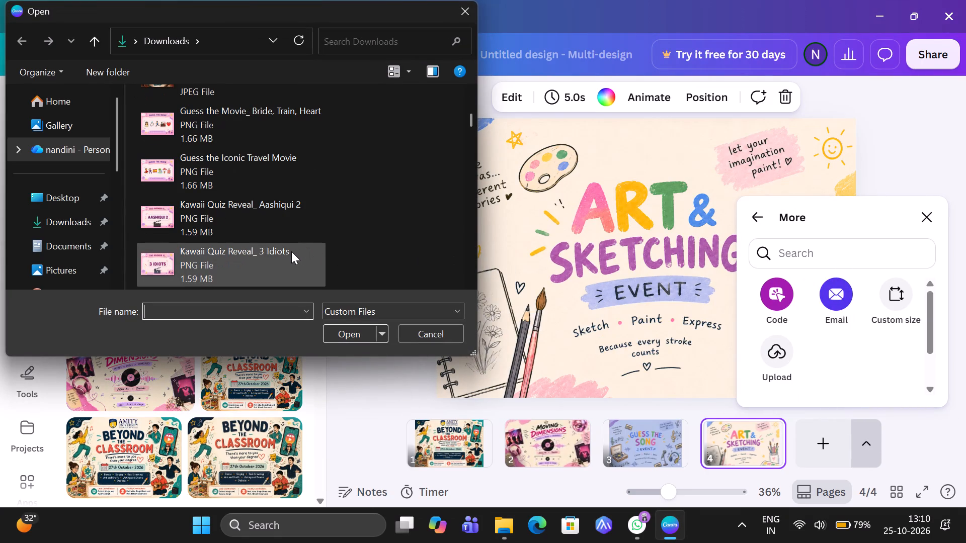
pyautogui.scroll(-2, 291, 251)
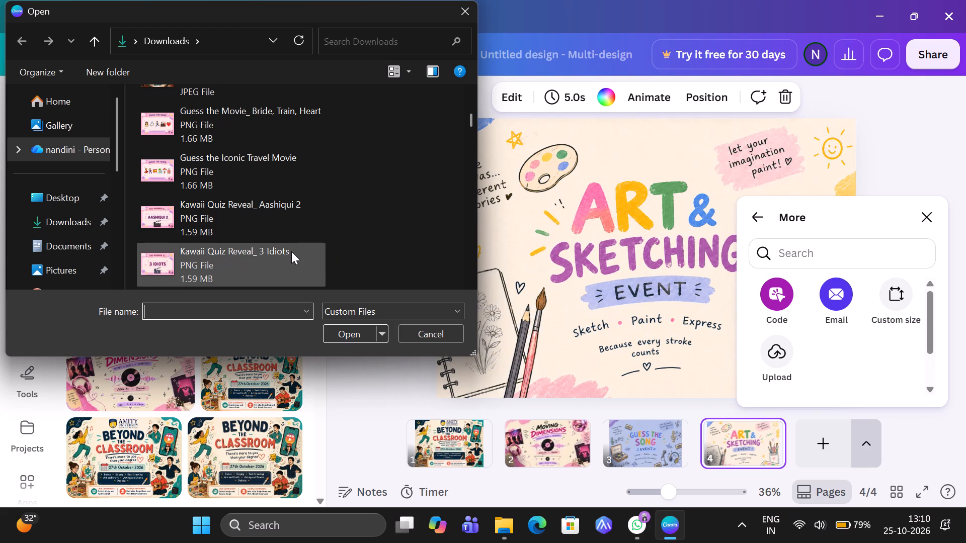
pyautogui.scroll(-1, 291, 251)
pyautogui.scroll(1, 291, 251)
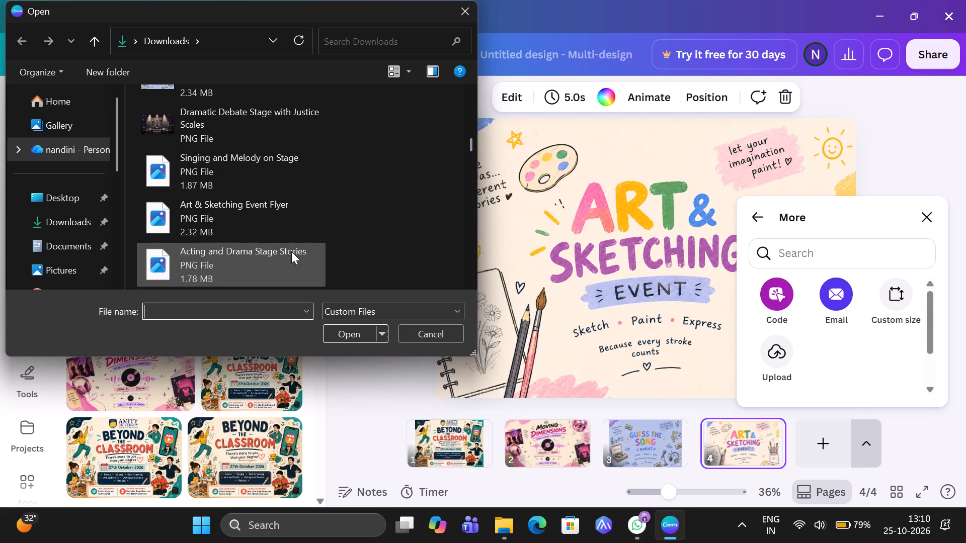
pyautogui.scroll(12, 291, 251)
pyautogui.scroll(-1, 291, 251)
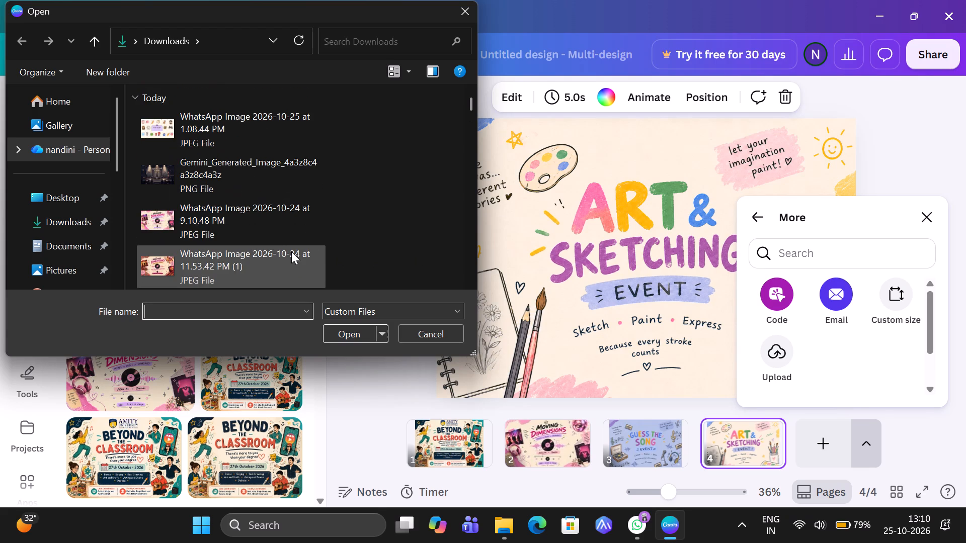
pyautogui.scroll(-1, 291, 251)
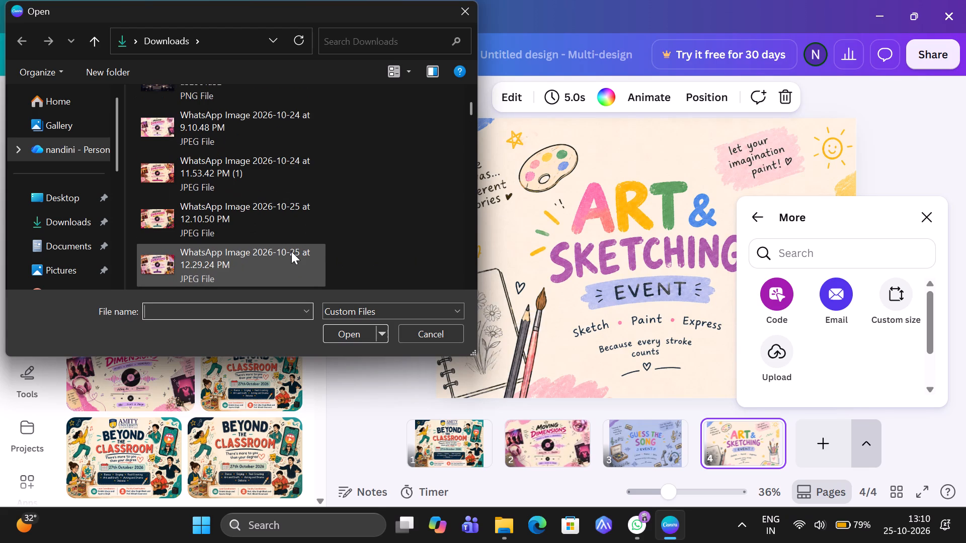
pyautogui.doubleClick(228, 200)
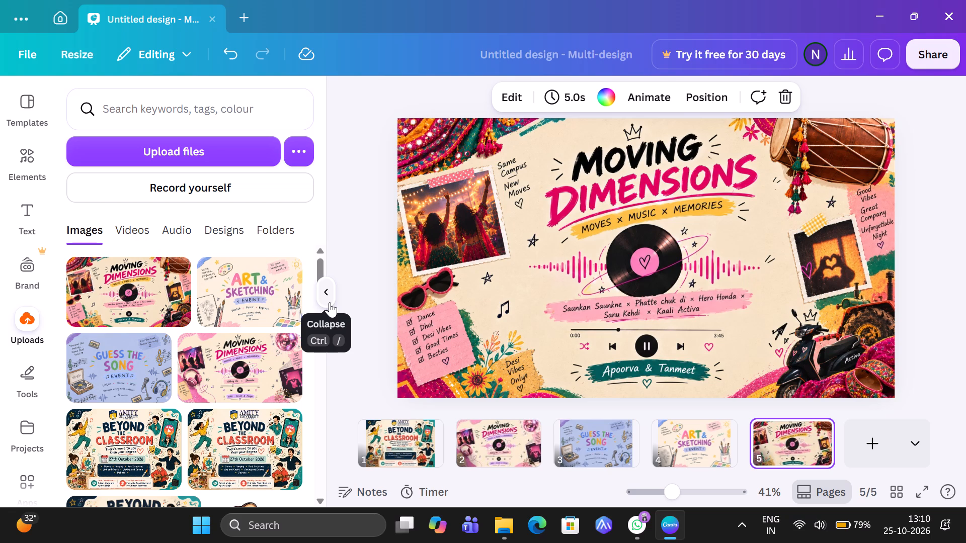
# Add page 6 by uploading the Memory Game image, WhatsApp Image 2026-10-25 at 1.08.44 PM, from Downloads.
pyautogui.click(907, 446)
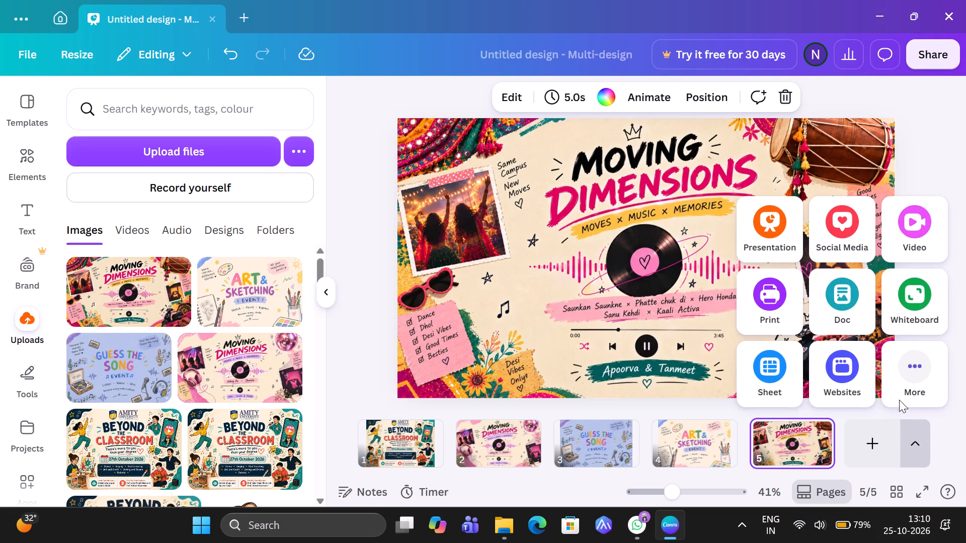
pyautogui.click(913, 378)
pyautogui.click(778, 348)
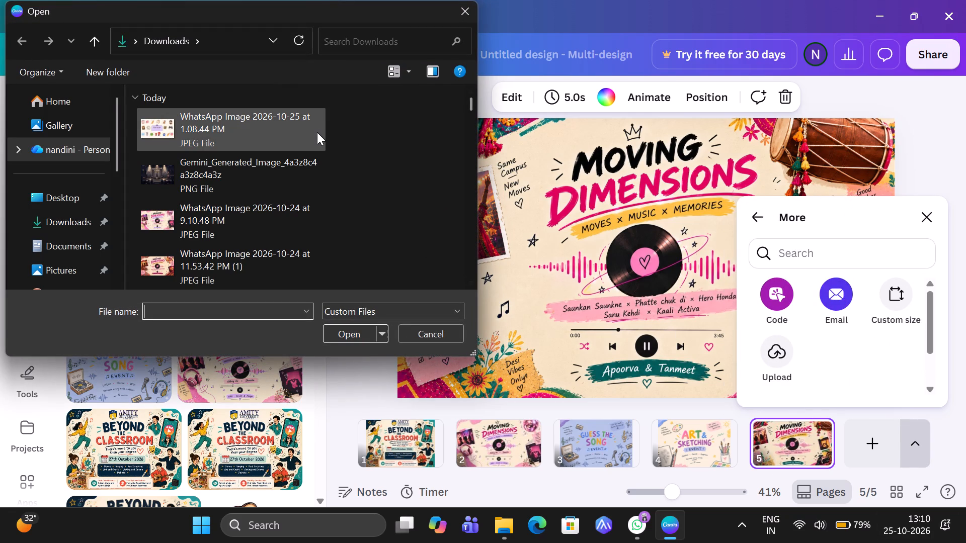
pyautogui.doubleClick(317, 134)
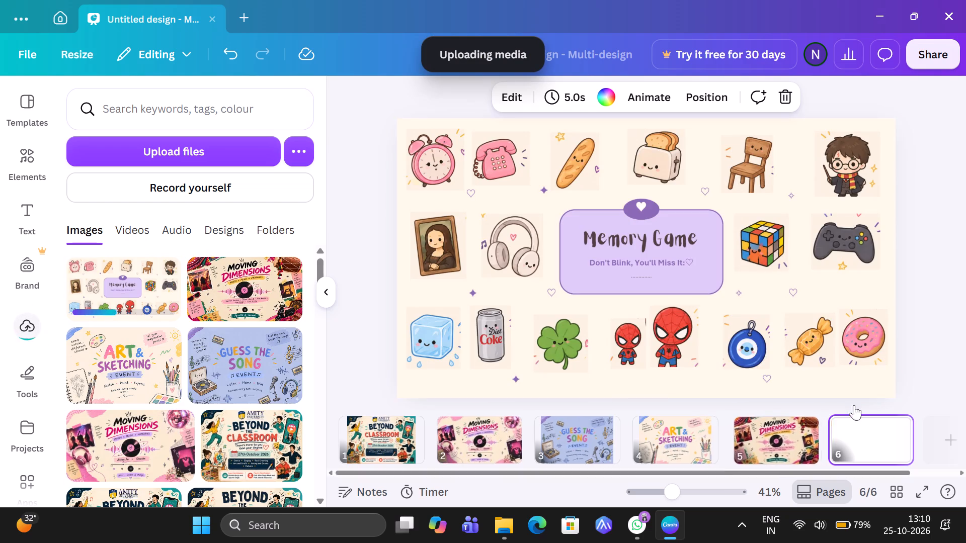
# Add page 7 by uploading the Perspective Forum image, Gemini_Generated_Image_4a3z8c4a3z8c4a3z, from Downloads.
pyautogui.hscroll(-3, 802, 457)
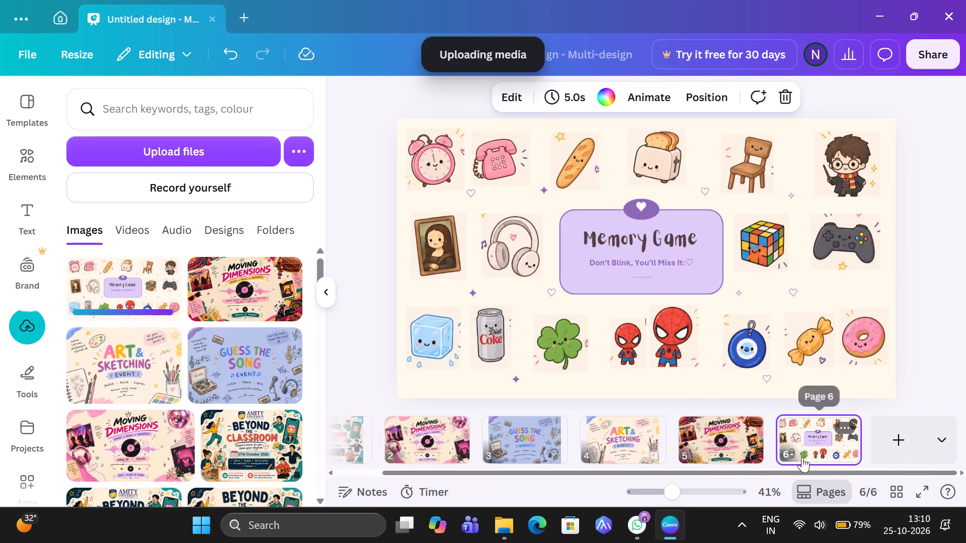
pyautogui.click(951, 442)
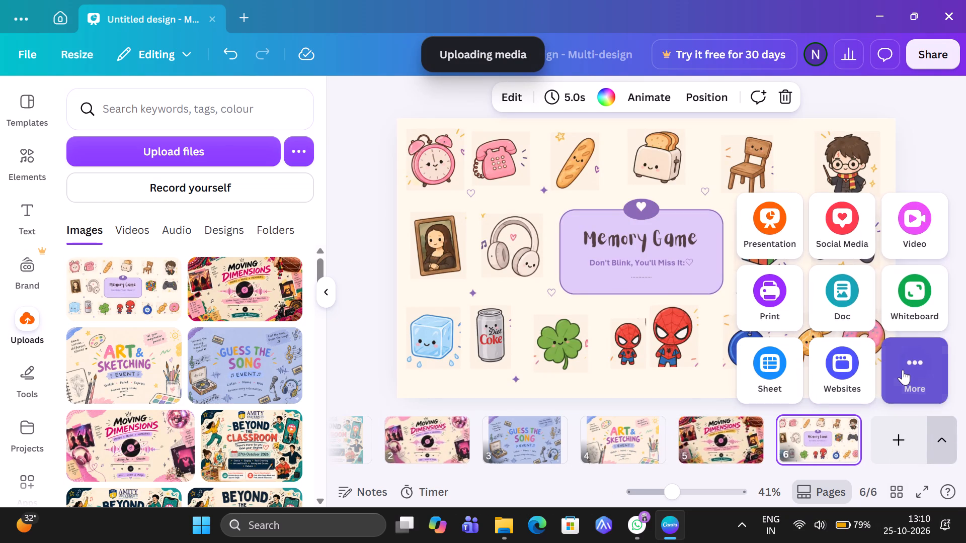
pyautogui.click(903, 370)
pyautogui.click(783, 345)
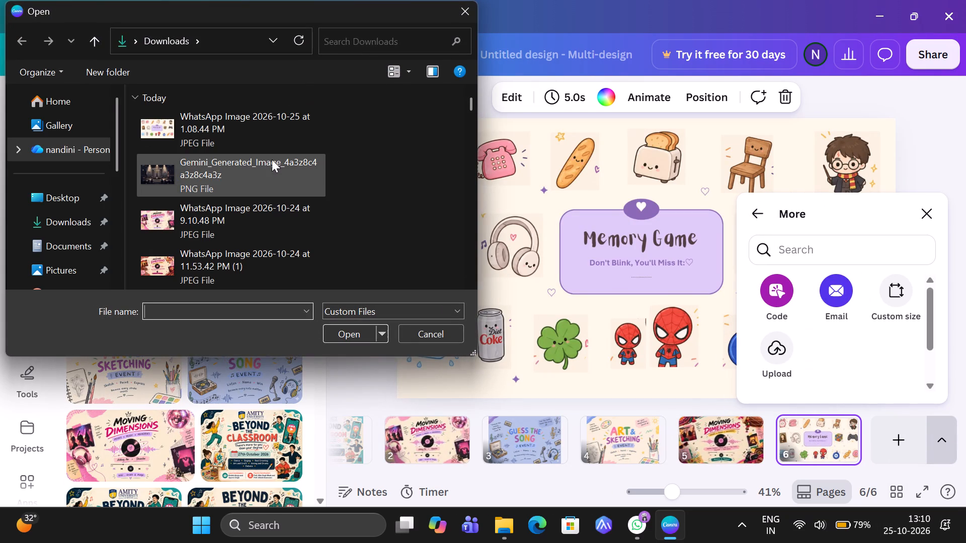
pyautogui.doubleClick(272, 162)
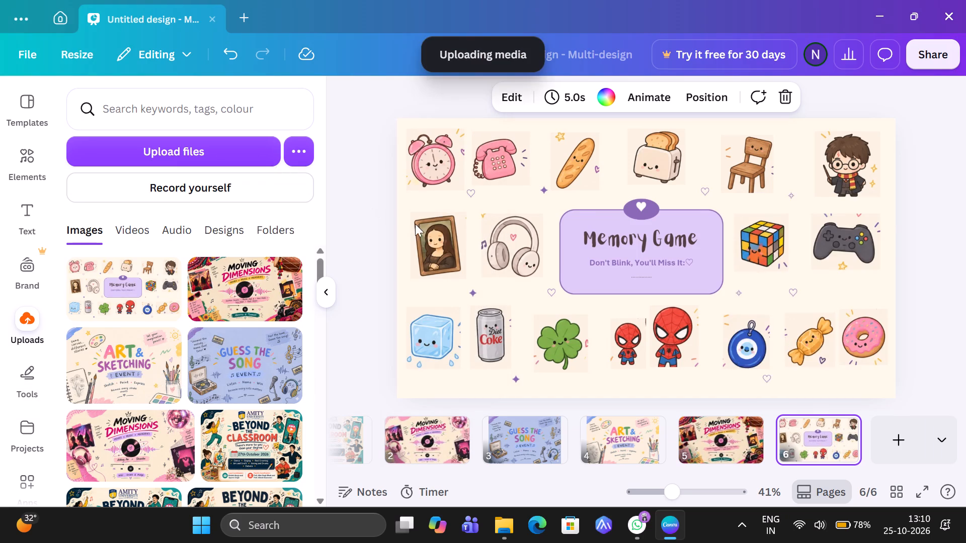
# Add page 8 by uploading the pink Aithey Aa × Sheesha Moving Dimensions poster, WhatsApp Image 2026-10-24 at 9.10.48 PM.
pyautogui.hscroll(-3, 913, 440)
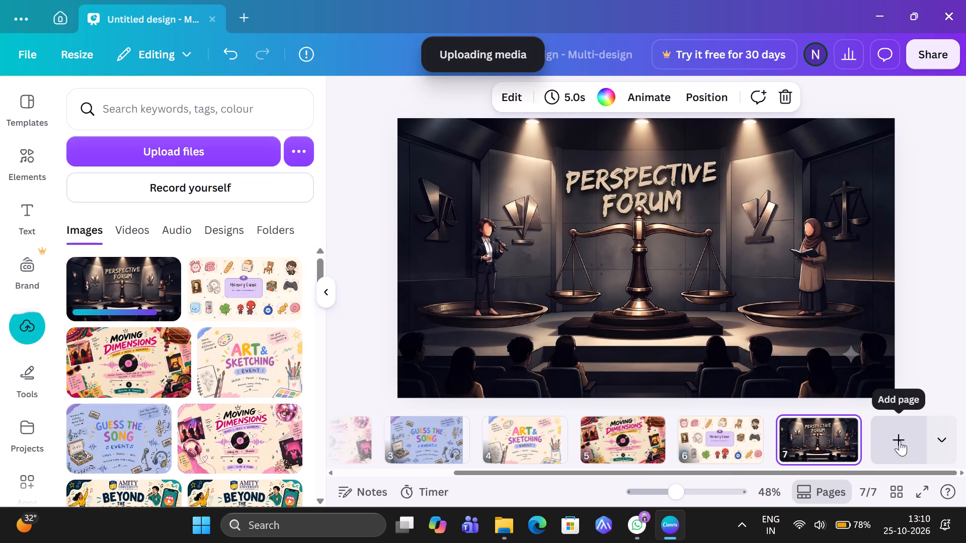
pyautogui.click(945, 435)
pyautogui.click(916, 380)
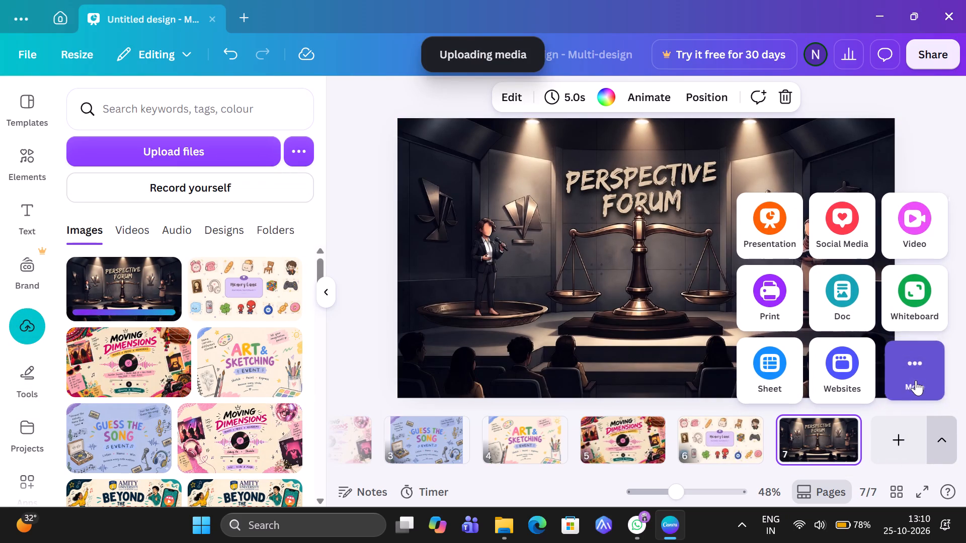
pyautogui.click(792, 356)
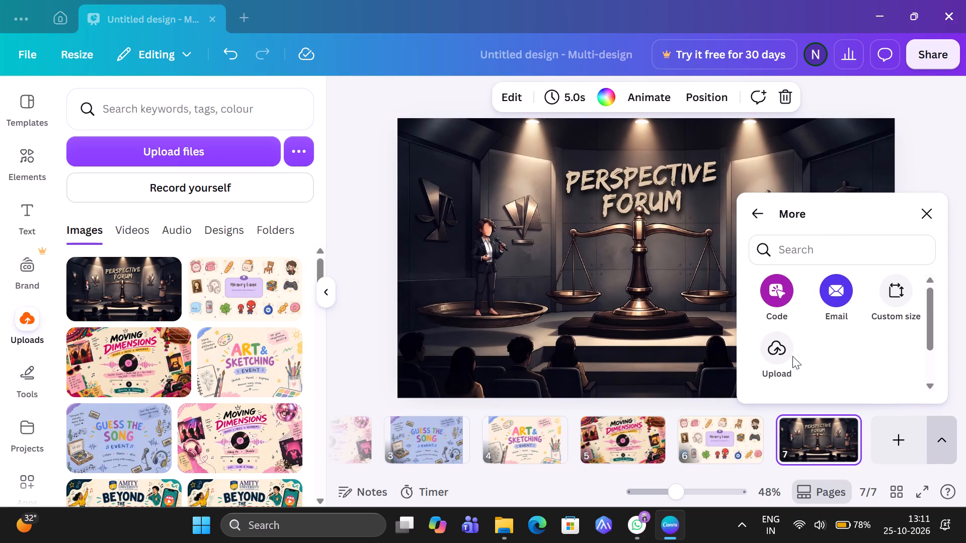
pyautogui.doubleClick(317, 209)
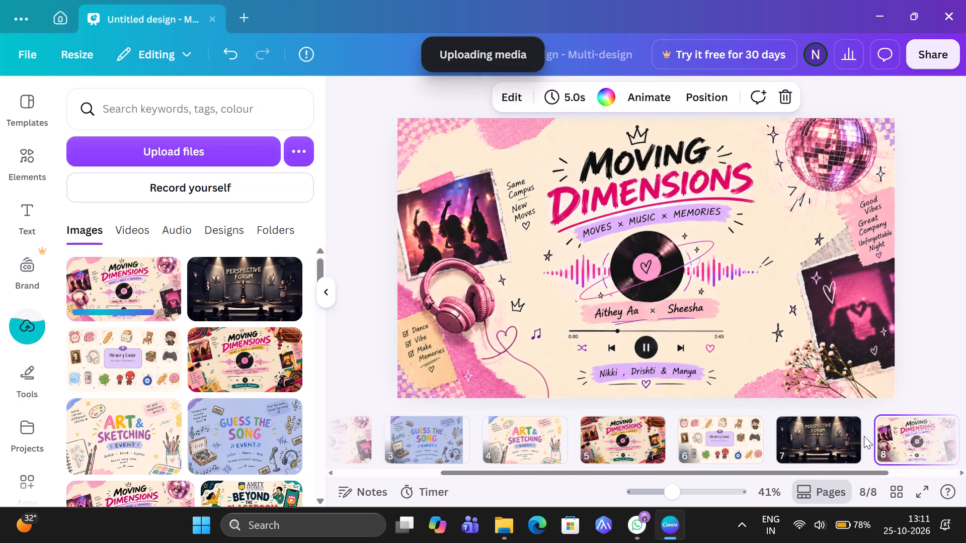
# Open the file upload for a new page after the Aithey Aa × Sheesha poster on page 8.
pyautogui.hscroll(-3, 888, 437)
pyautogui.click(954, 433)
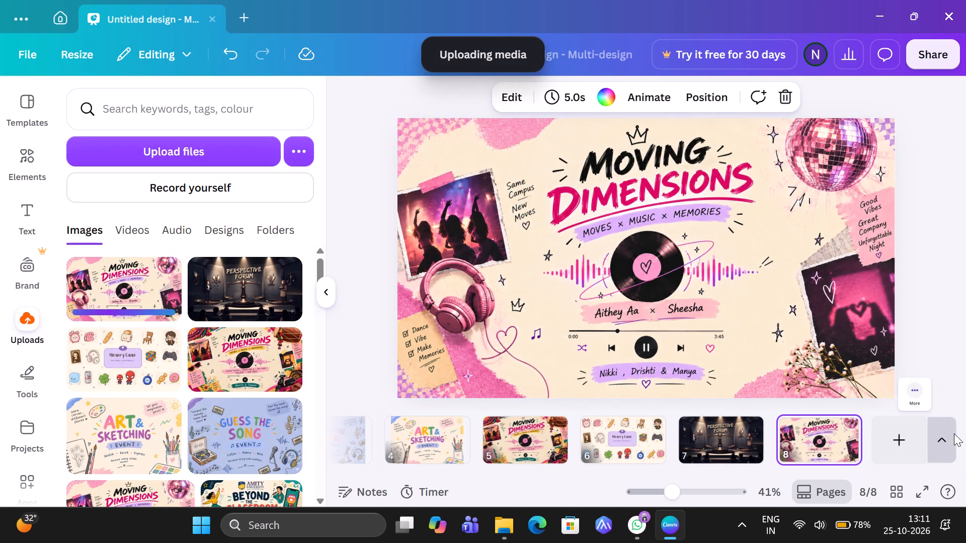
pyautogui.click(907, 386)
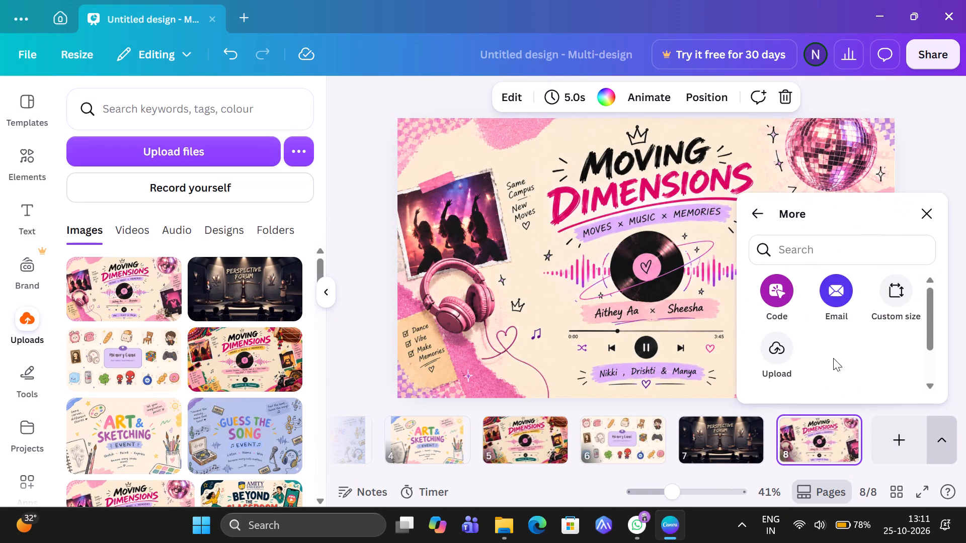
pyautogui.click(776, 343)
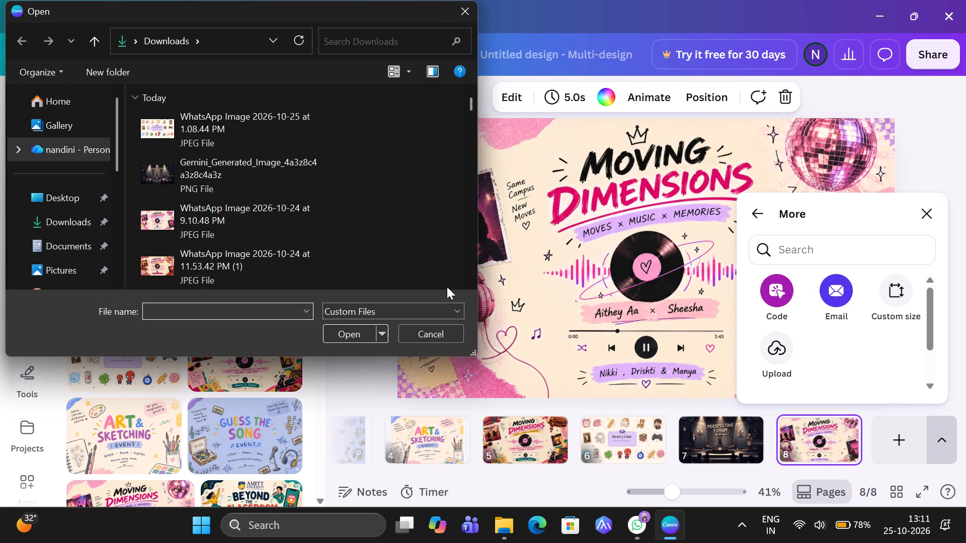
# Add page 9 by uploading the Ghagra × Lambi Lambi Chori poster, WhatsApp Image 2026-10-24 at 11.53.42 PM (1).
pyautogui.click(277, 267)
pyautogui.doubleClick(277, 267)
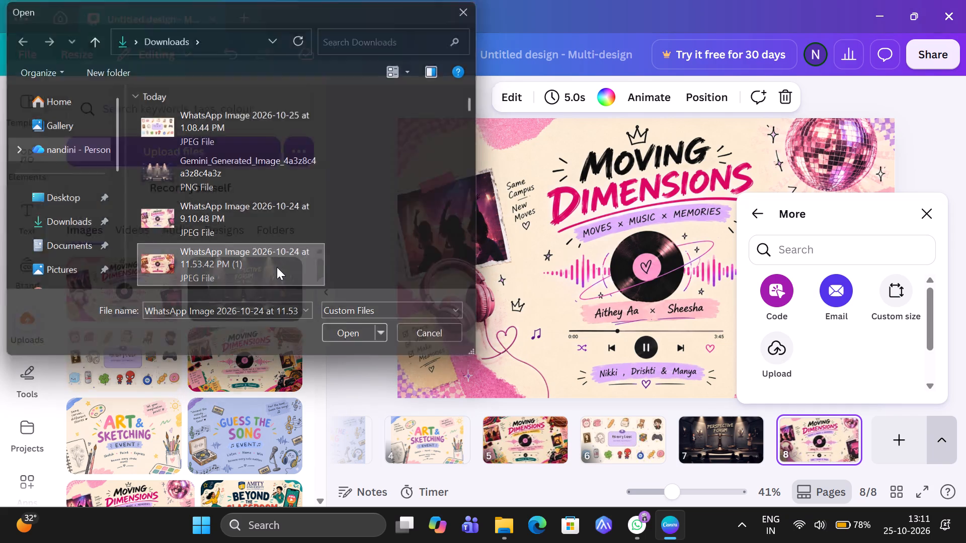
# Add page 10 by uploading the Saunkan Saunkne × Phatte chuk di poster, WhatsApp Image 2026-10-25 at 12.10.50 PM, from Downloads.
pyautogui.scroll(-1, 592, 391)
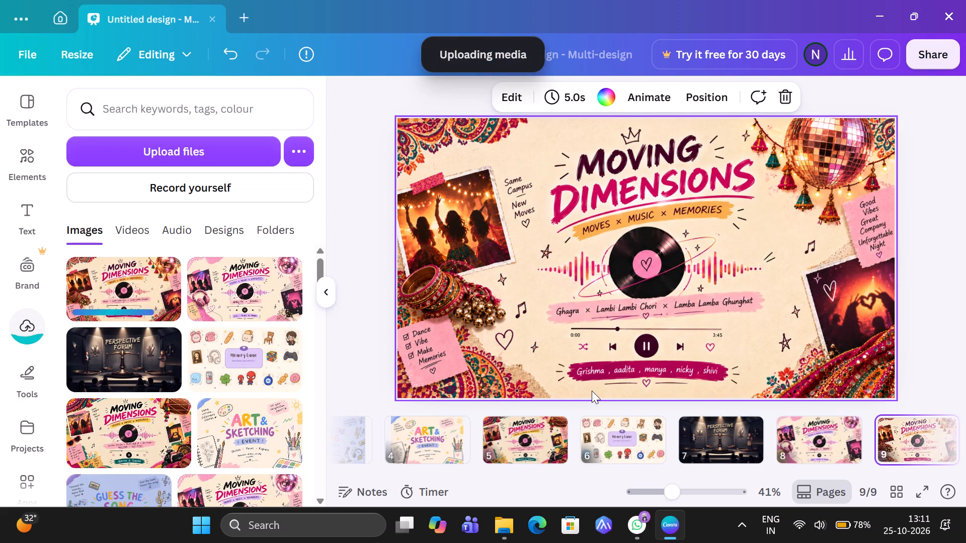
pyautogui.scroll(-1, 592, 391)
pyautogui.hscroll(-4, 713, 424)
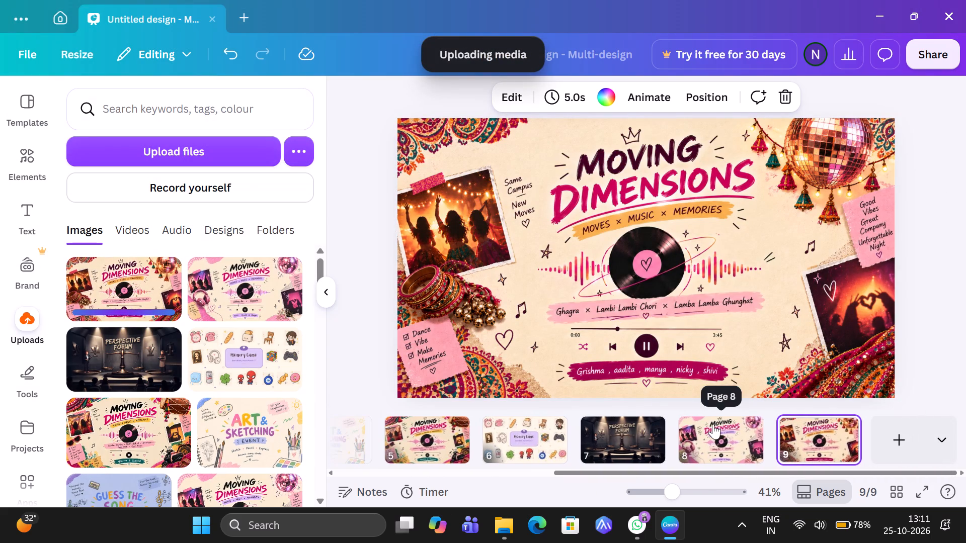
pyautogui.click(941, 442)
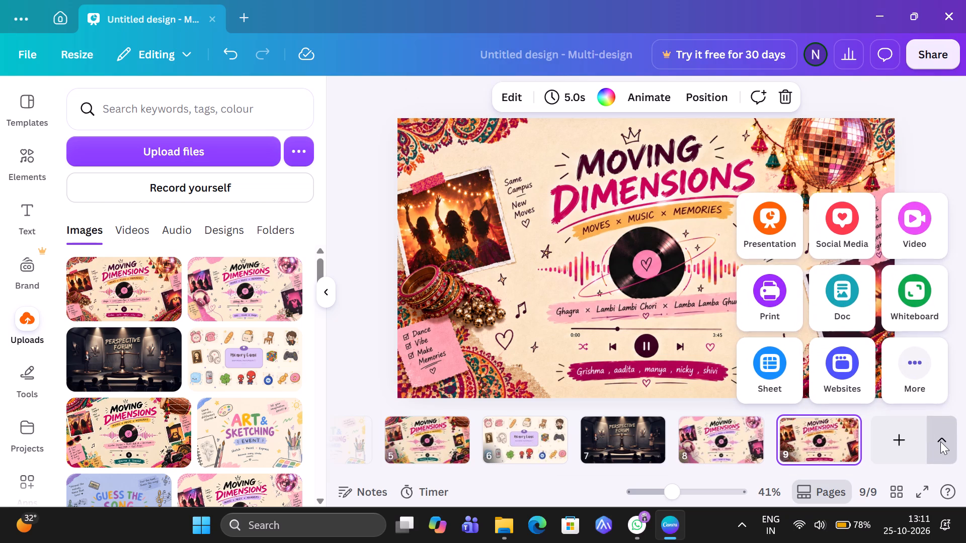
pyautogui.click(927, 389)
pyautogui.click(765, 340)
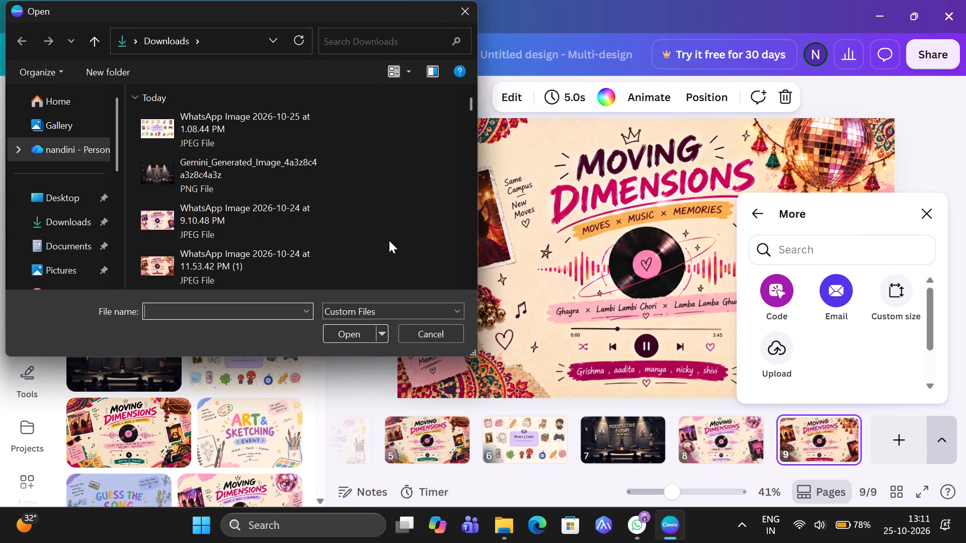
pyautogui.scroll(-1, 389, 240)
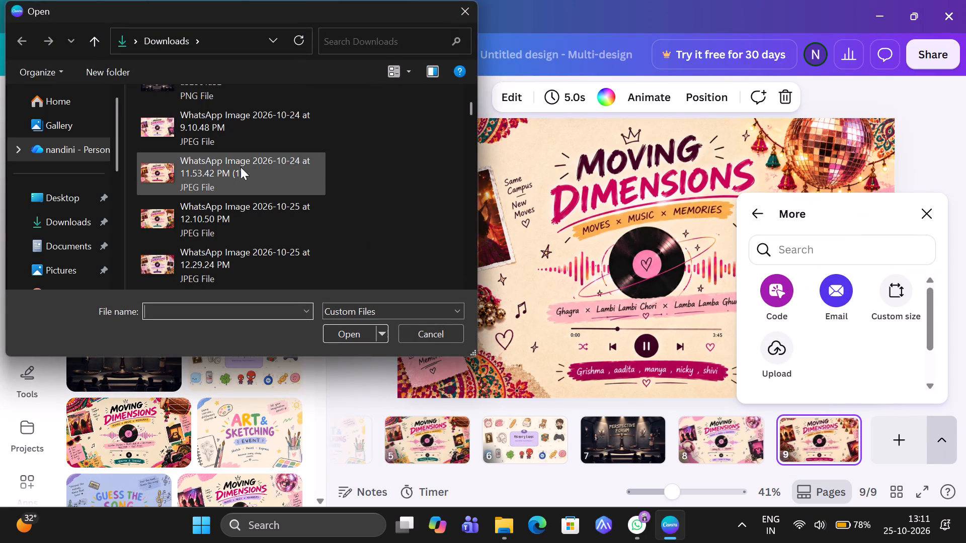
pyautogui.doubleClick(233, 205)
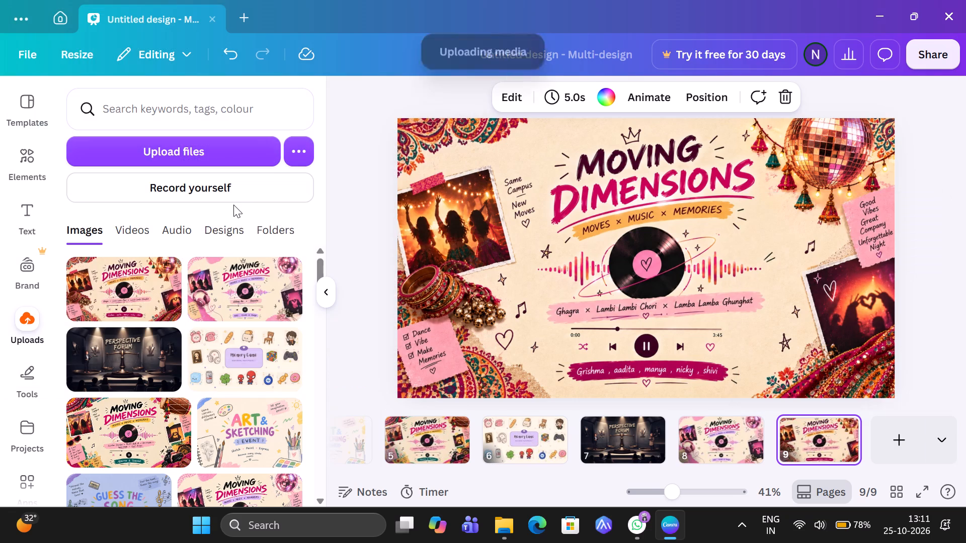
# Add page 11 by uploading the Nachde ne saare × Gal ban gyi poster, WhatsApp Image 2026-10-25 at 12.29.24 PM, from Downloads.
pyautogui.hscroll(-2, 710, 456)
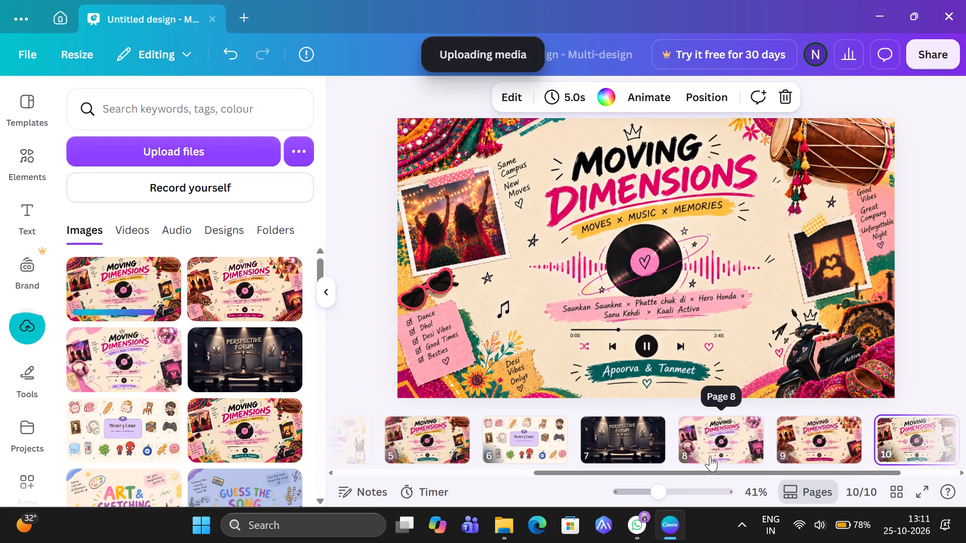
pyautogui.hscroll(-4, 710, 456)
pyautogui.click(944, 429)
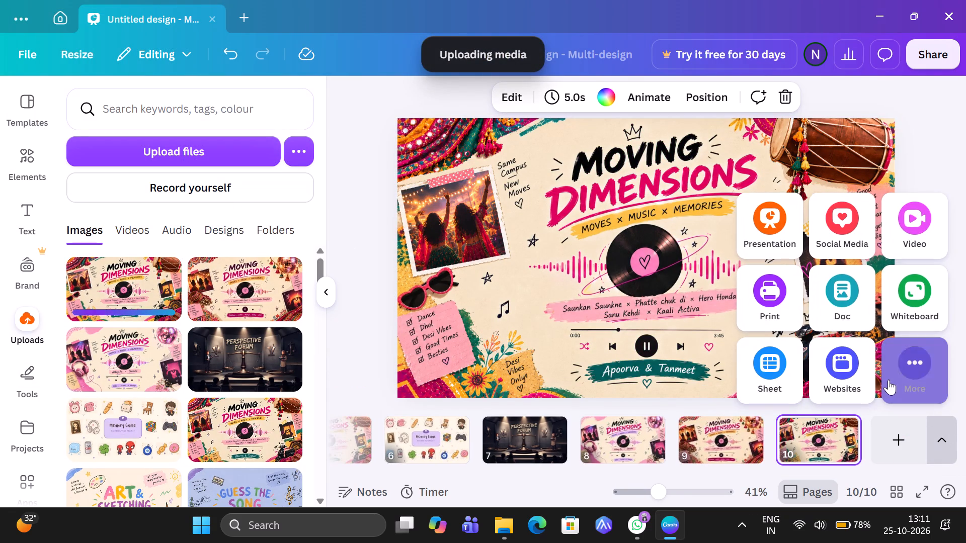
pyautogui.click(888, 379)
pyautogui.click(763, 356)
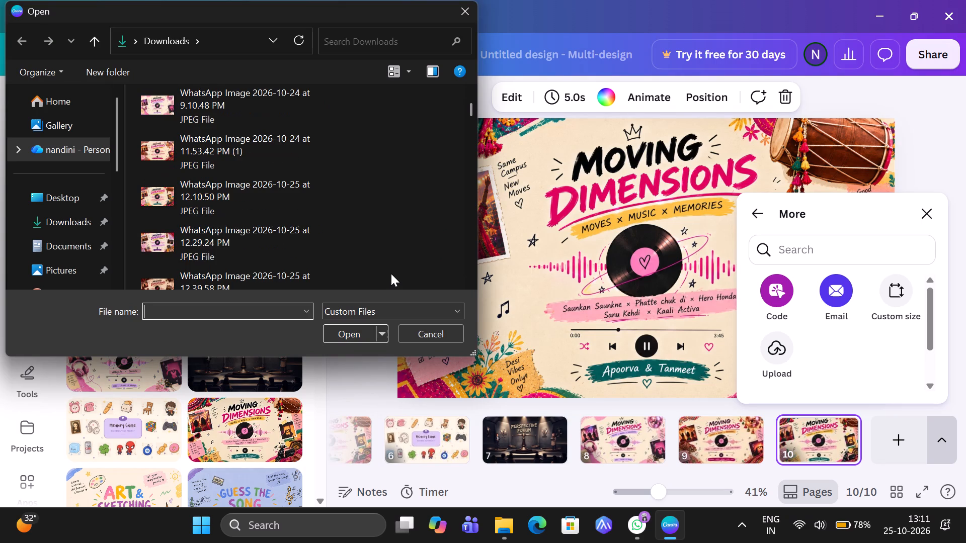
pyautogui.doubleClick(220, 259)
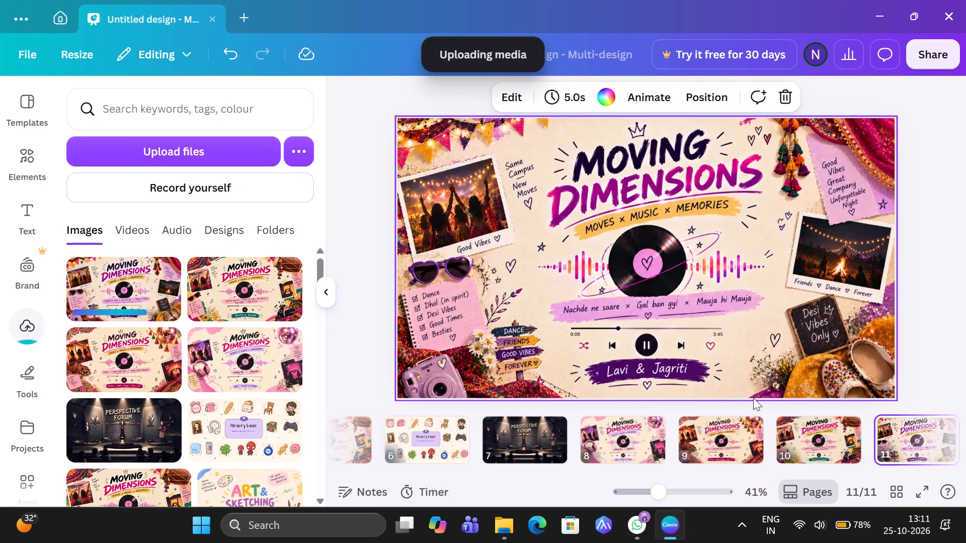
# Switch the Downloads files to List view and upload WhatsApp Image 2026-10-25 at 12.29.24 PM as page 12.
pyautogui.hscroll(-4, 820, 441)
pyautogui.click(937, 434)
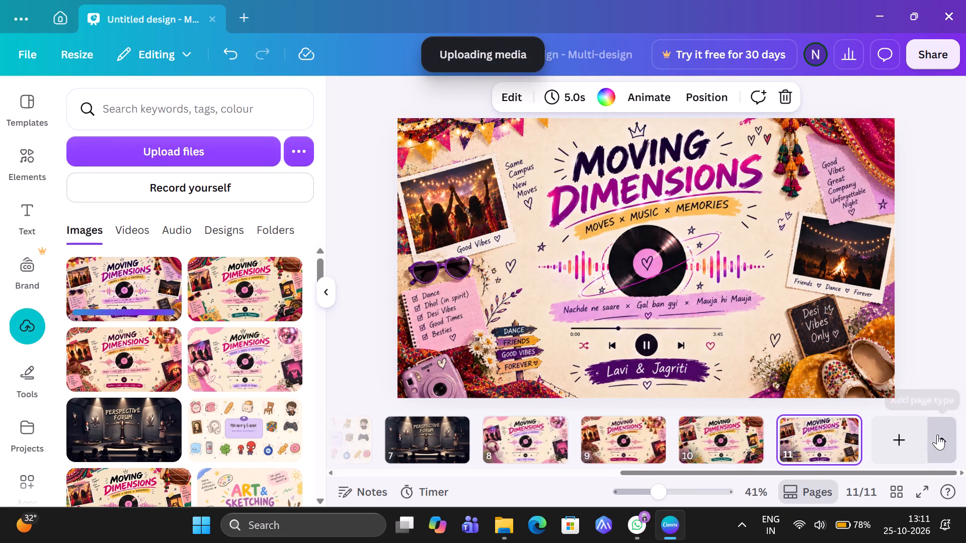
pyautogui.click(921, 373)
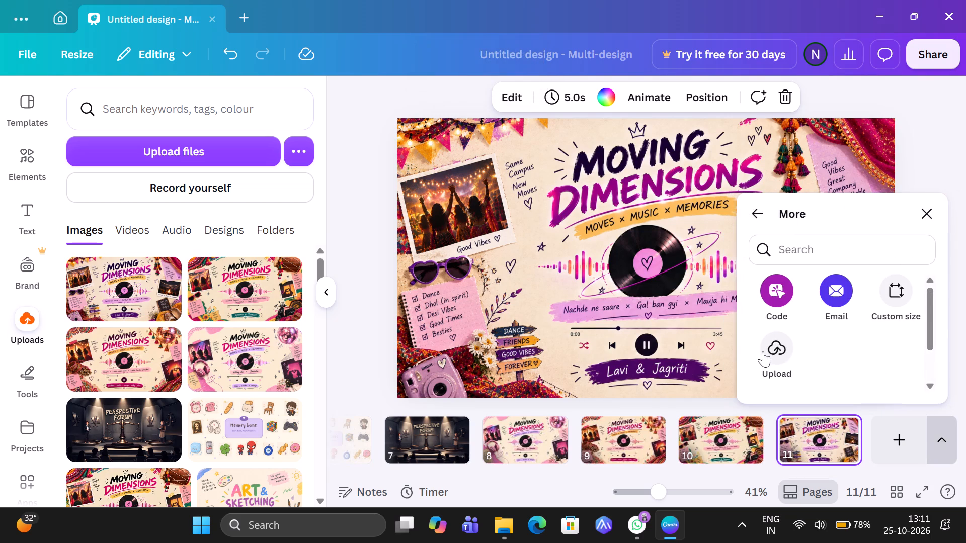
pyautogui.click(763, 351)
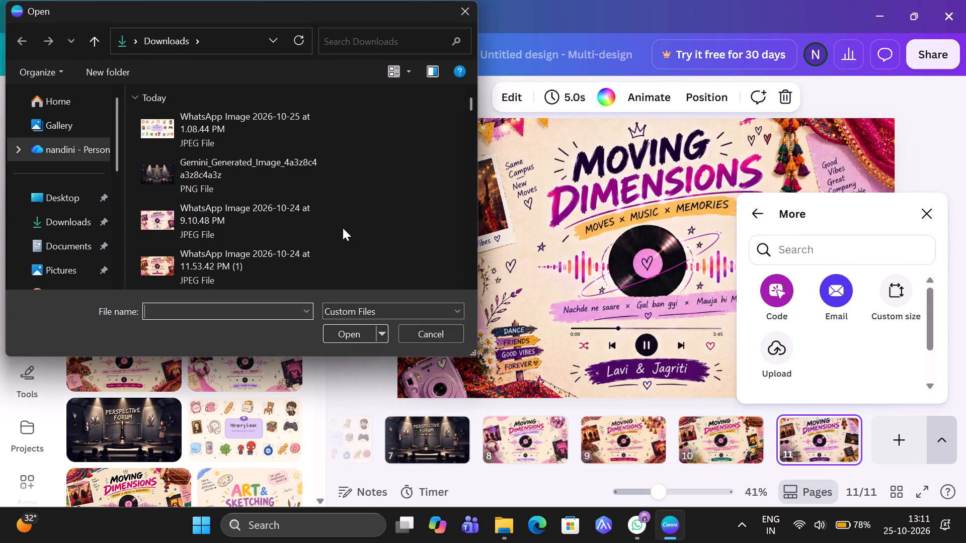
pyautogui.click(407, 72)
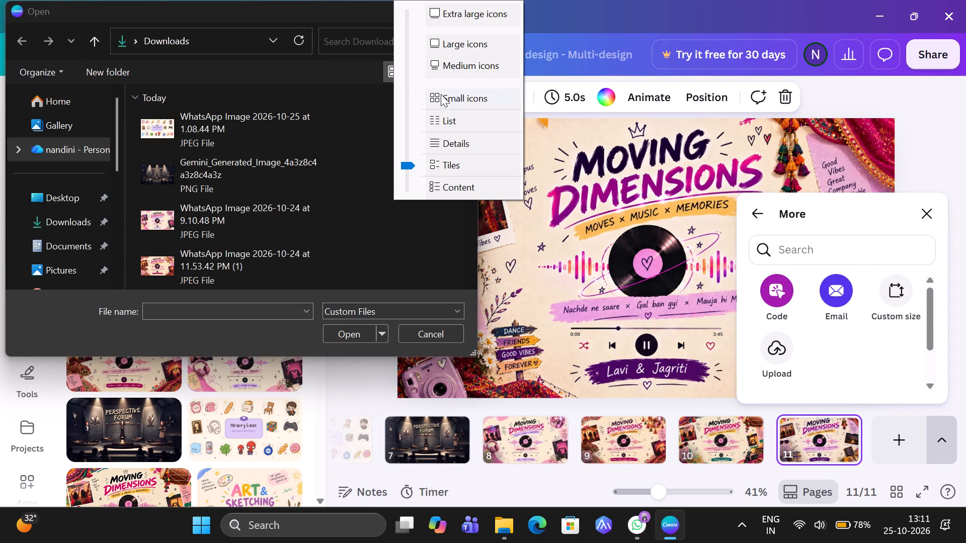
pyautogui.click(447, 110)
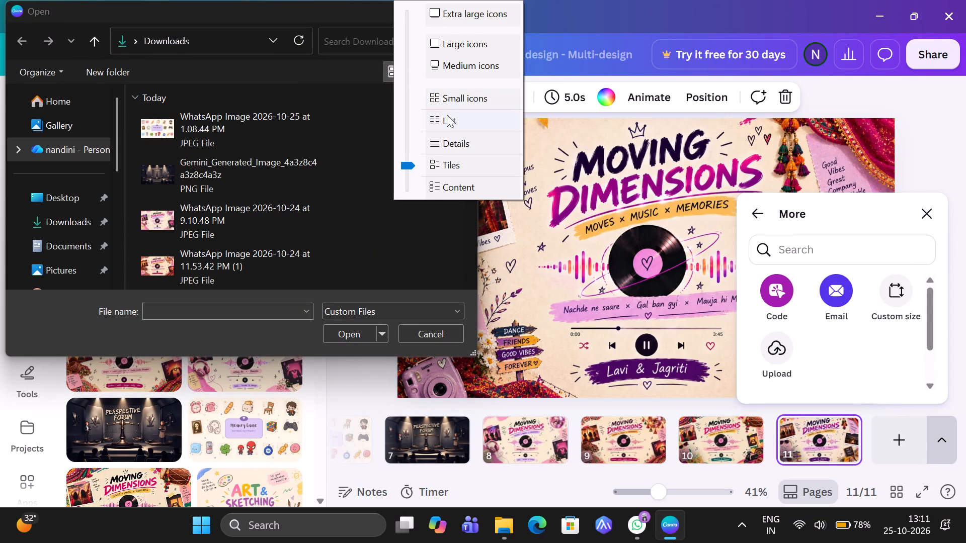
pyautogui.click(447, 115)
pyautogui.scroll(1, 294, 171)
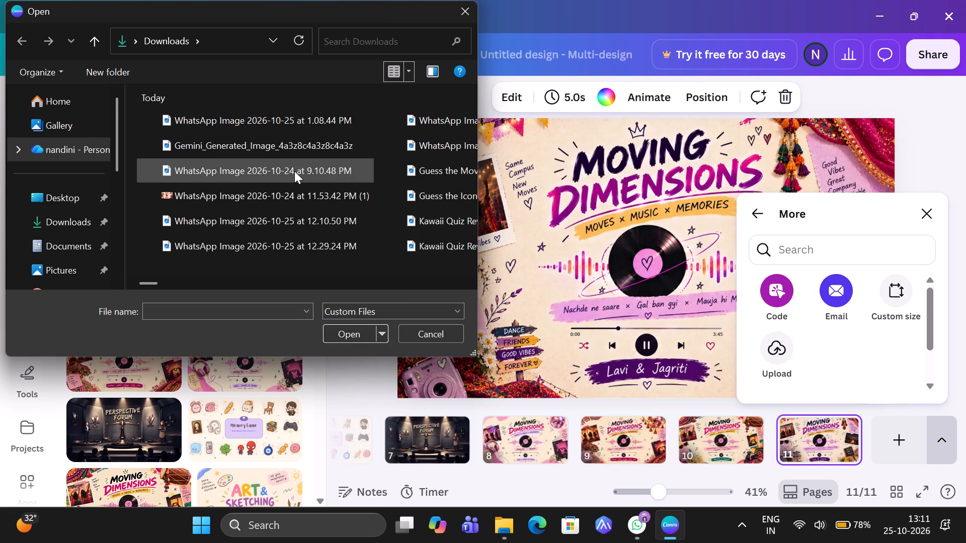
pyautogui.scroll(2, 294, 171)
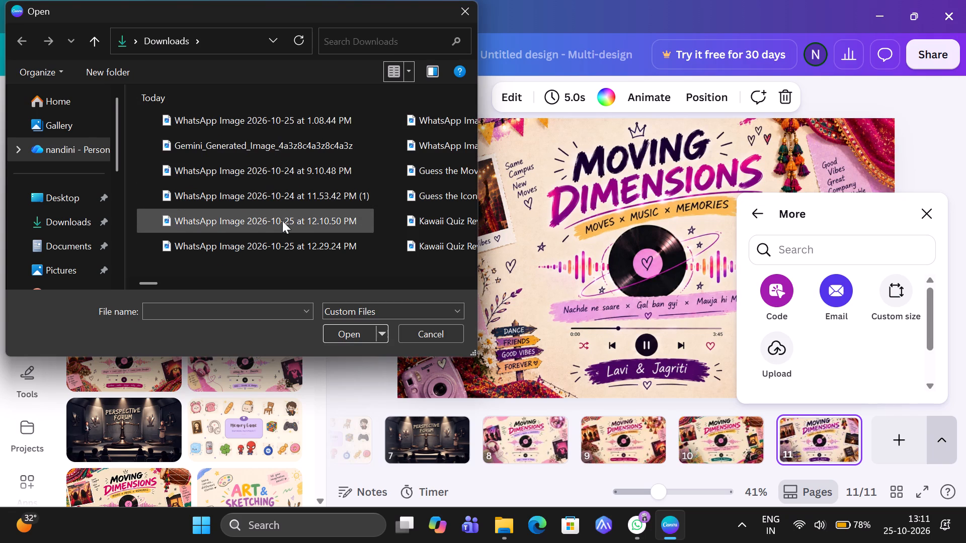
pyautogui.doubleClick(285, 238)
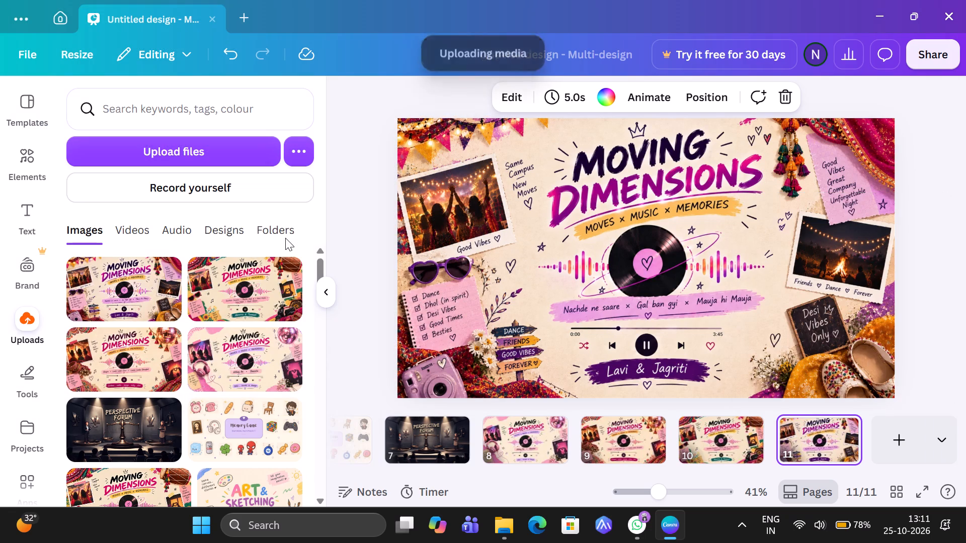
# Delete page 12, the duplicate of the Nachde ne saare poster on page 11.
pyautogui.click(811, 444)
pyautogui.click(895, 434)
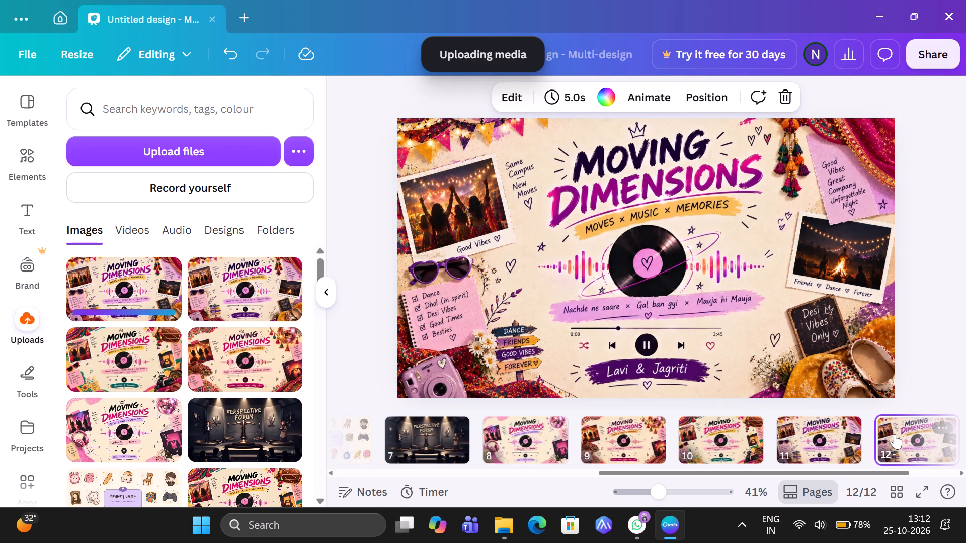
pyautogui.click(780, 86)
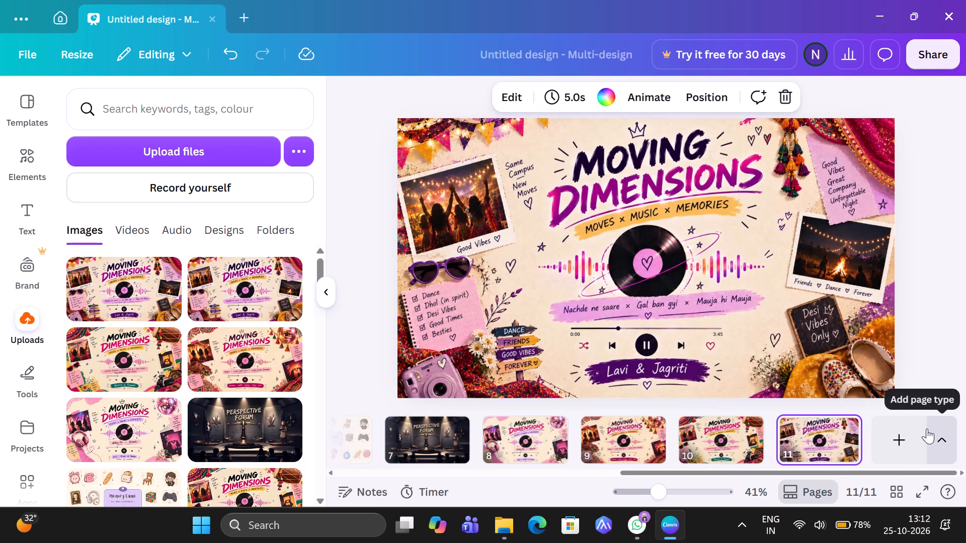
# Open the file upload for a new page after the Nachde ne saare poster on page 11.
pyautogui.click(940, 436)
pyautogui.click(918, 367)
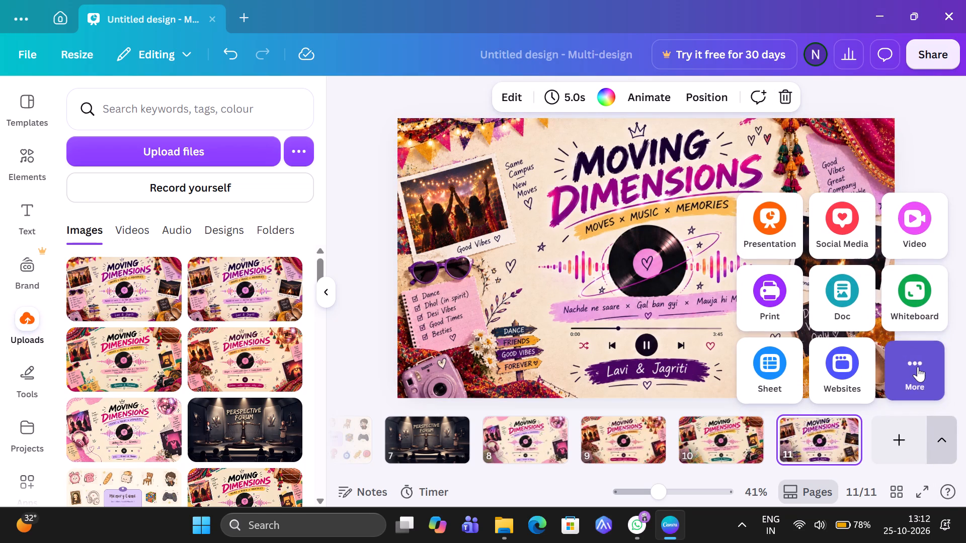
pyautogui.click(783, 338)
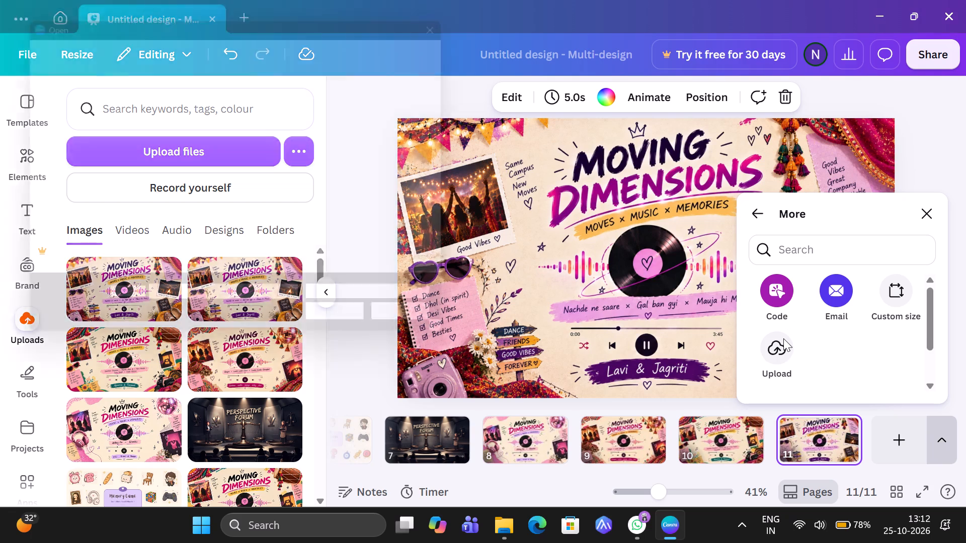
# Switch the Downloads file view to Details and upload the dark red Shararat Moving Dimensions poster as page 12.
pyautogui.hscroll(-1, 385, 186)
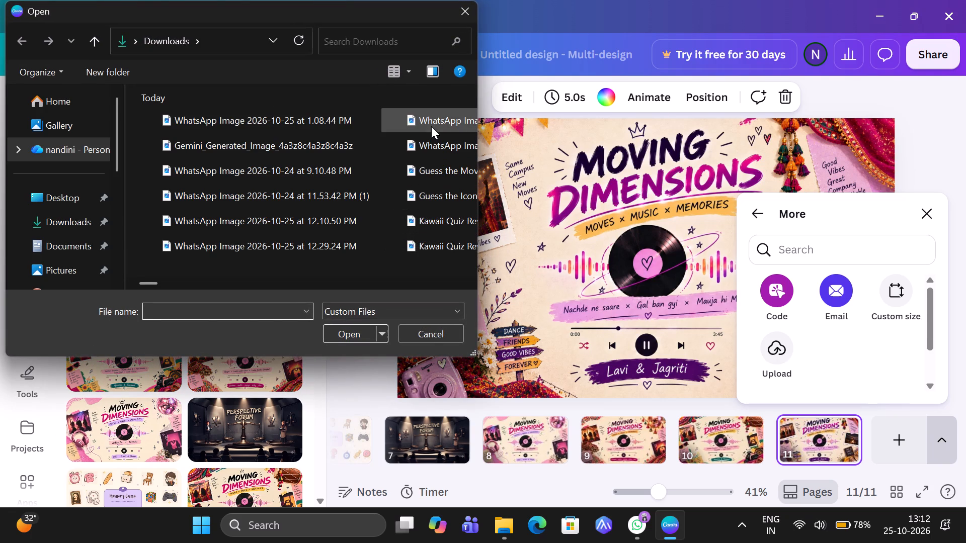
pyautogui.doubleClick(431, 126)
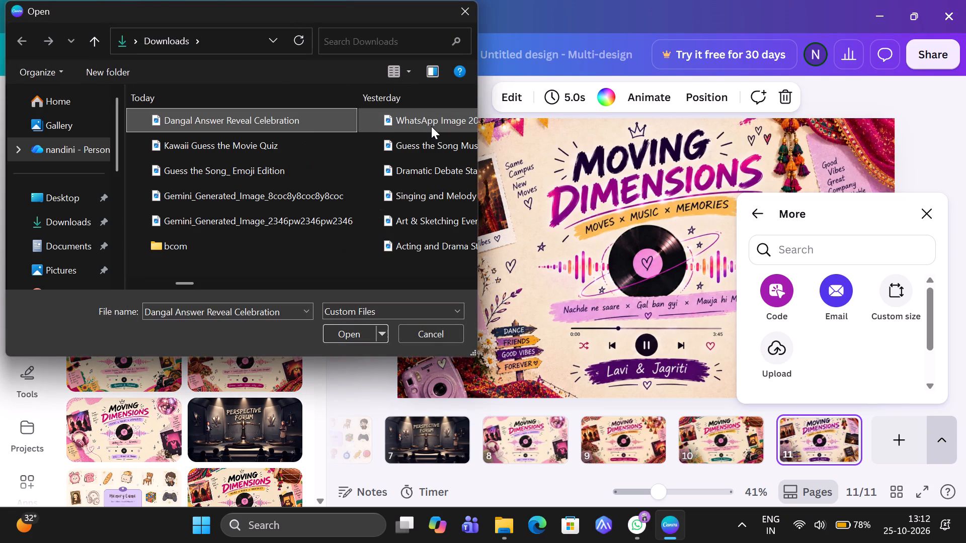
pyautogui.click(406, 74)
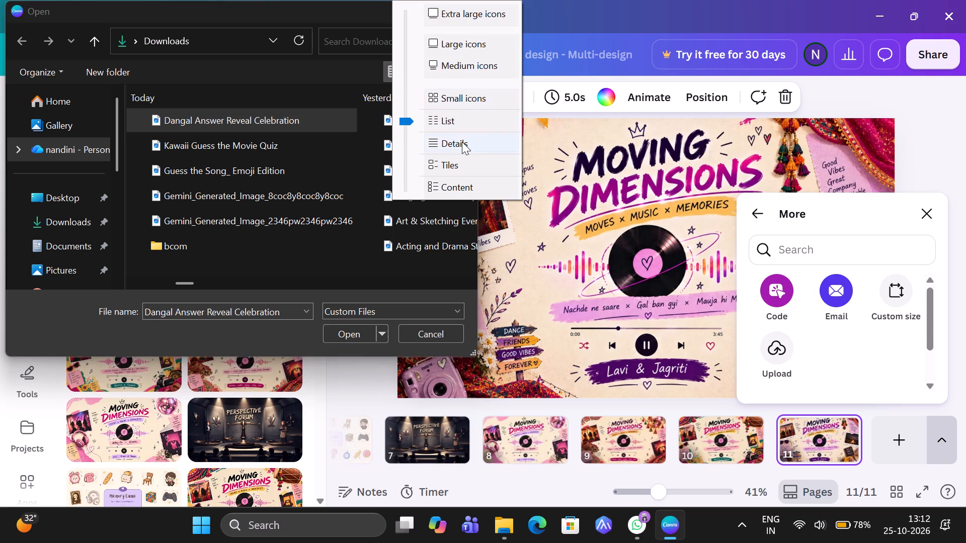
pyautogui.click(462, 142)
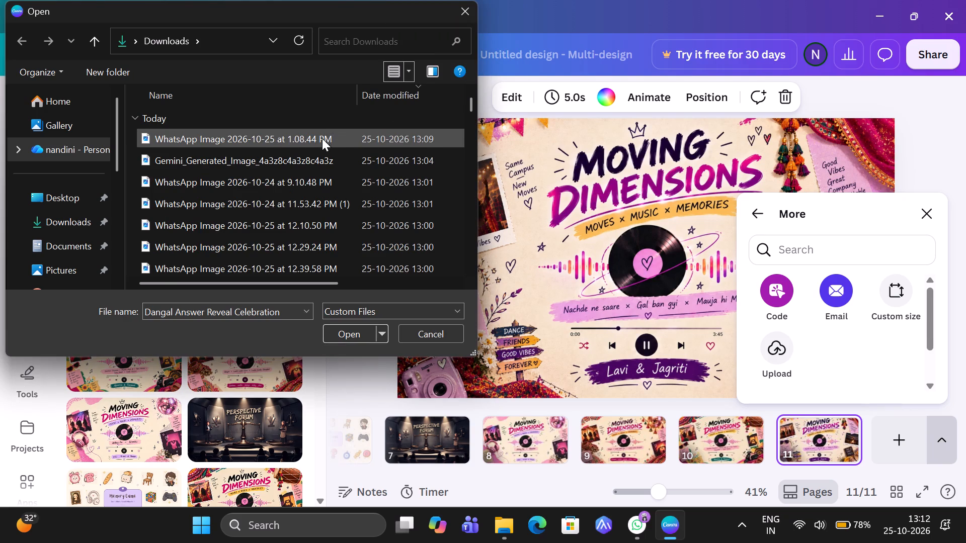
pyautogui.scroll(-1, 309, 232)
pyautogui.doubleClick(309, 225)
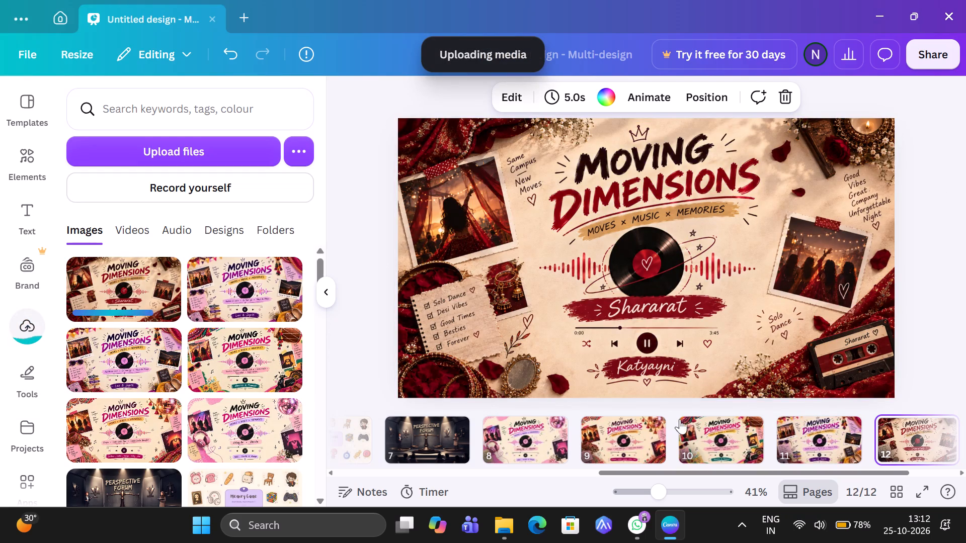
# Open the file upload for a new page after the Shararat poster on page 12.
pyautogui.hscroll(-4, 711, 428)
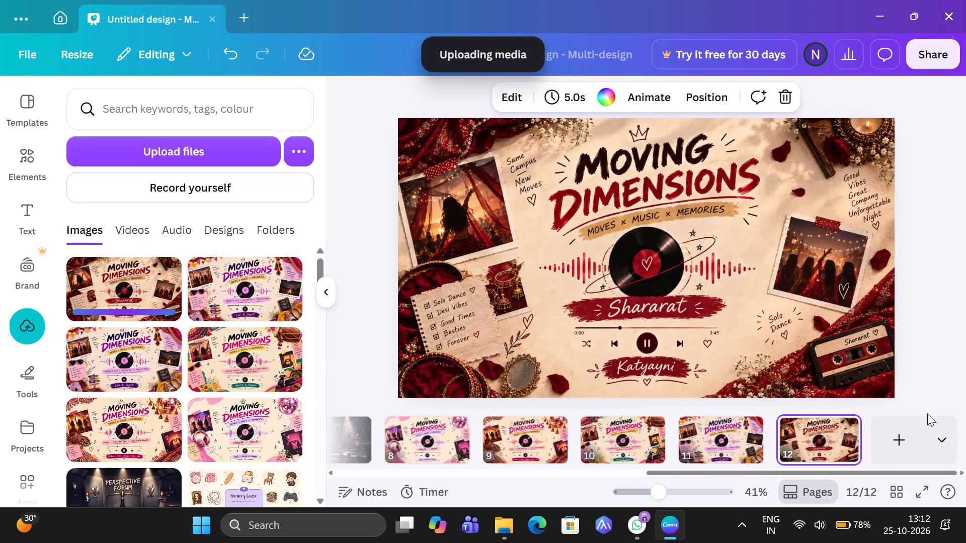
pyautogui.click(941, 429)
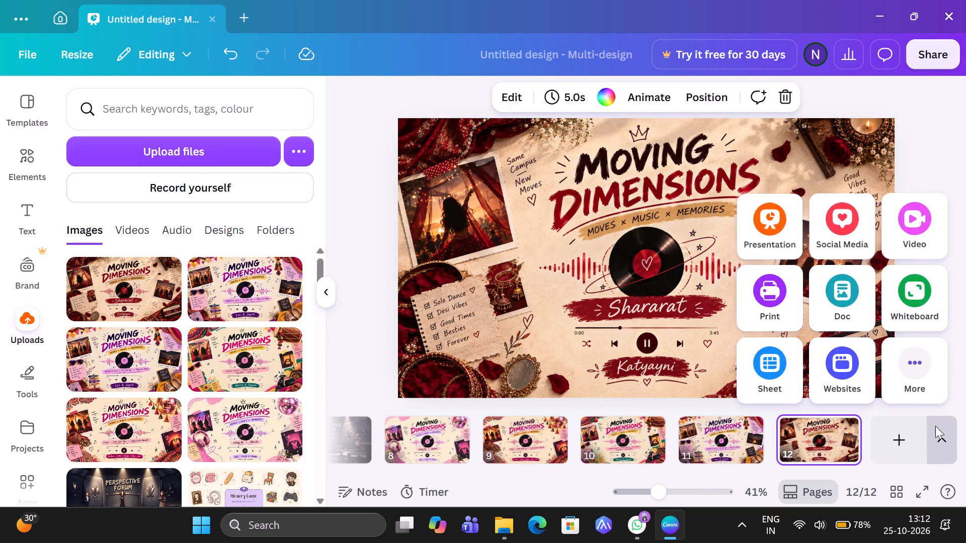
pyautogui.click(902, 382)
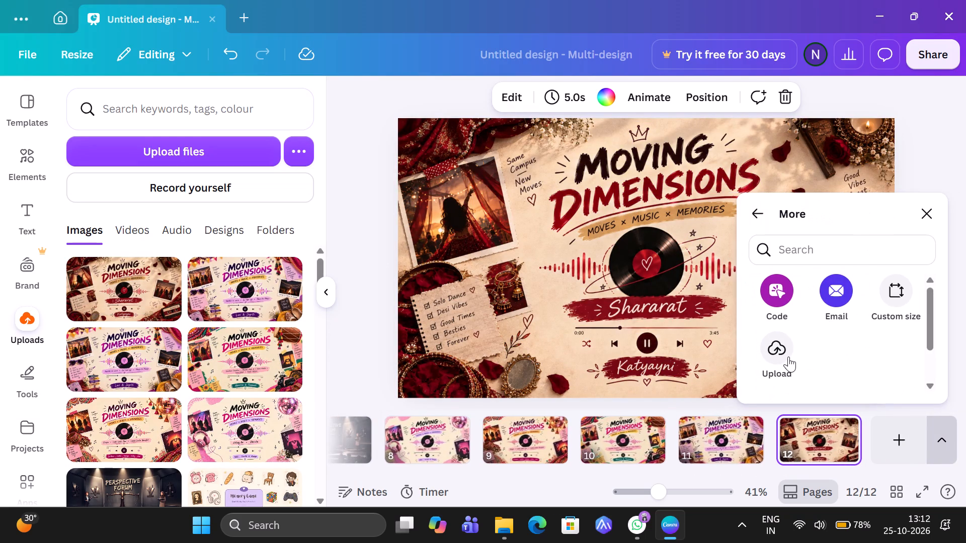
pyautogui.click(788, 356)
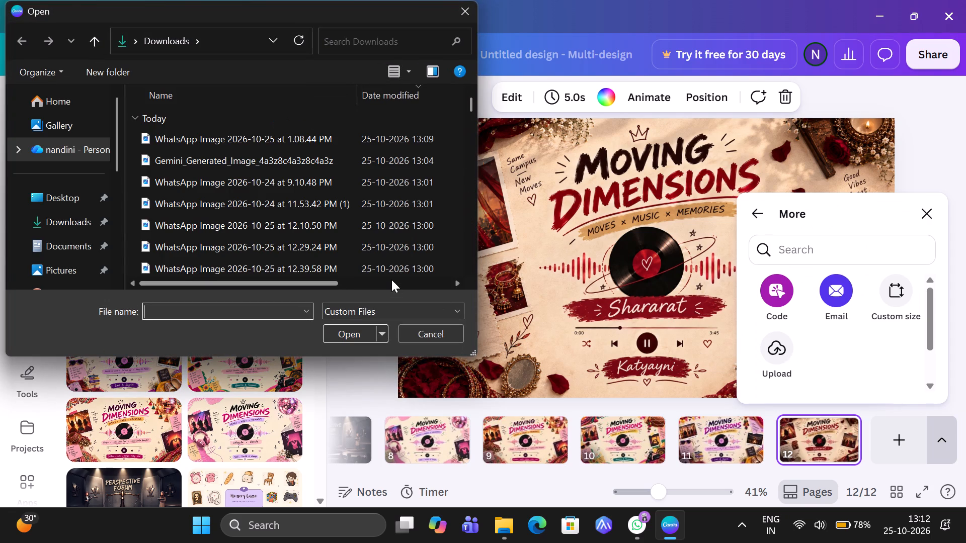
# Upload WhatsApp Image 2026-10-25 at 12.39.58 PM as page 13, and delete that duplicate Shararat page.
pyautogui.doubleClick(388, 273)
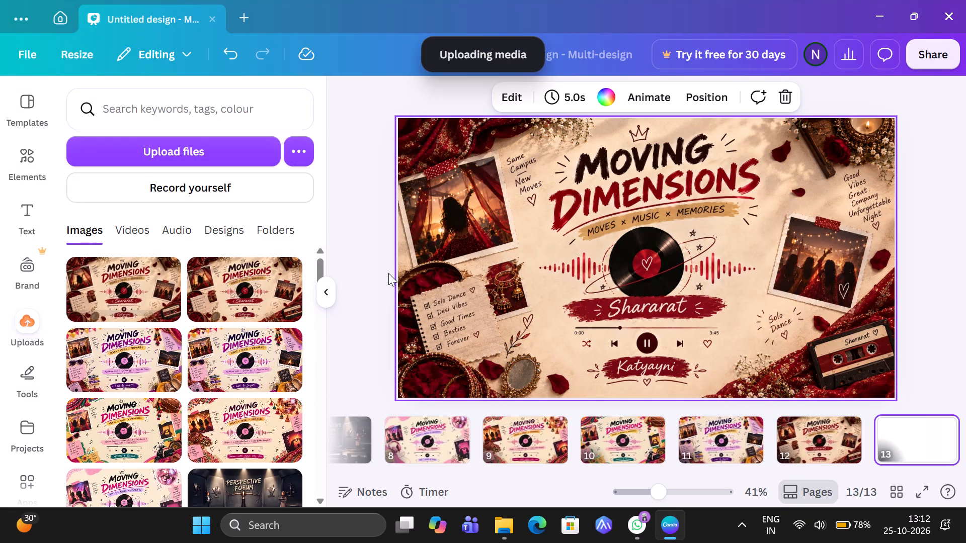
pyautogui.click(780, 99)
# Add page 13 by uploading the teal Moving Dimensions poster, WhatsApp Image 2026-10-25 at 1.00.06 PM, from Downloads.
pyautogui.click(940, 434)
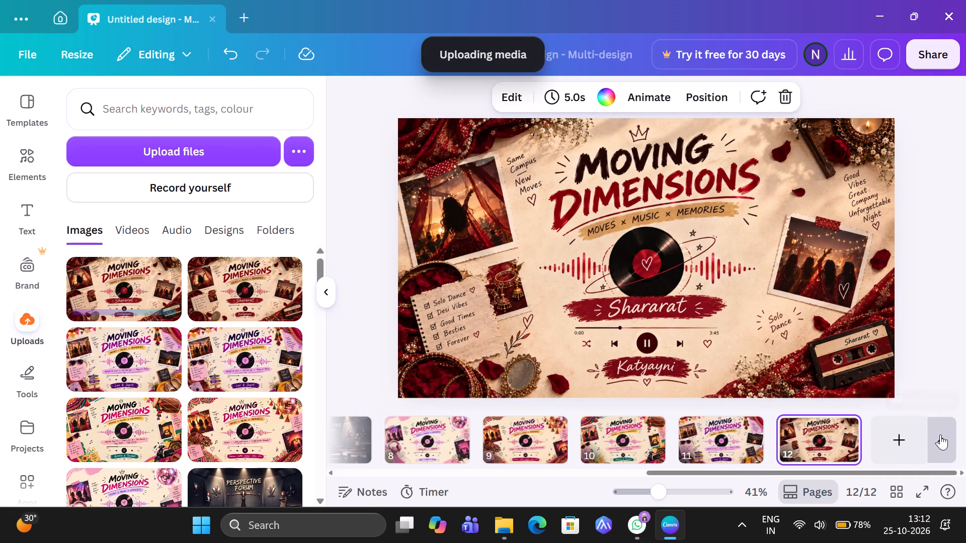
pyautogui.click(938, 392)
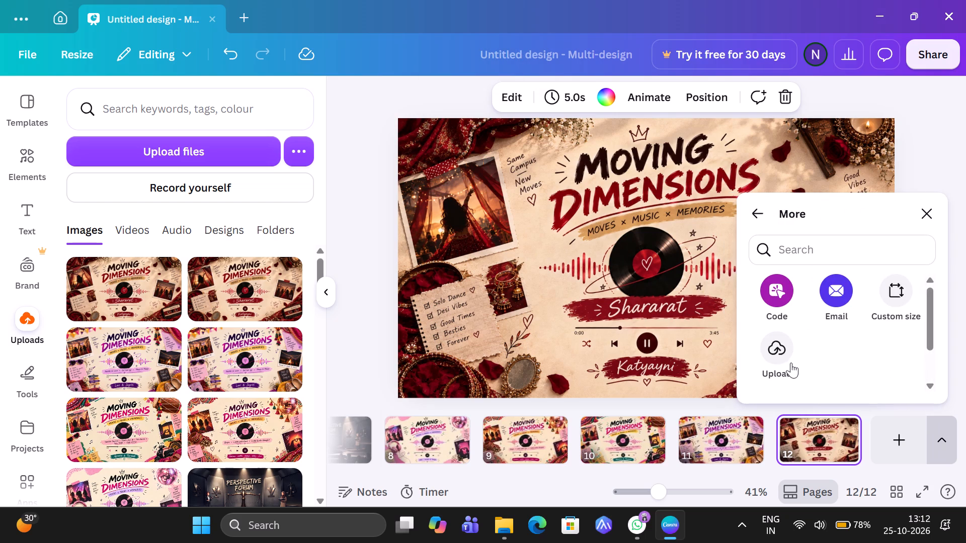
pyautogui.click(791, 362)
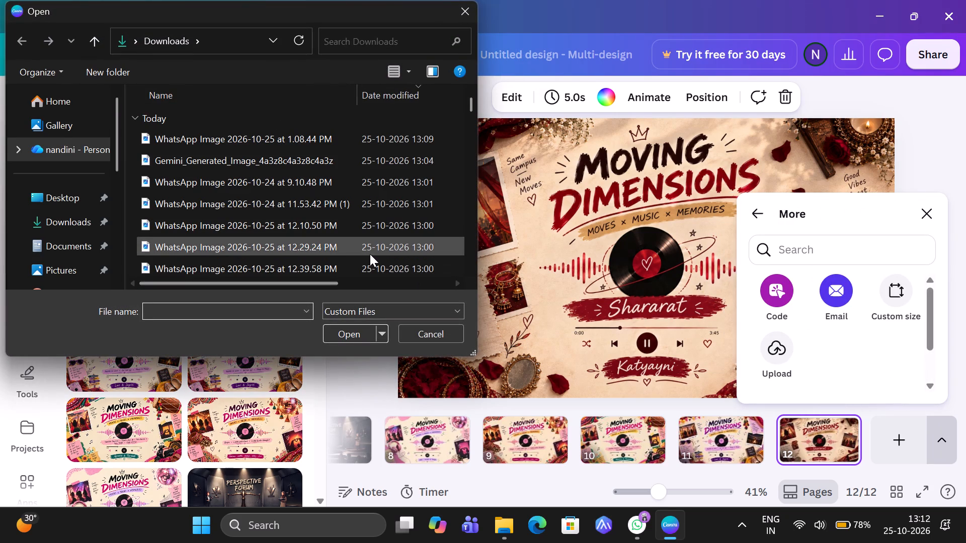
pyautogui.scroll(-1, 370, 255)
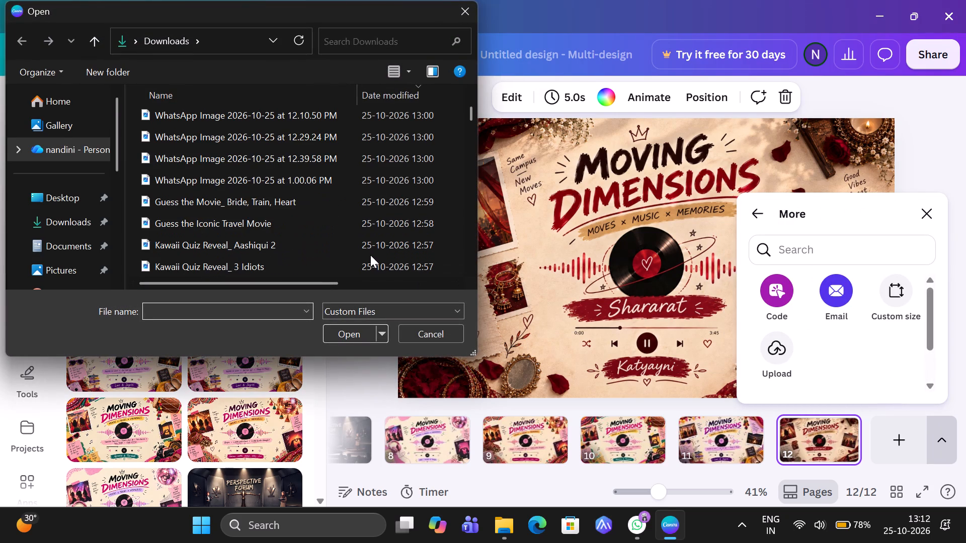
pyautogui.doubleClick(334, 178)
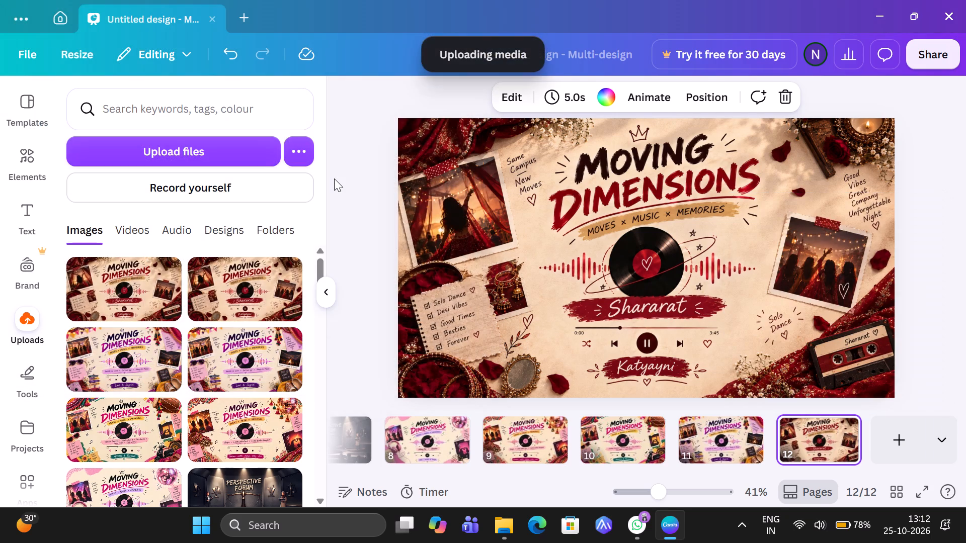
pyautogui.hscroll(-4, 737, 418)
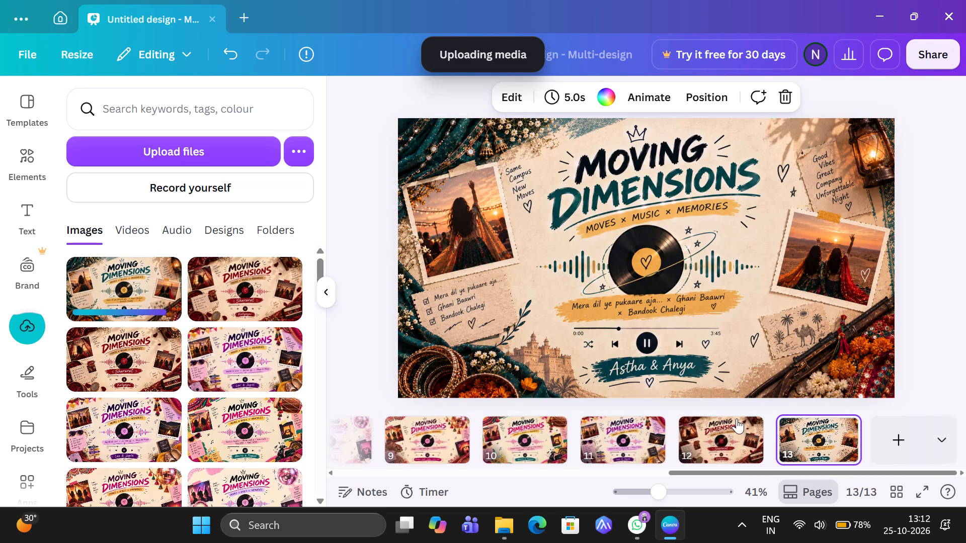
# Check the Downloads thumbnails in File Explorer and add page 14 in Canva by uploading Guess the Movie_ Bride, Train, Heart.
pyautogui.click(945, 434)
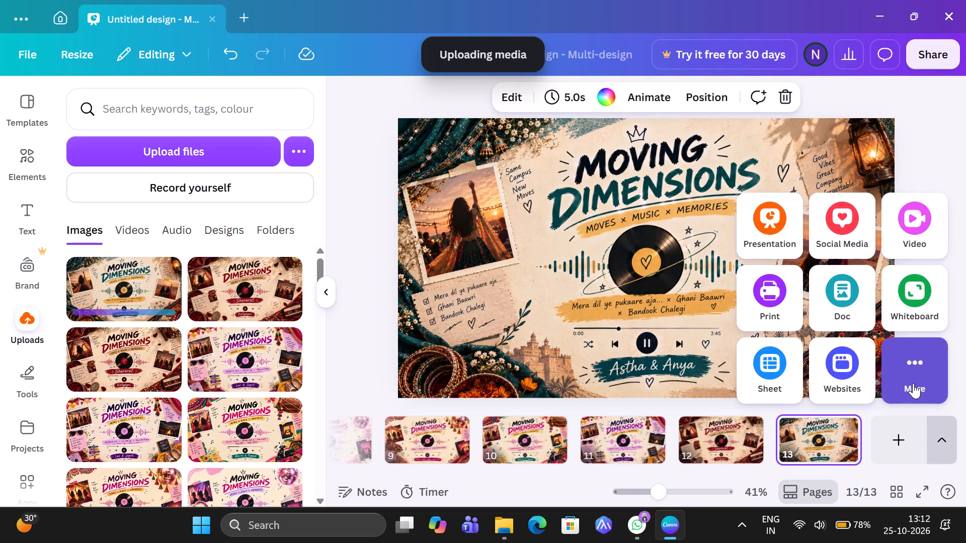
pyautogui.click(913, 383)
pyautogui.click(787, 355)
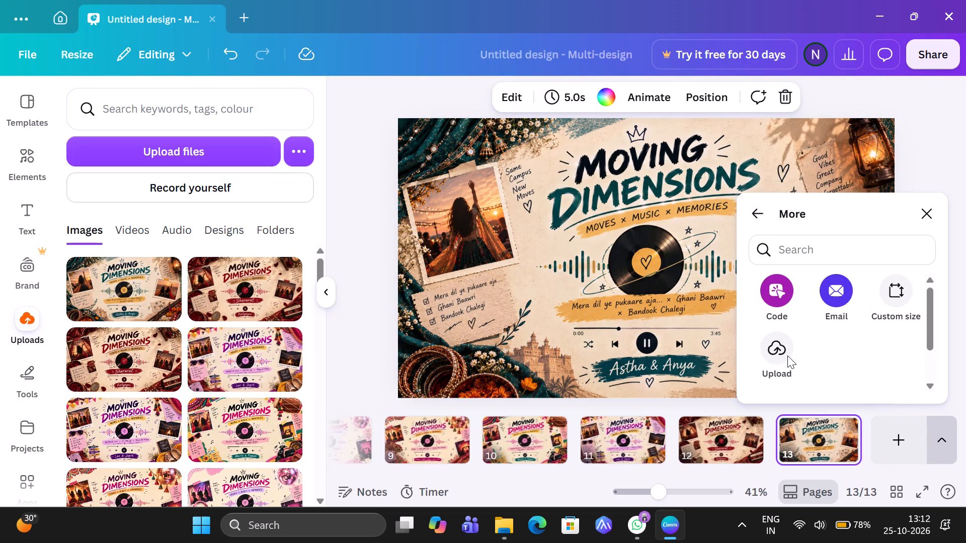
pyautogui.scroll(-1, 406, 233)
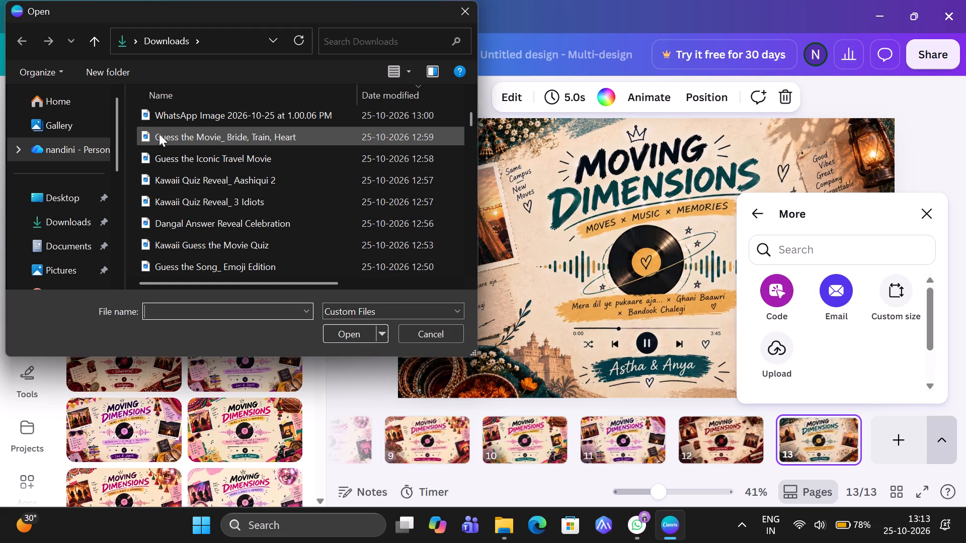
pyautogui.click(498, 536)
pyautogui.scroll(6, 324, 293)
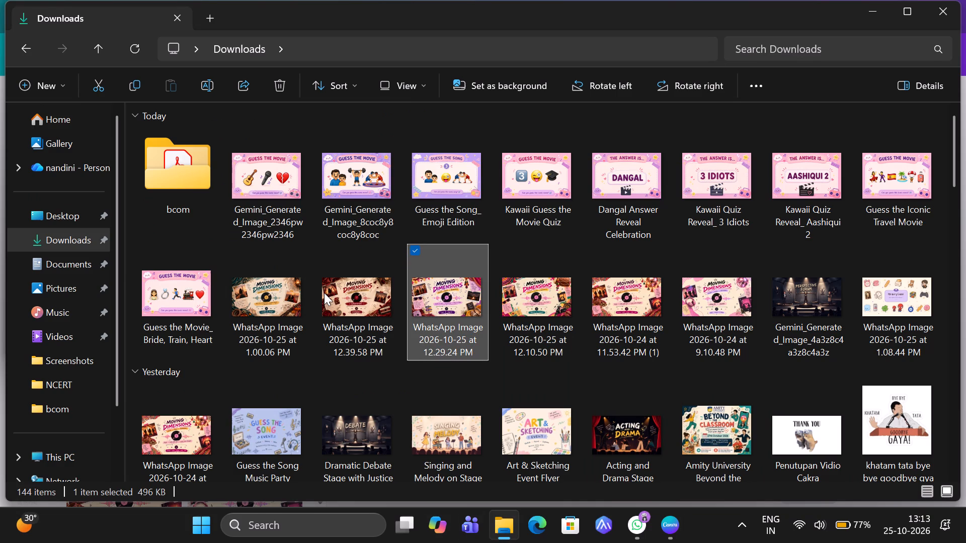
pyautogui.scroll(4, 324, 293)
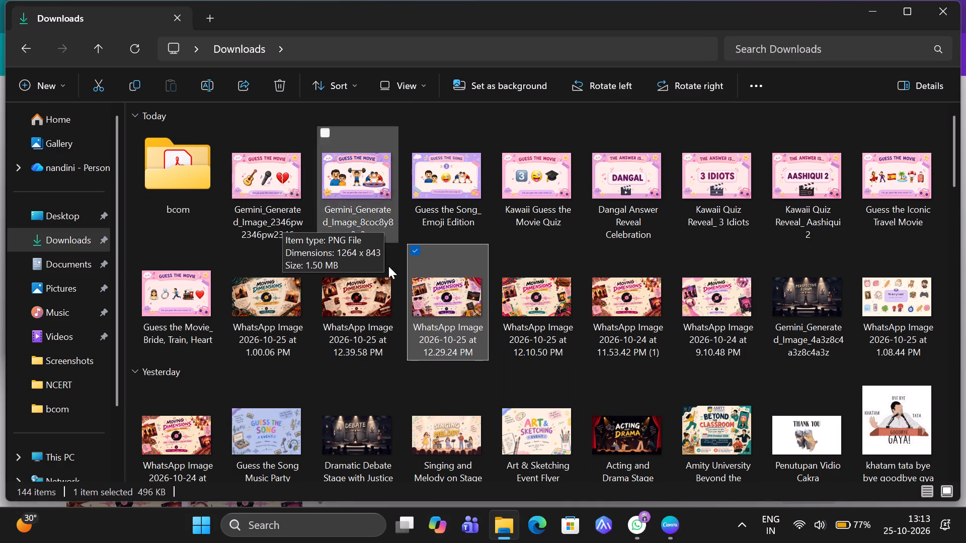
pyautogui.click(655, 524)
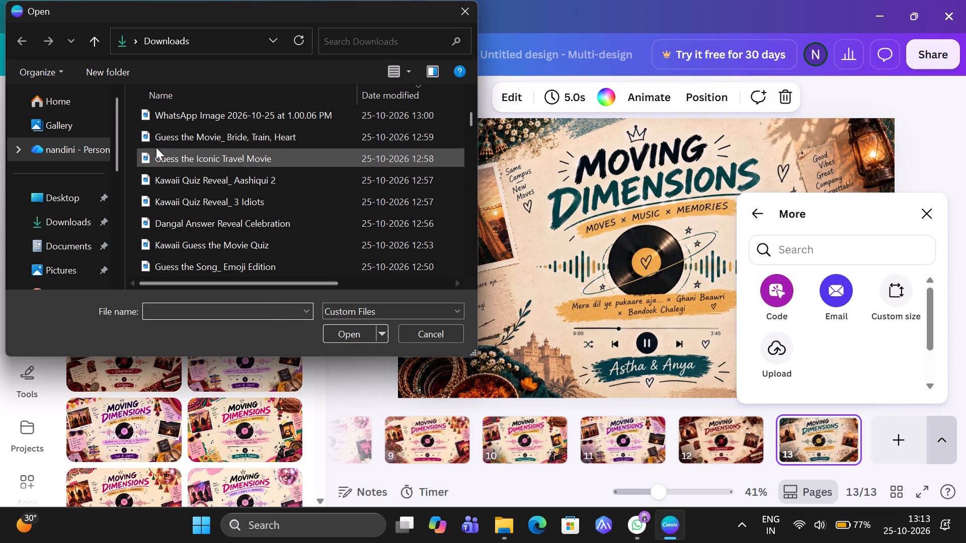
pyautogui.moveTo(136, 131); pyautogui.dragTo(223, 194)
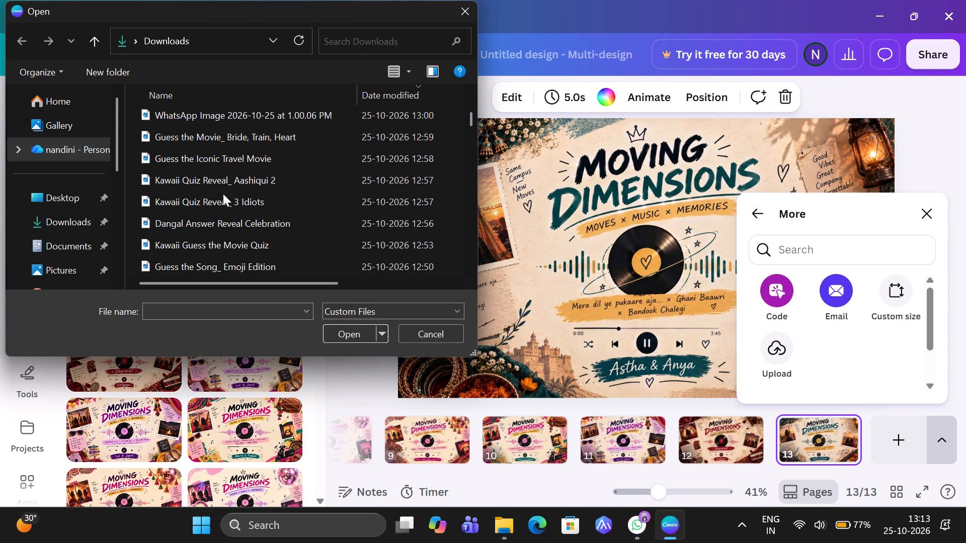
pyautogui.moveTo(223, 194); pyautogui.dragTo(214, 186)
pyautogui.moveTo(135, 127); pyautogui.dragTo(176, 171)
pyautogui.doubleClick(174, 139)
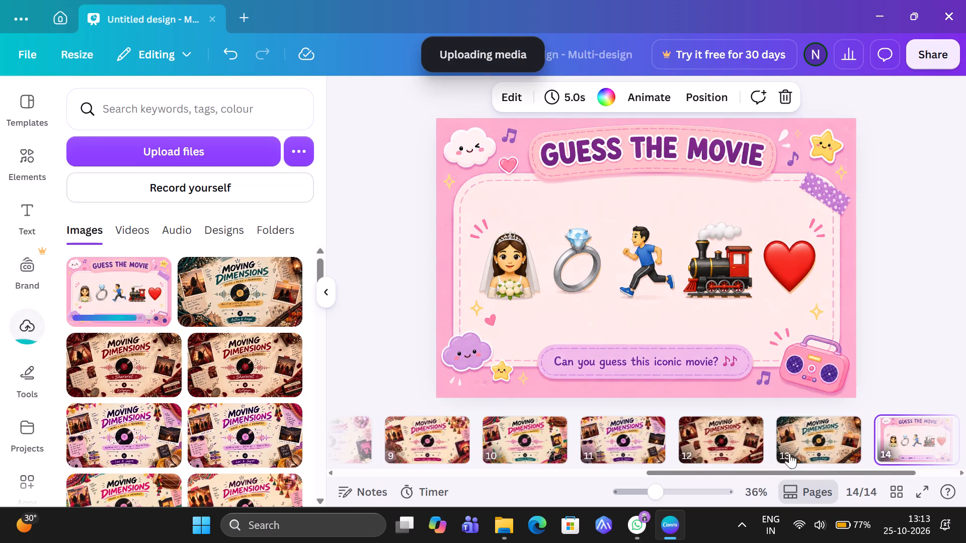
# Add page 15 by uploading the Guess the Iconic Travel Movie image from Downloads after the bride-and-train movie quiz page.
pyautogui.hscroll(-5, 834, 467)
pyautogui.click(929, 441)
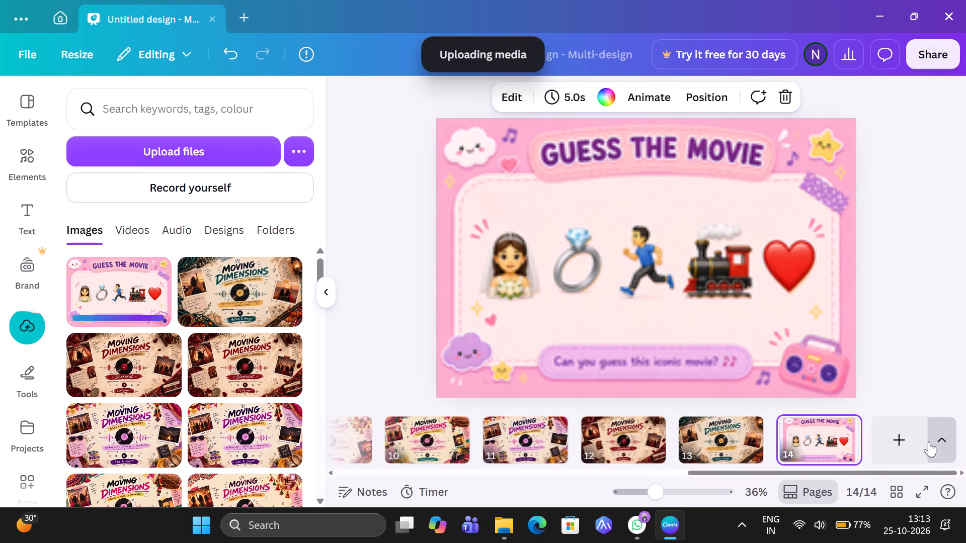
pyautogui.click(906, 370)
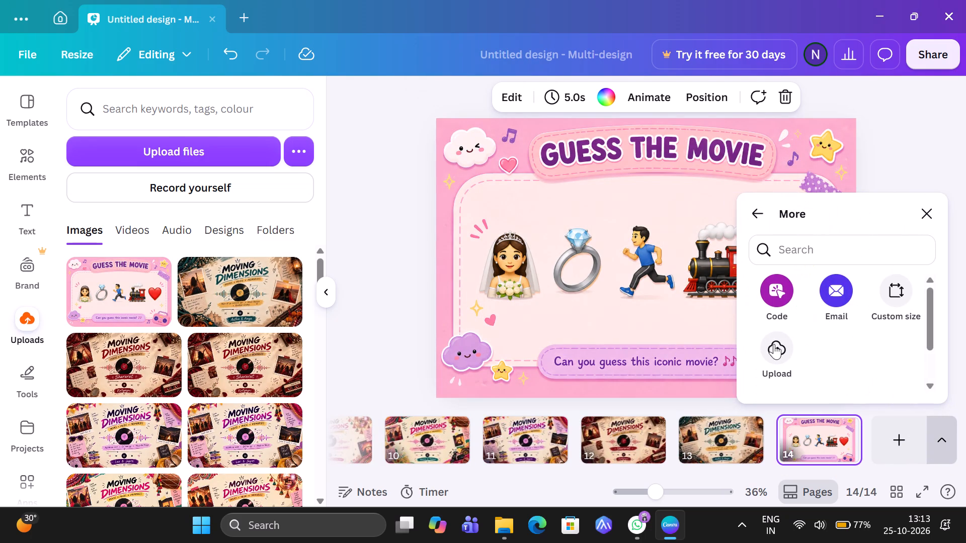
pyautogui.click(774, 344)
pyautogui.scroll(-1, 351, 233)
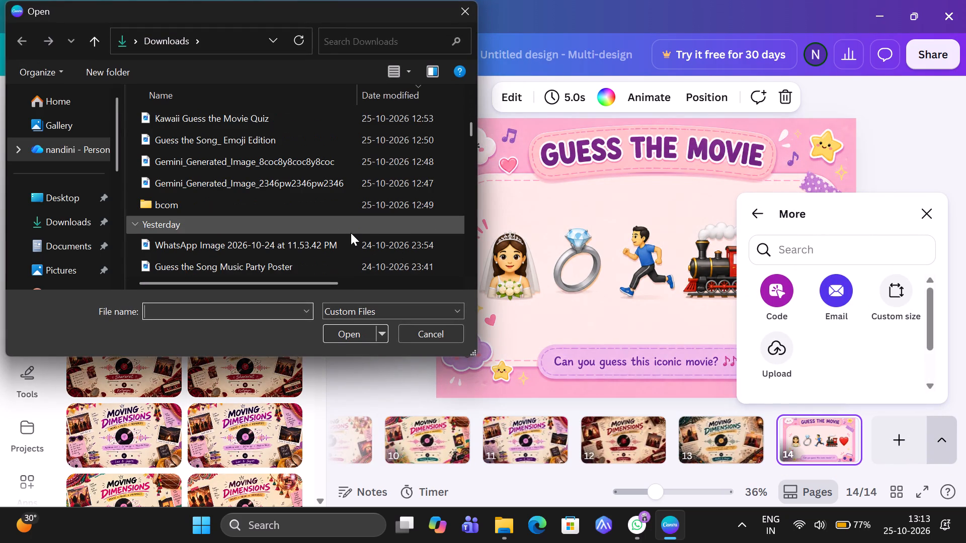
pyautogui.scroll(-1, 351, 233)
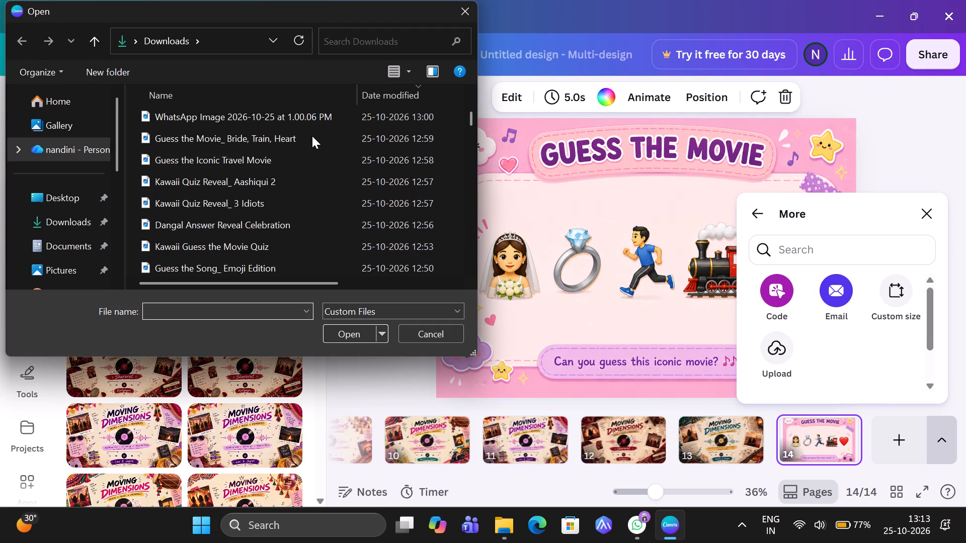
pyautogui.doubleClick(306, 152)
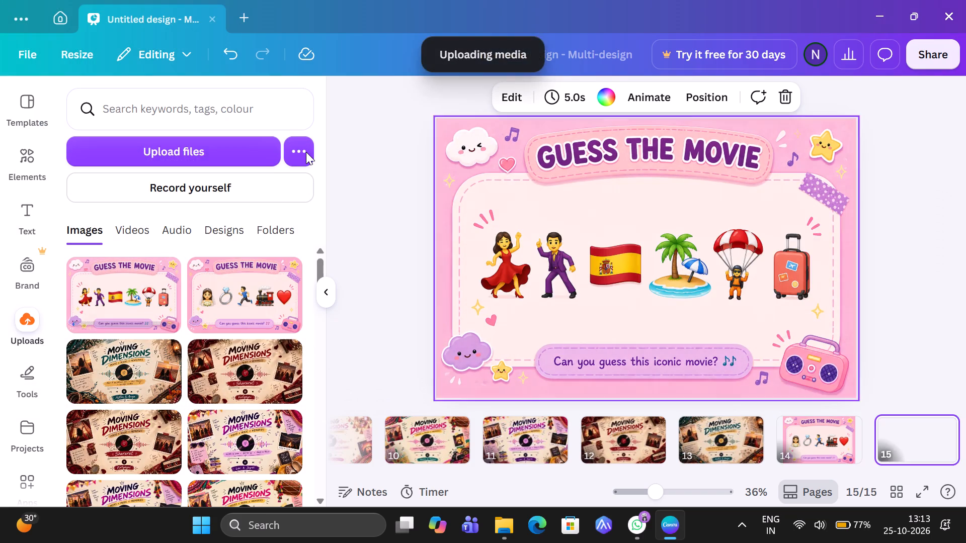
# Add page 16 by uploading the Kawaii Quiz Reveal_ Aashiqui 2 image from Downloads after the travel movie quiz page.
pyautogui.hscroll(-3, 860, 457)
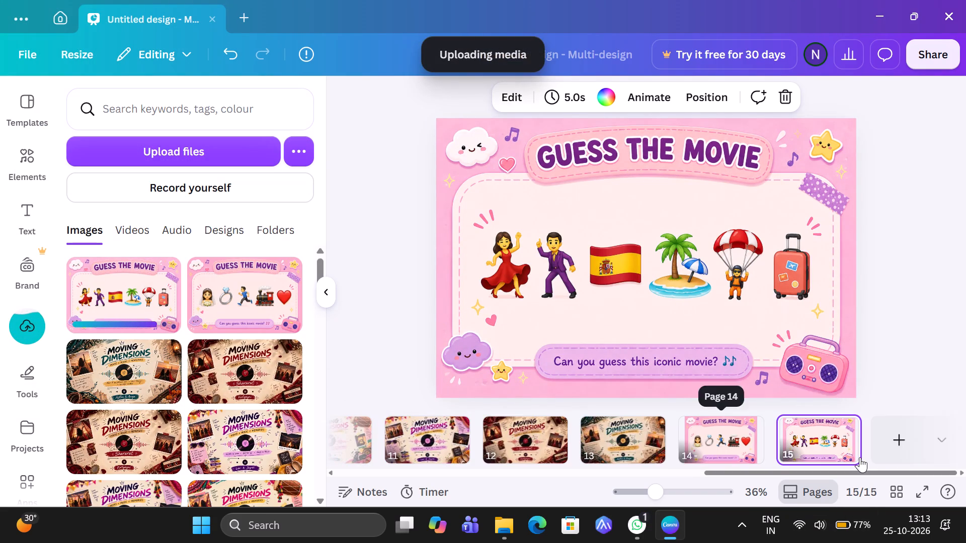
pyautogui.click(943, 430)
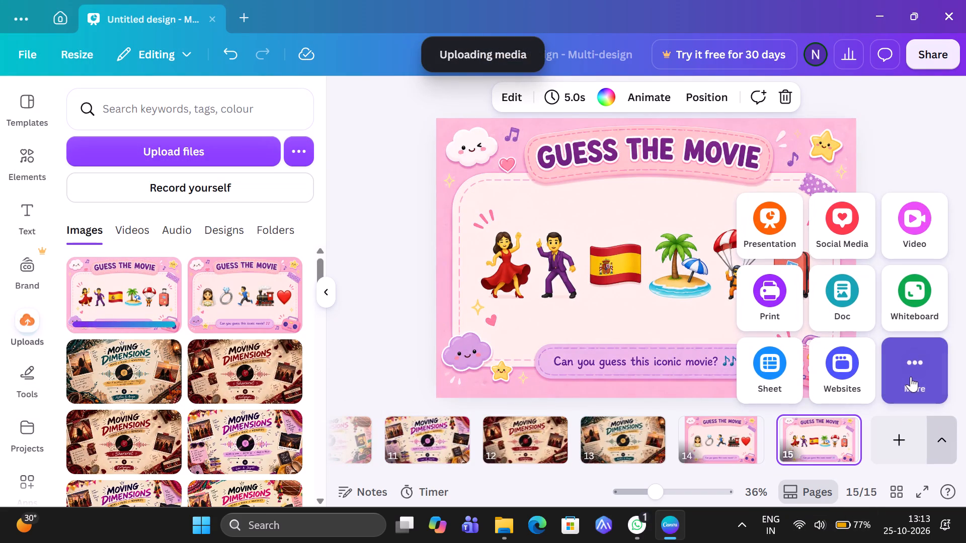
pyautogui.click(911, 377)
pyautogui.click(757, 357)
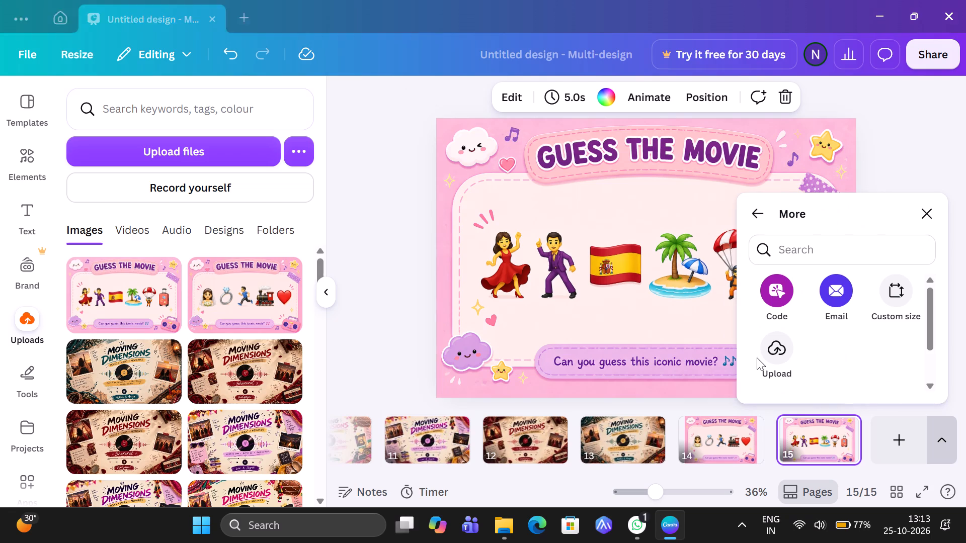
pyautogui.scroll(-1, 377, 249)
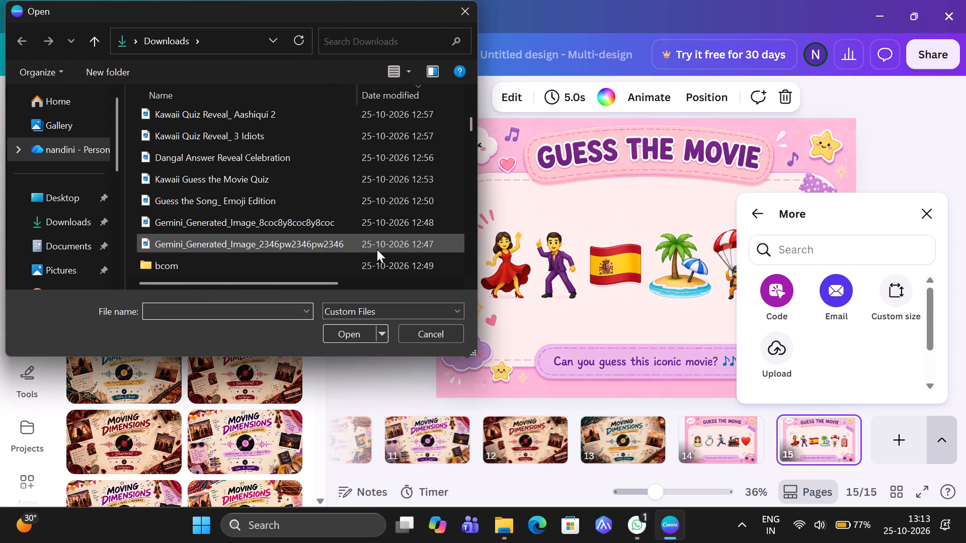
pyautogui.scroll(1, 377, 249)
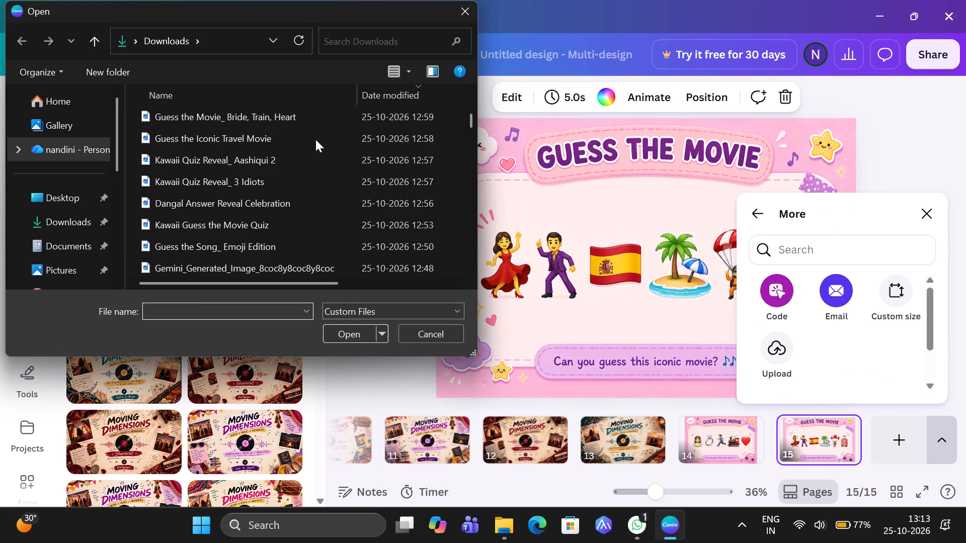
pyautogui.doubleClick(314, 152)
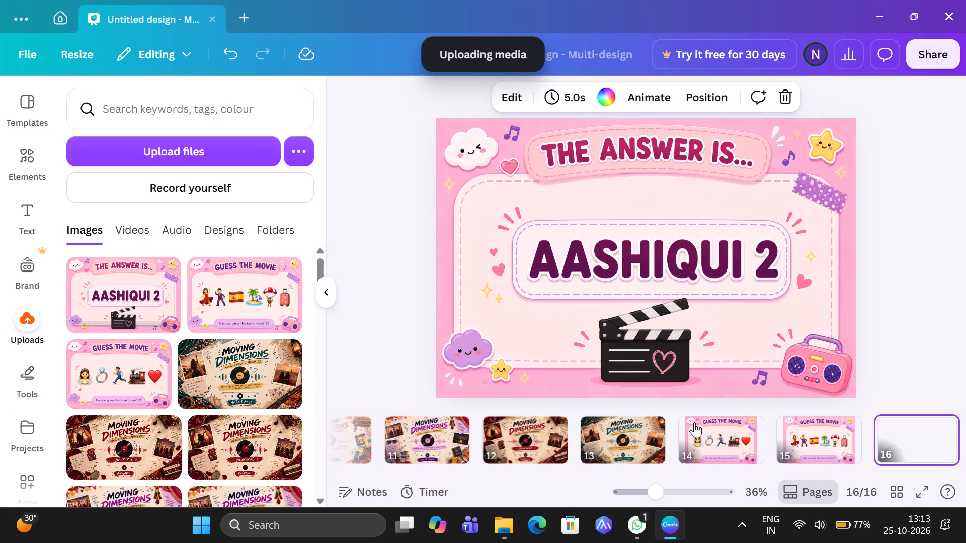
# Add page 17 by uploading the Kawaii Quiz Reveal_ 3 Idiots image from Downloads after the Aashiqui 2 answer page.
pyautogui.hscroll(-4, 875, 437)
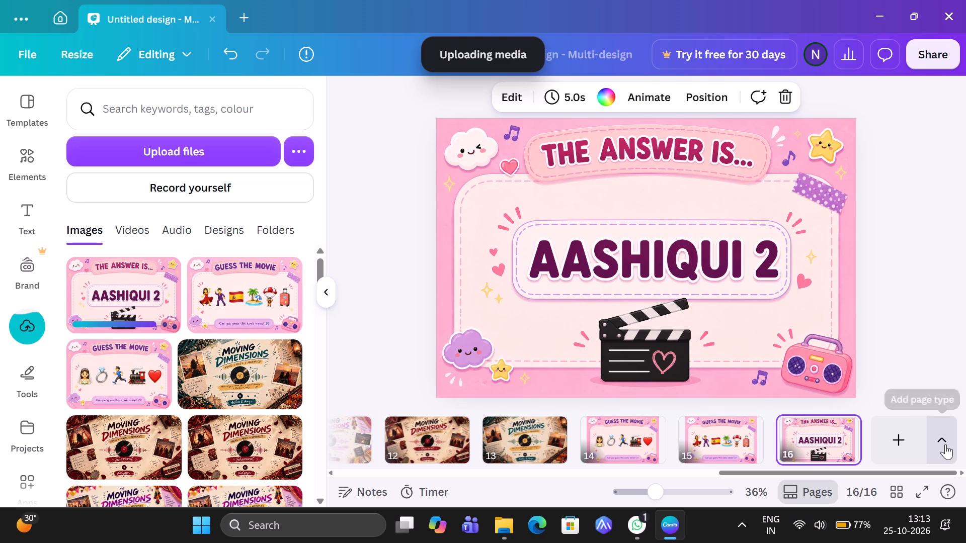
pyautogui.click(945, 444)
pyautogui.click(914, 385)
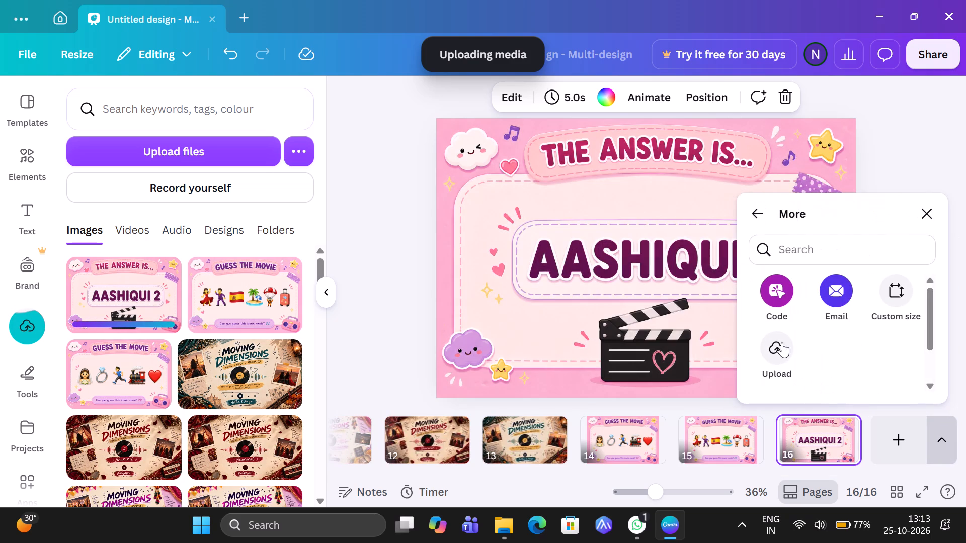
pyautogui.click(780, 344)
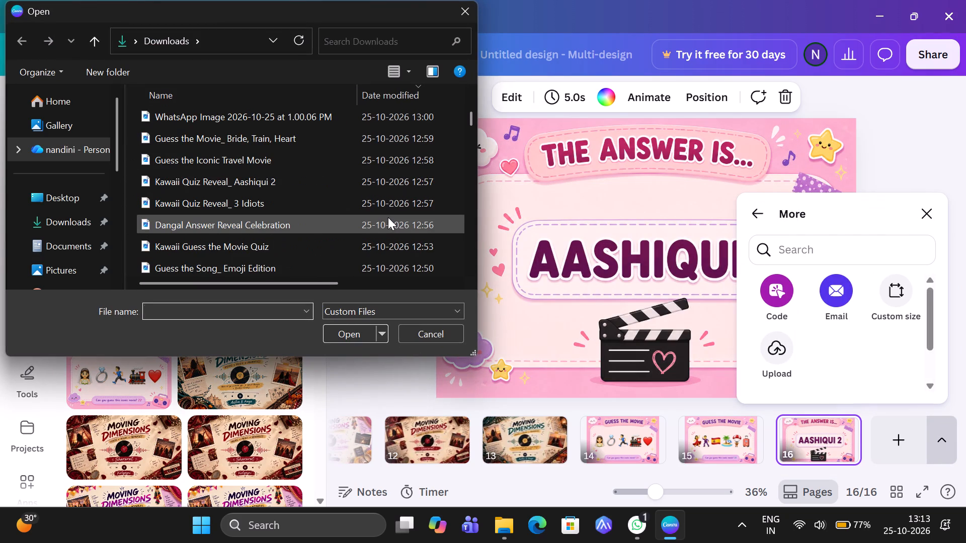
pyautogui.doubleClick(337, 197)
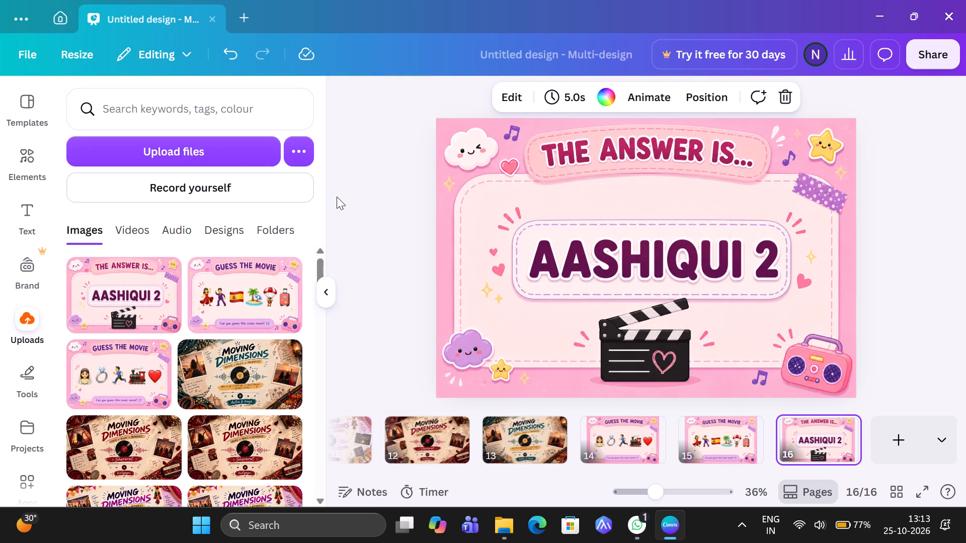
# Add page 18 by uploading the Dangal Answer Reveal Celebration image from Downloads after the 3 Idiots answer page.
pyautogui.hscroll(-2, 755, 418)
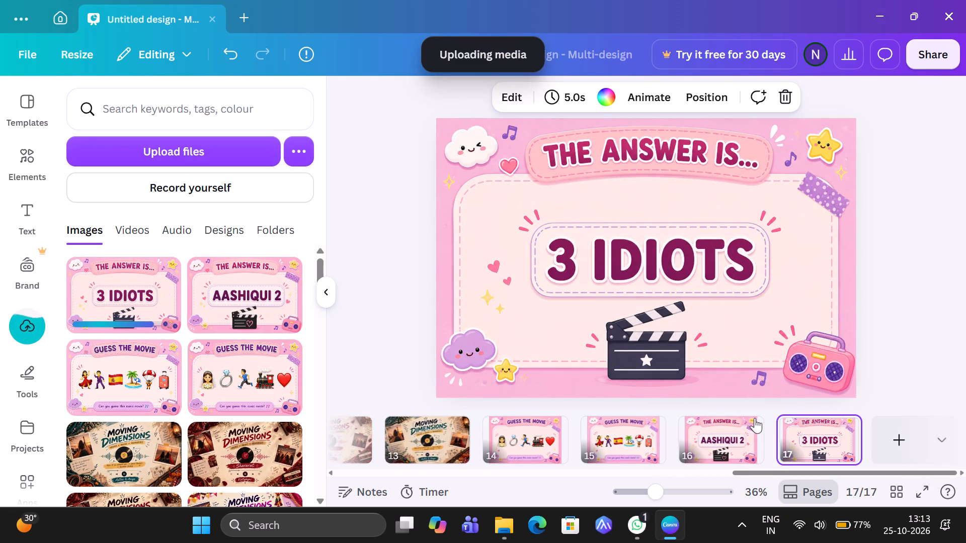
pyautogui.click(944, 430)
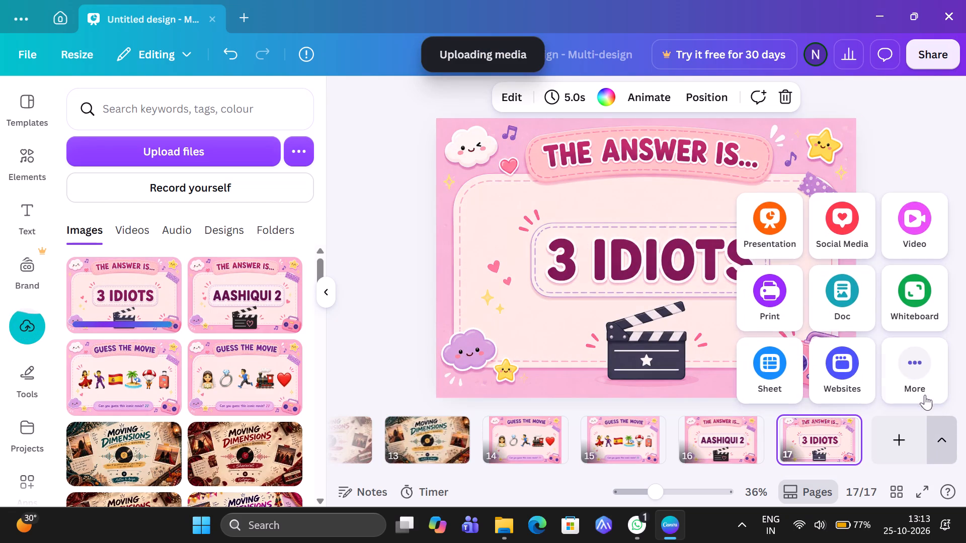
pyautogui.click(915, 384)
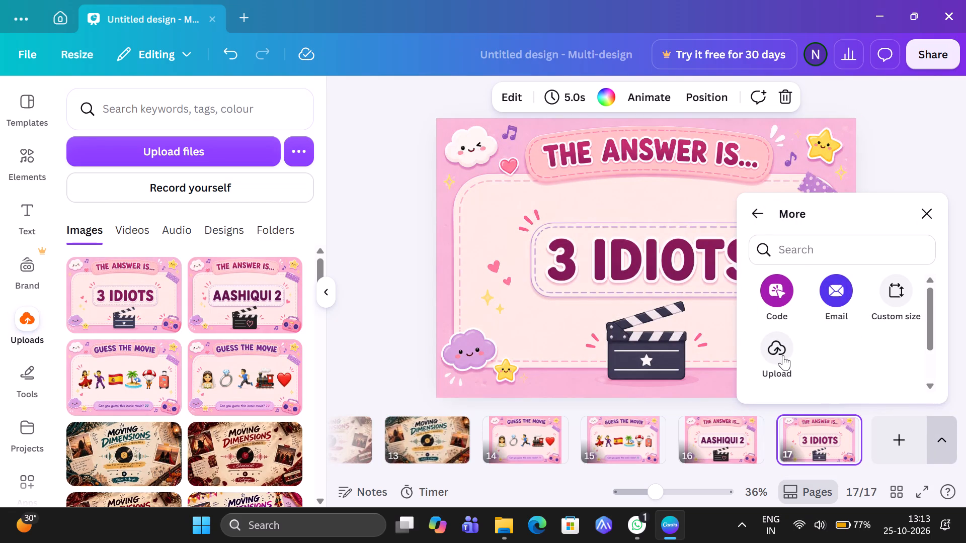
pyautogui.click(783, 355)
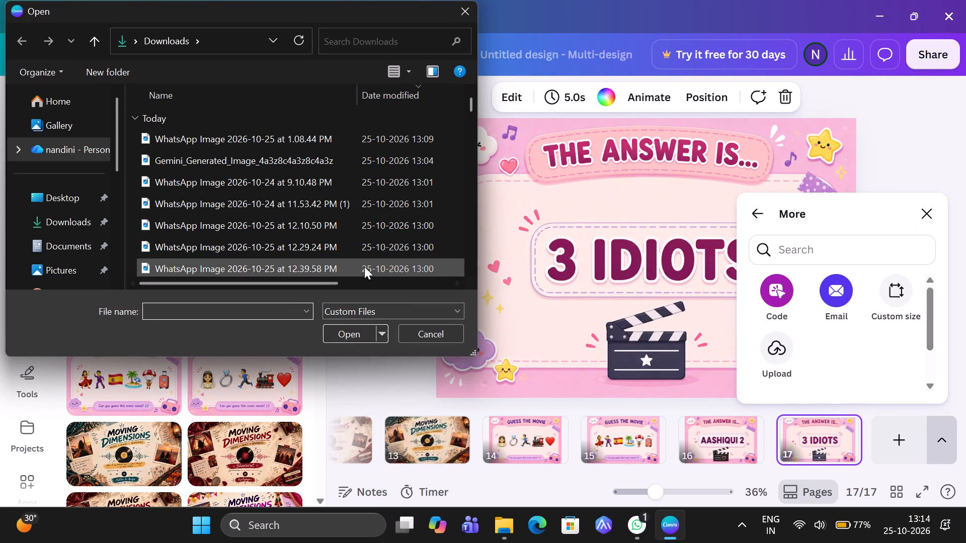
pyautogui.scroll(-1, 364, 266)
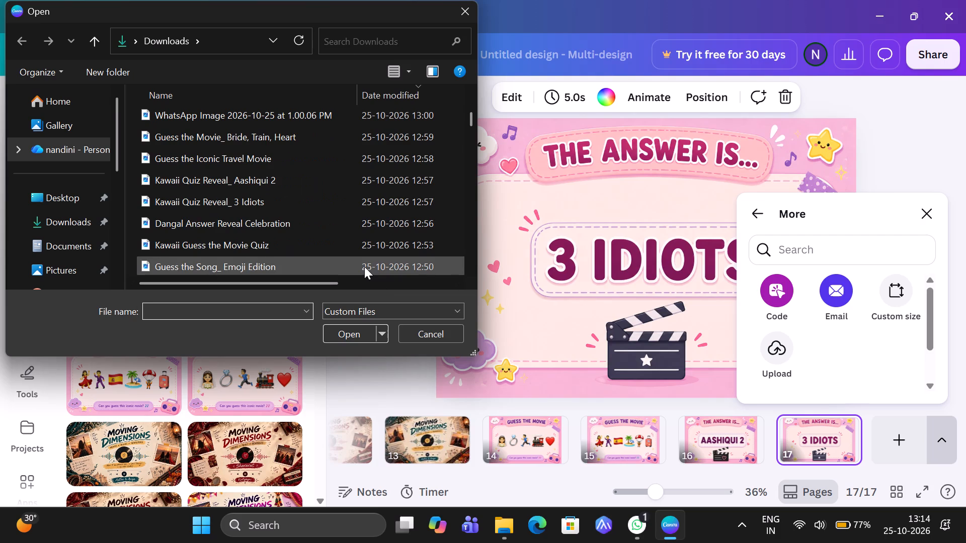
pyautogui.scroll(-1, 364, 266)
pyautogui.doubleClick(343, 225)
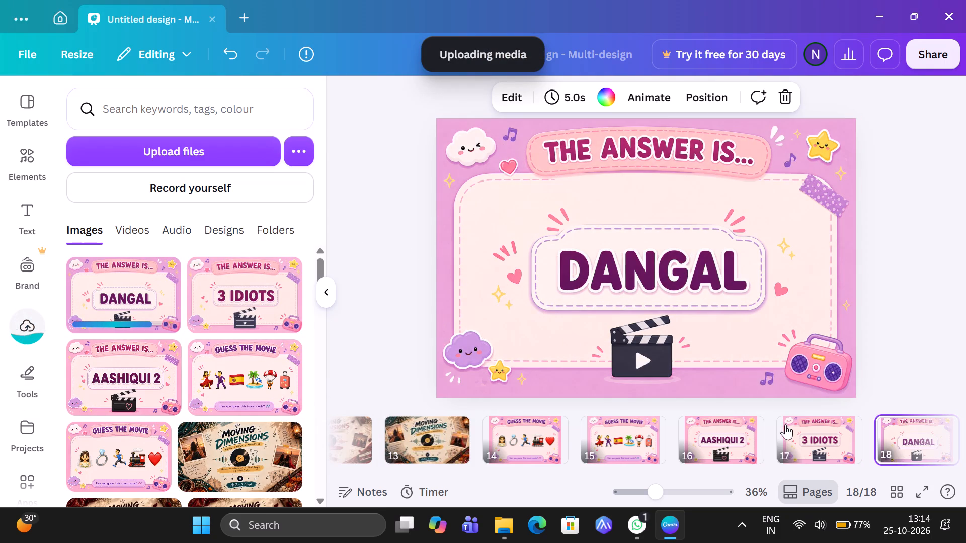
# Add page 19 by uploading the Kawaii Guess the Movie Quiz image from Downloads after the Dangal answer page.
pyautogui.hscroll(-3, 796, 430)
pyautogui.click(938, 438)
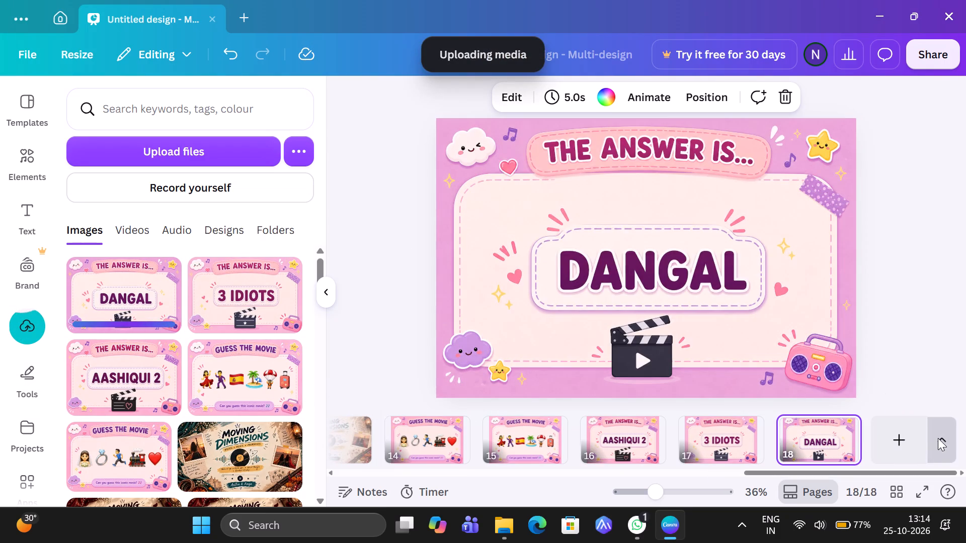
pyautogui.click(913, 387)
pyautogui.click(788, 363)
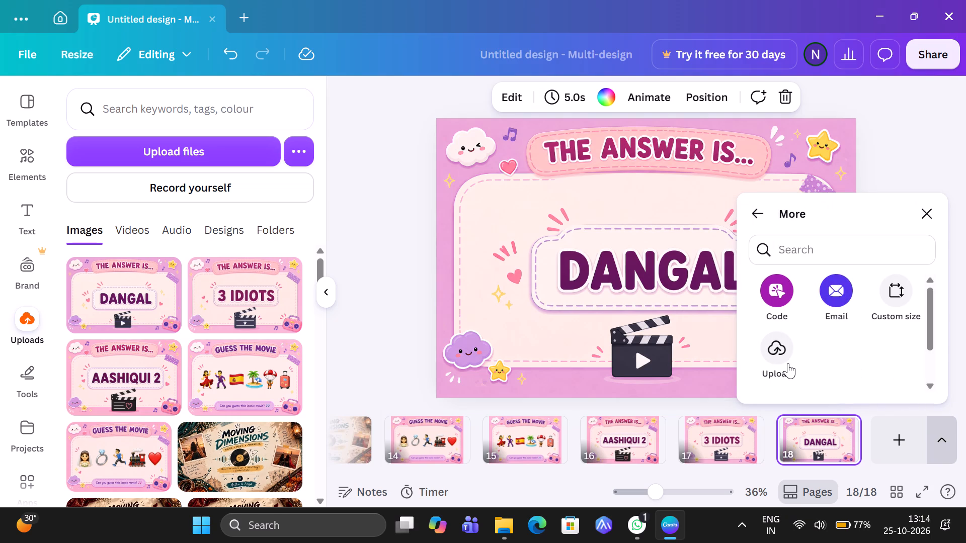
pyautogui.scroll(-1, 375, 265)
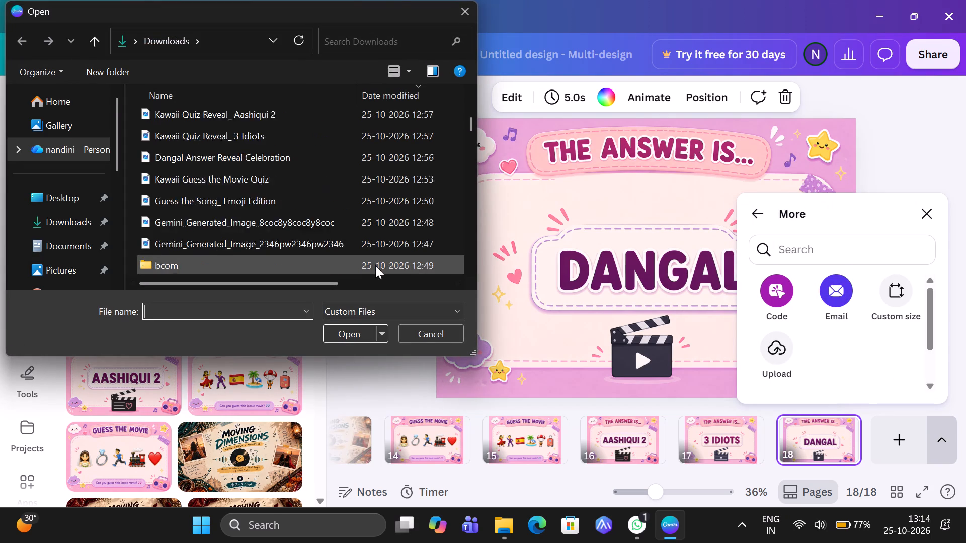
pyautogui.scroll(-2, 375, 265)
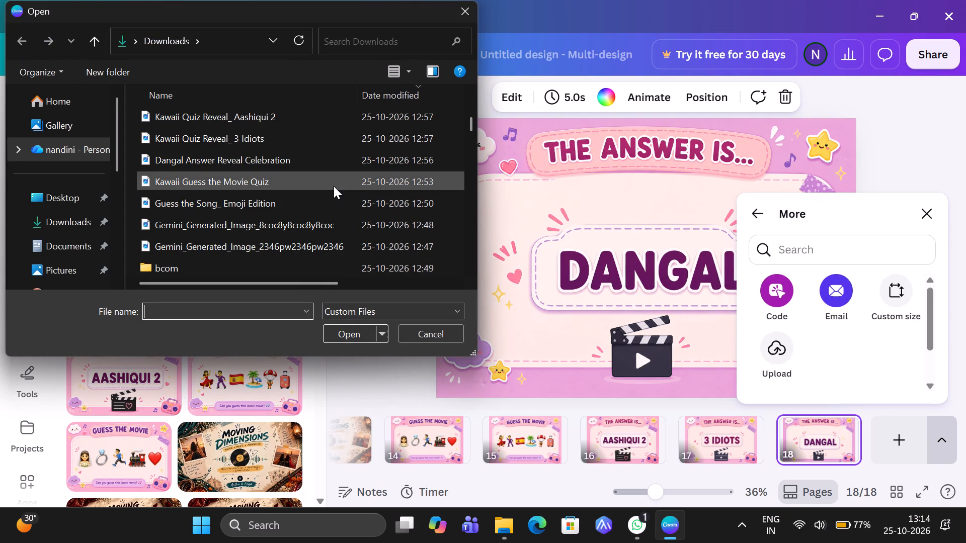
pyautogui.doubleClick(334, 186)
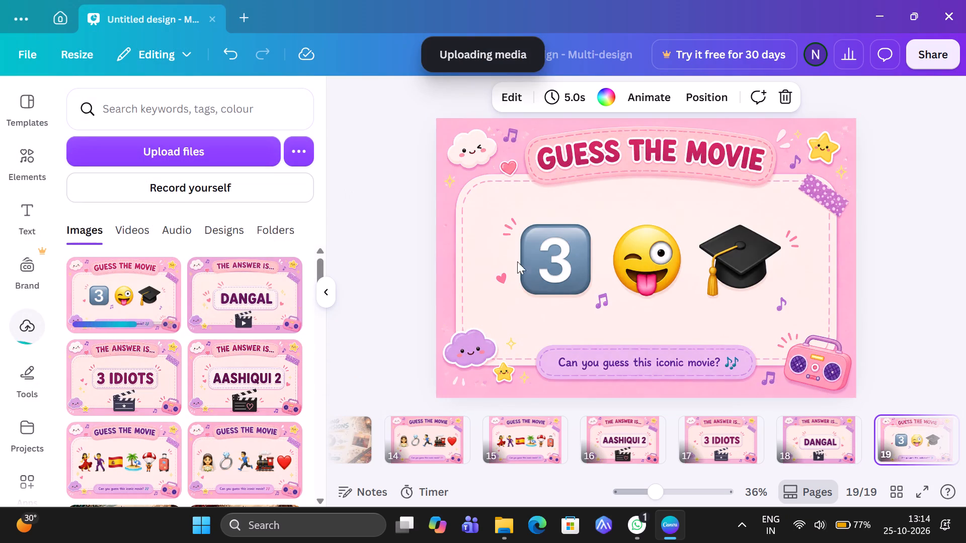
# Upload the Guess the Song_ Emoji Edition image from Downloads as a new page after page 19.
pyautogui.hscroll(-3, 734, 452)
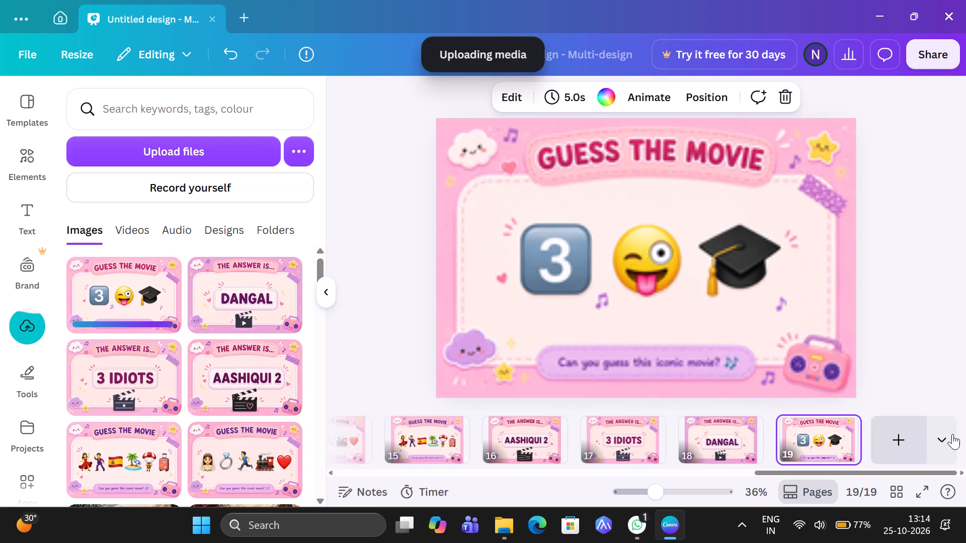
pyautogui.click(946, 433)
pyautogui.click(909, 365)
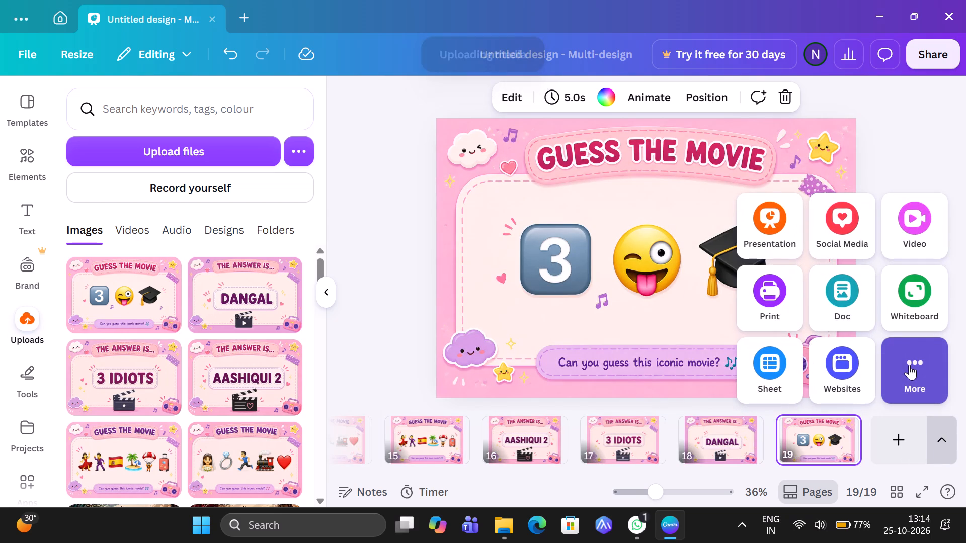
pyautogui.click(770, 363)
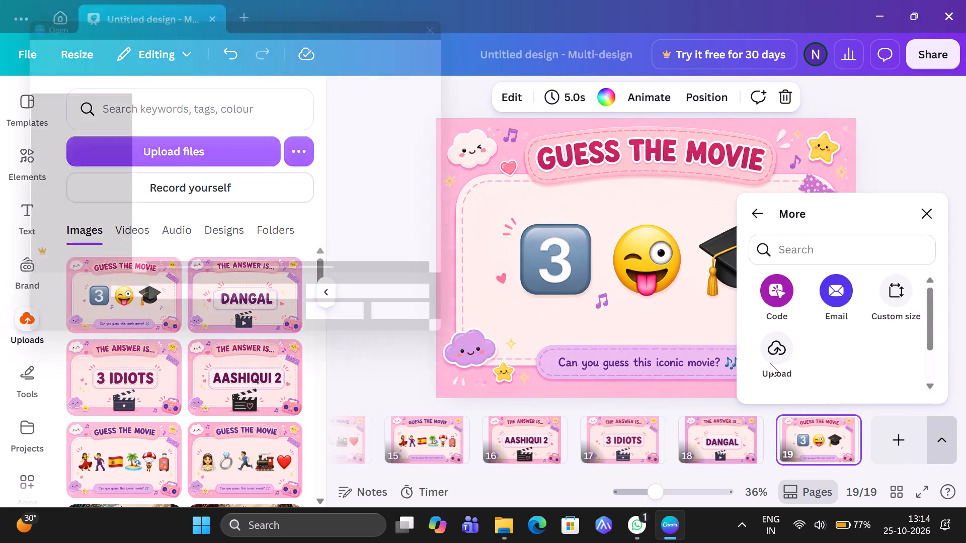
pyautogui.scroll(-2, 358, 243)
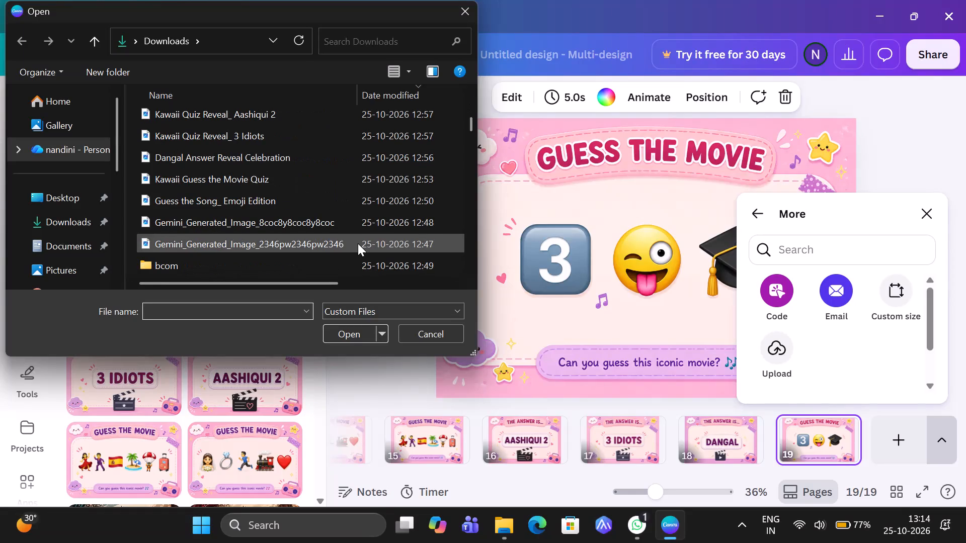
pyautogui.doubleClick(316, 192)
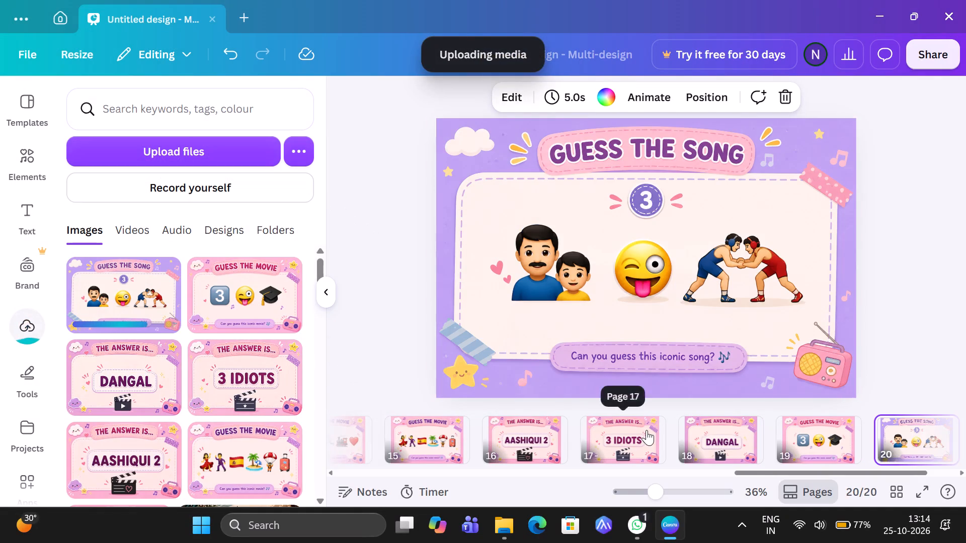
# Delete page 20 with the Guess the Song emoji image from the presentation.
pyautogui.hscroll(-2, 647, 430)
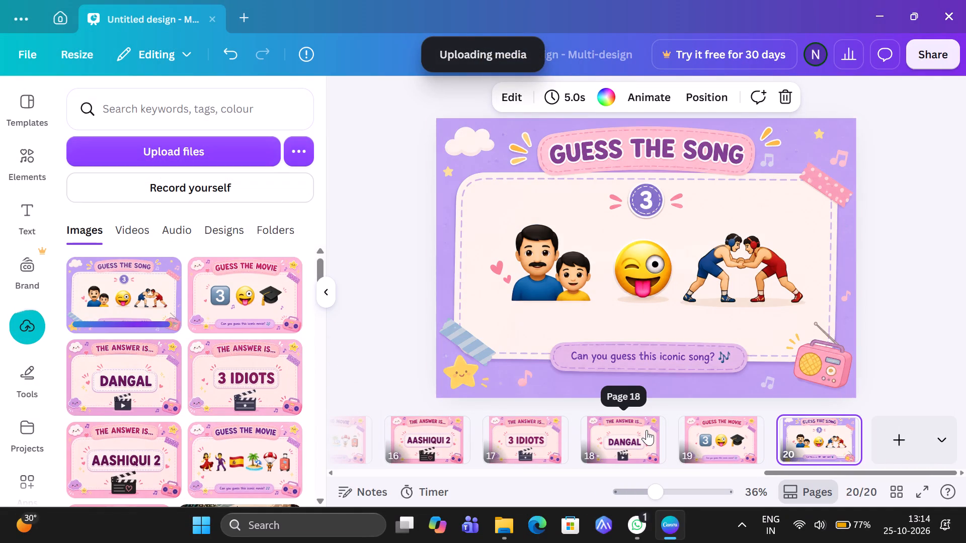
pyautogui.click(784, 95)
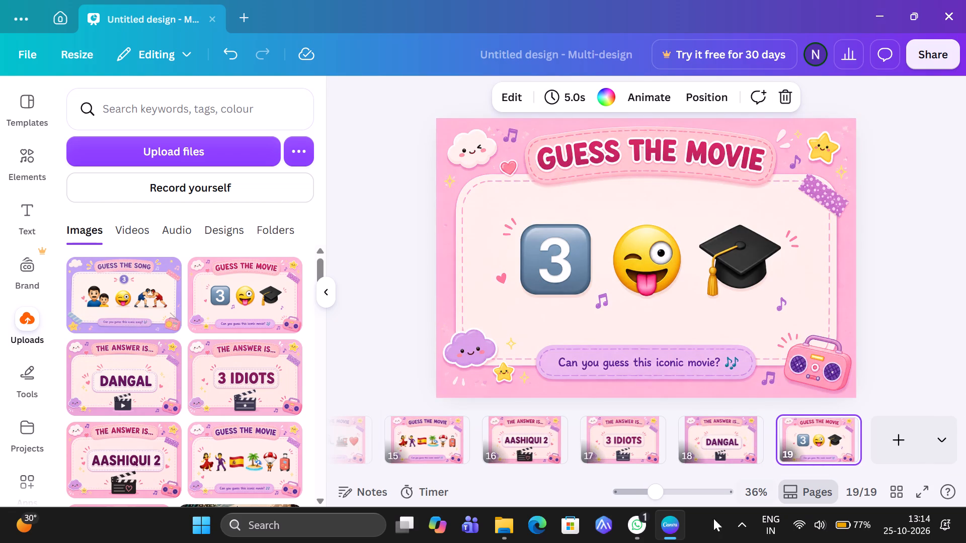
# Switch to the Downloads folder in File Explorer and delete the Guess the Song_ Emoji Edition image.
pyautogui.click(512, 521)
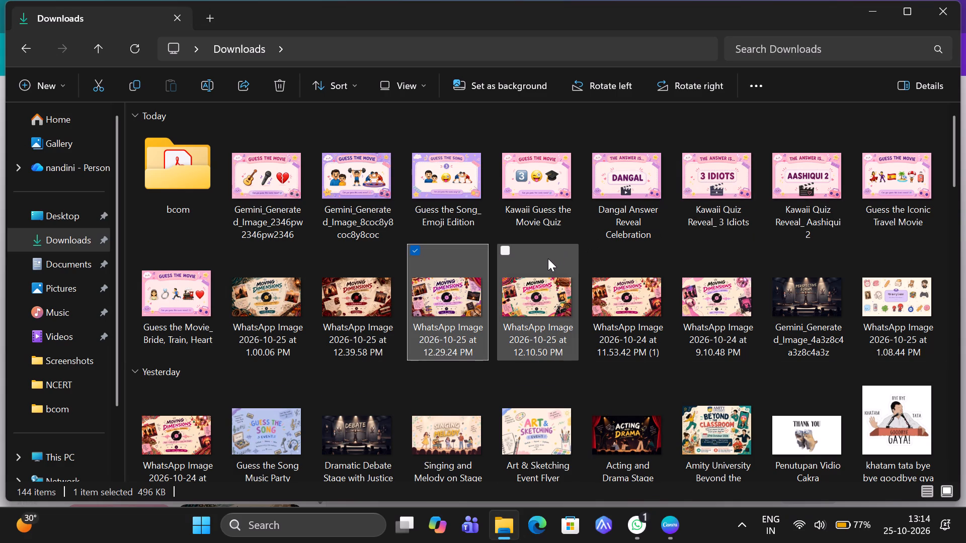
pyautogui.click(129, 253)
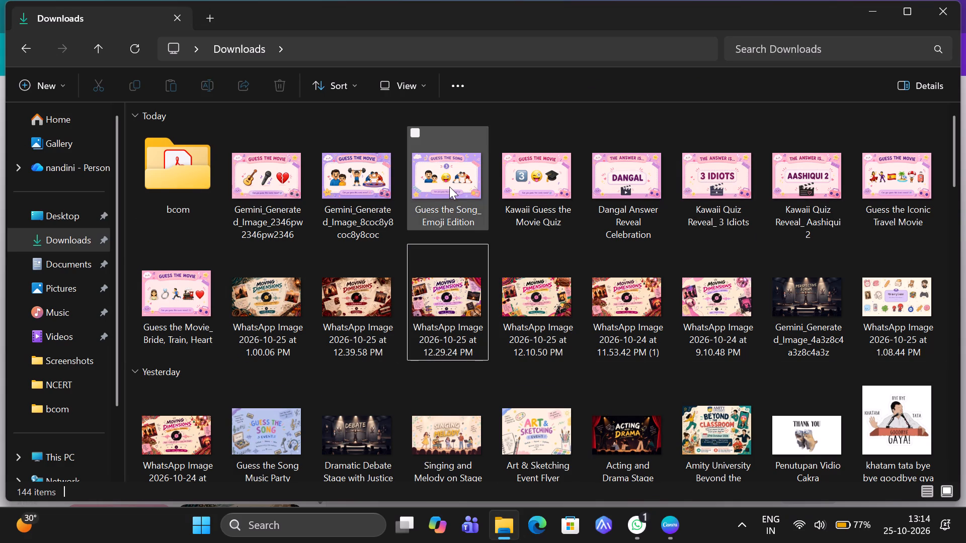
pyautogui.click(449, 187)
pyautogui.click(287, 93)
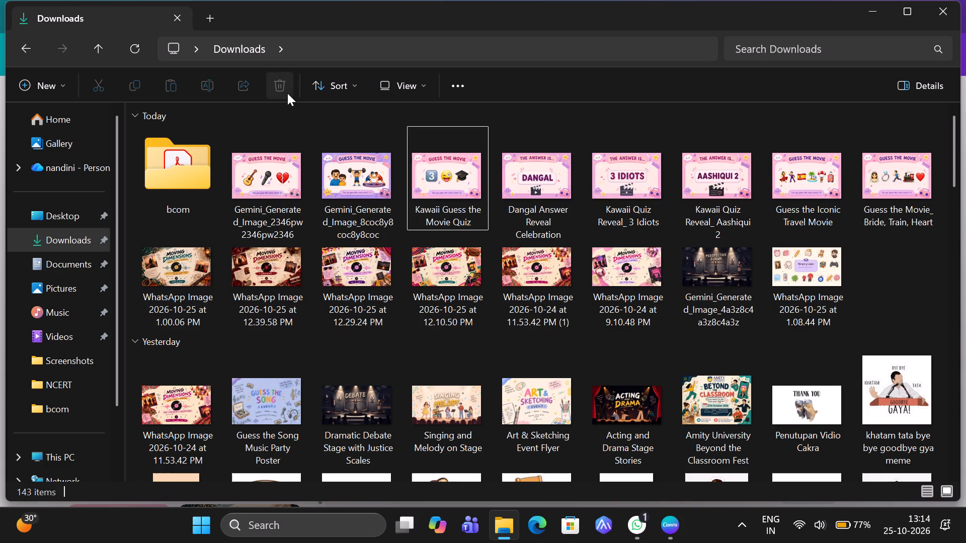
# Back in Canva, add page 20 by uploading the purple Guess the Movie image with father and son, weightlifter and wrestlers.
pyautogui.click(661, 529)
pyautogui.click(940, 431)
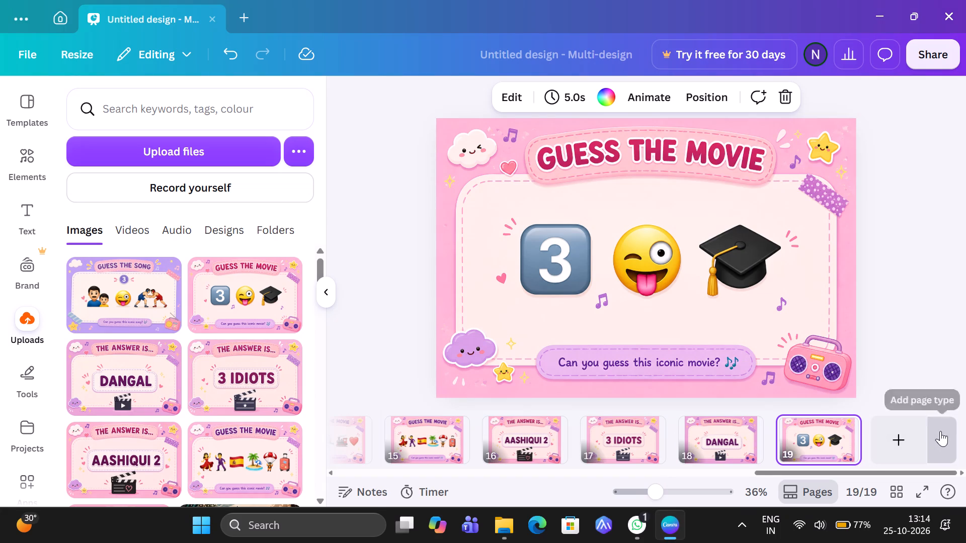
pyautogui.click(922, 378)
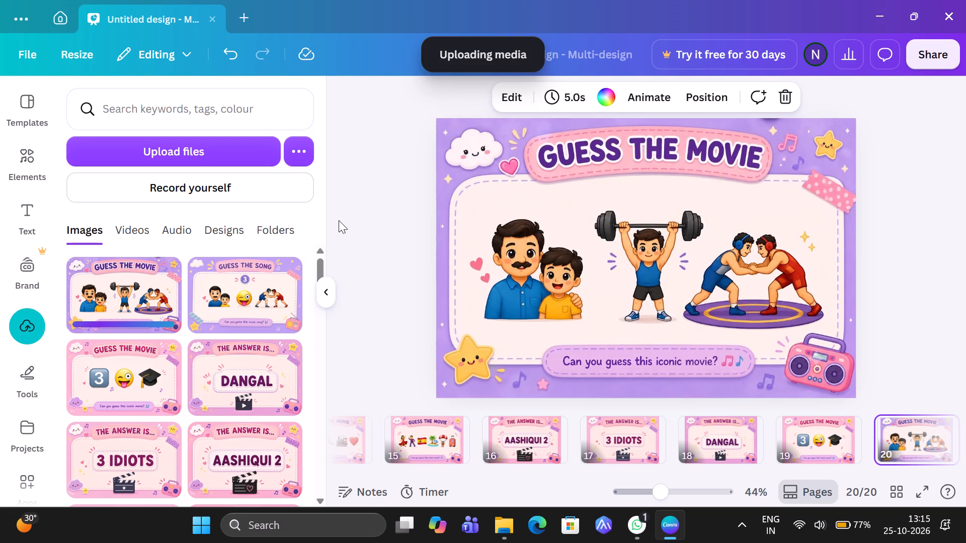
# Add page 21 by uploading the guitar, microphone and broken-heart quiz image, Gemini_Generated_Image_2346pw2346pw2346, from Downloads after the wrestling quiz page.
pyautogui.hscroll(1, 470, 426)
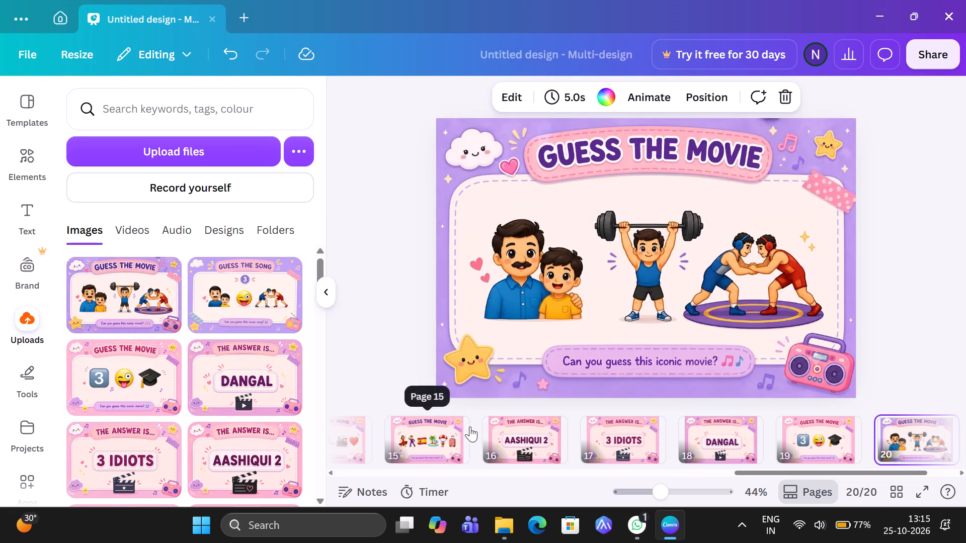
pyautogui.hscroll(1, 470, 426)
pyautogui.hscroll(-1, 470, 426)
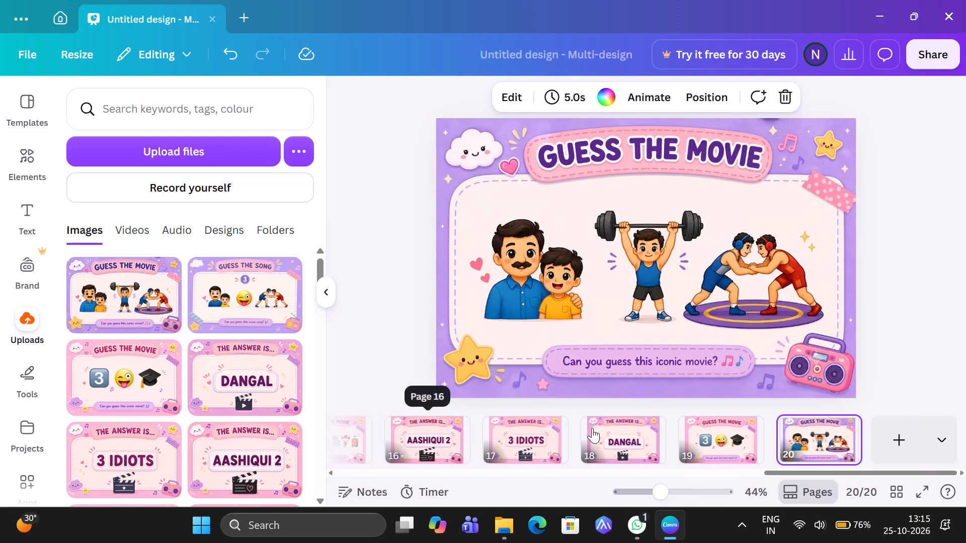
pyautogui.click(943, 433)
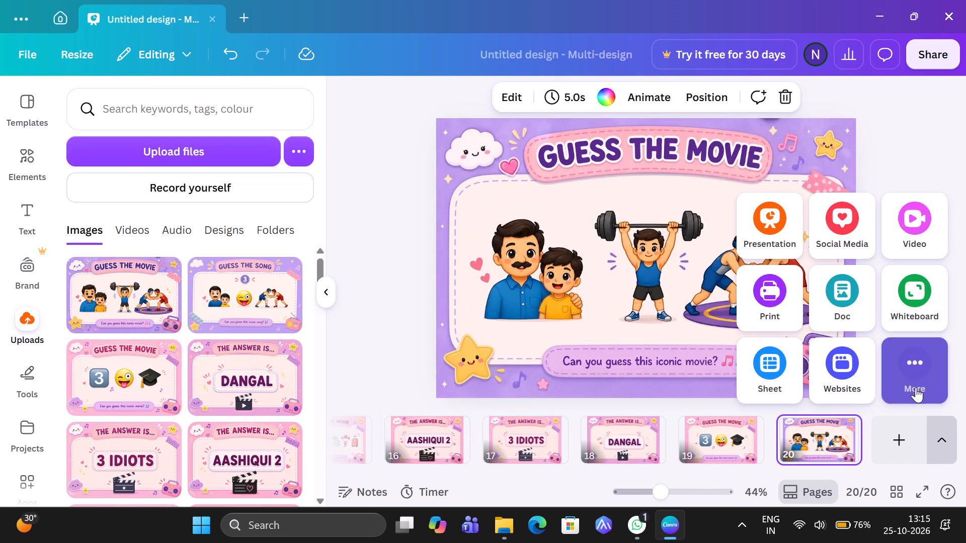
pyautogui.click(916, 387)
pyautogui.click(779, 361)
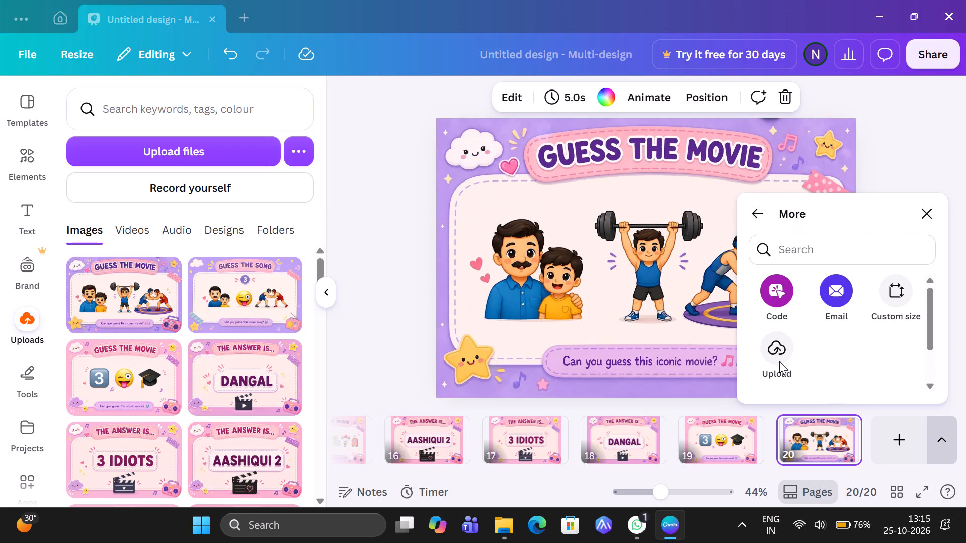
pyautogui.scroll(-2, 328, 237)
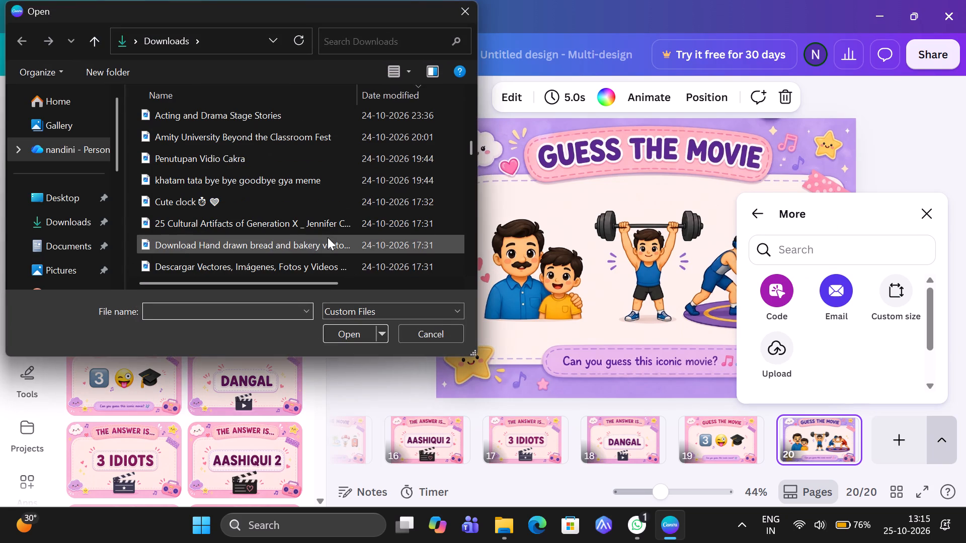
pyautogui.scroll(1, 328, 237)
pyautogui.scroll(-1, 328, 237)
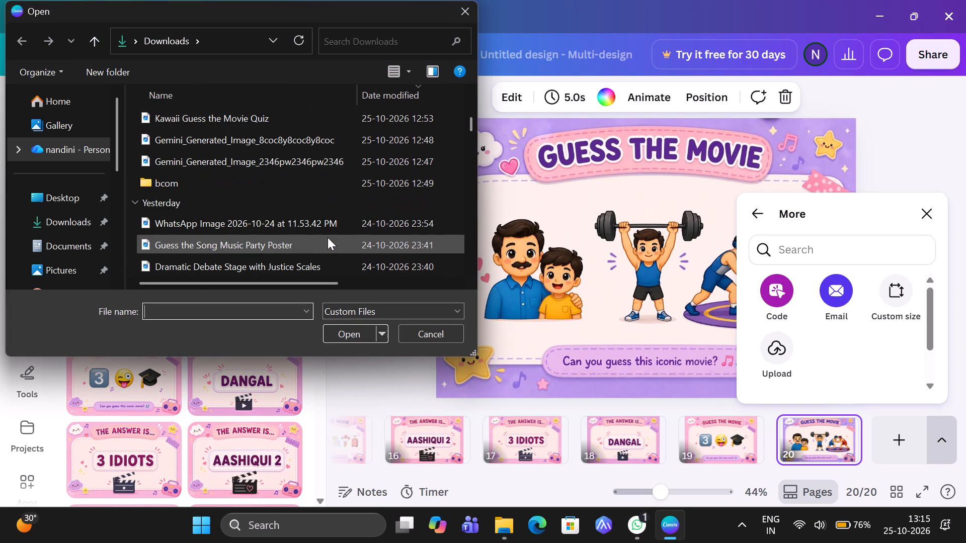
pyautogui.scroll(-1, 328, 237)
pyautogui.doubleClick(319, 160)
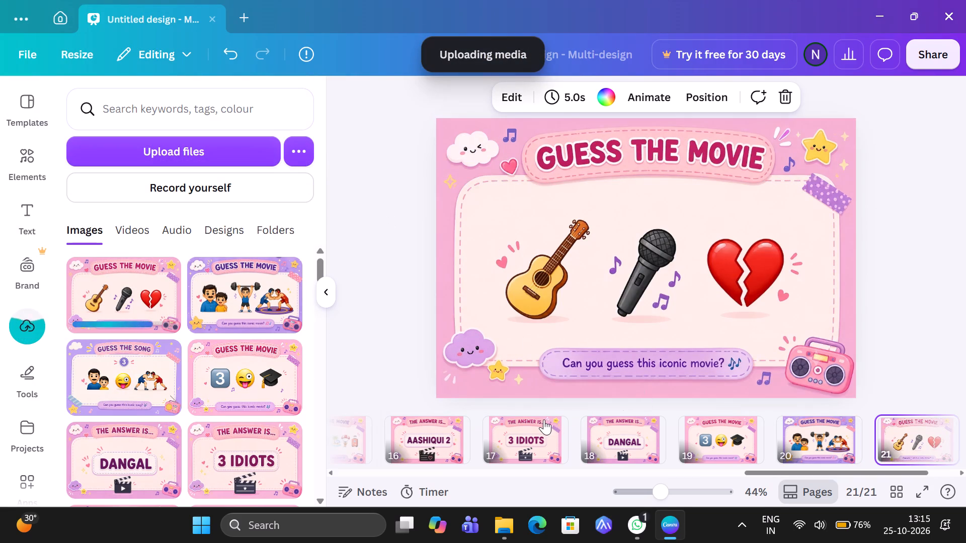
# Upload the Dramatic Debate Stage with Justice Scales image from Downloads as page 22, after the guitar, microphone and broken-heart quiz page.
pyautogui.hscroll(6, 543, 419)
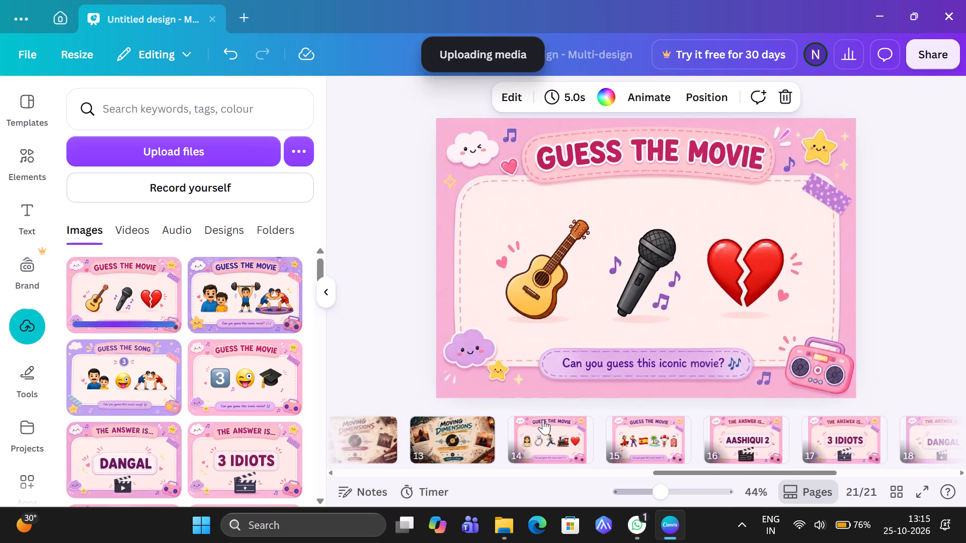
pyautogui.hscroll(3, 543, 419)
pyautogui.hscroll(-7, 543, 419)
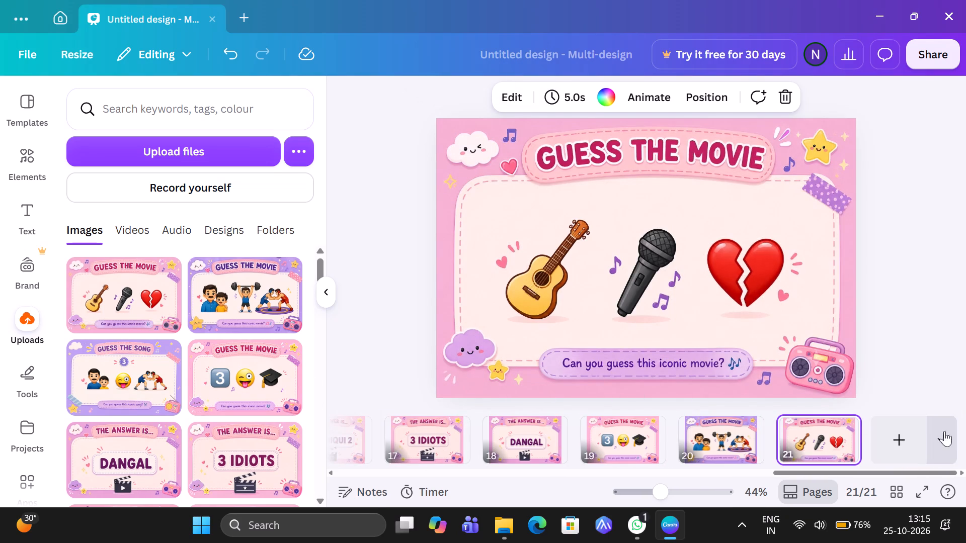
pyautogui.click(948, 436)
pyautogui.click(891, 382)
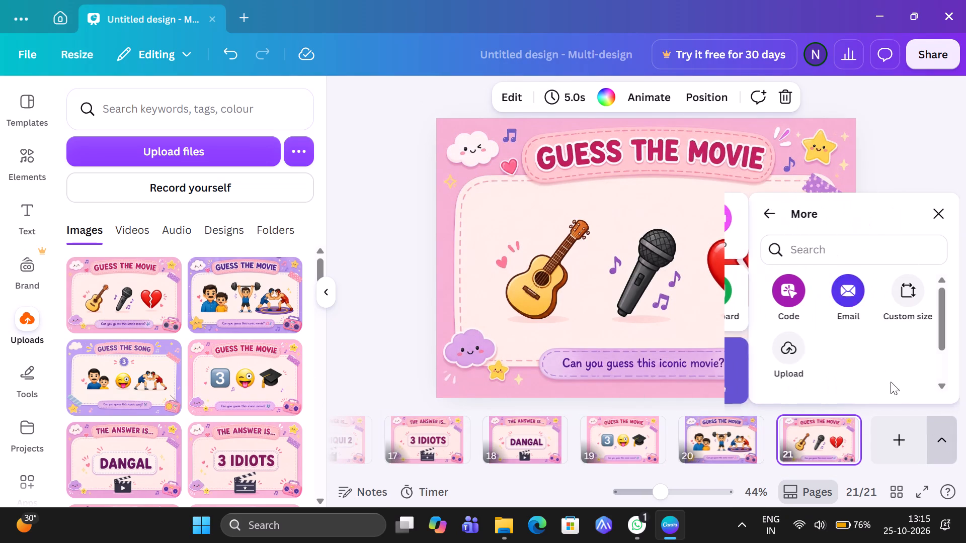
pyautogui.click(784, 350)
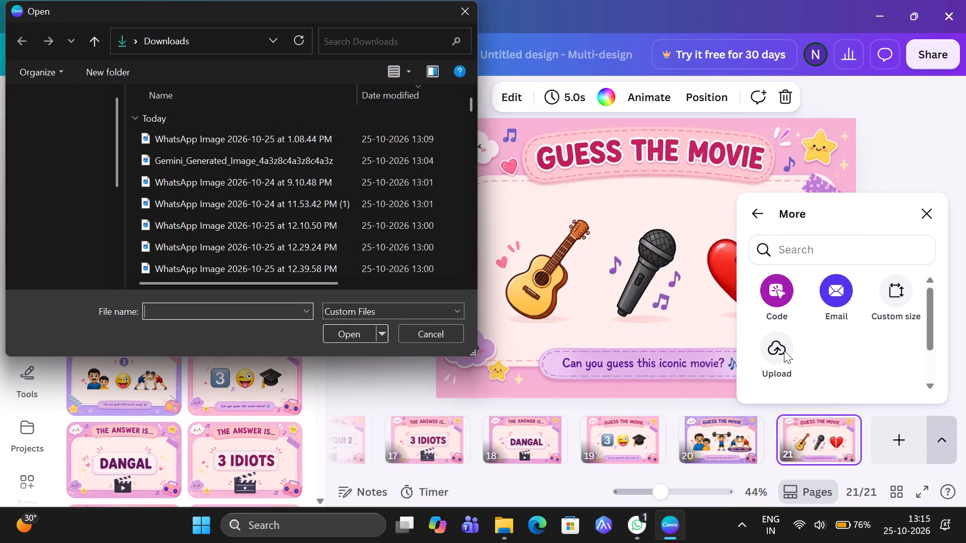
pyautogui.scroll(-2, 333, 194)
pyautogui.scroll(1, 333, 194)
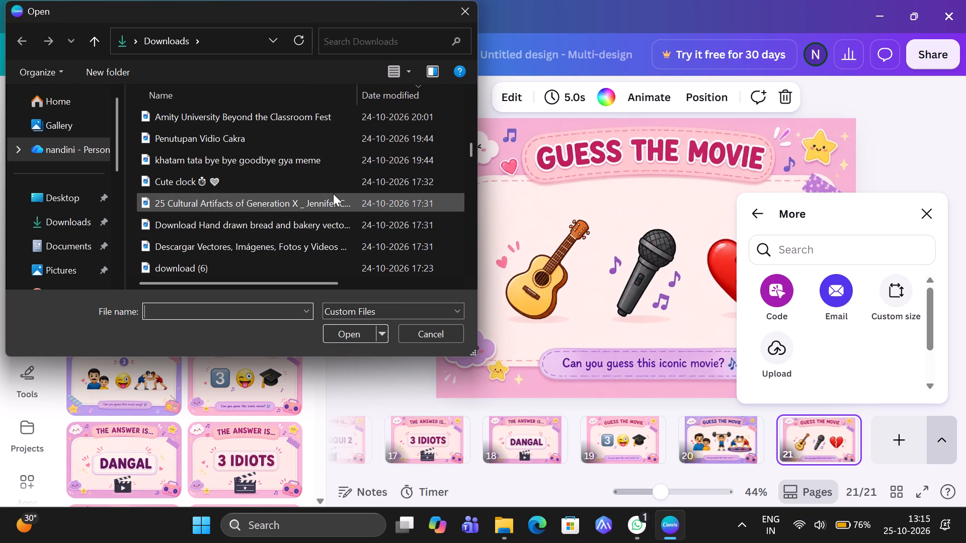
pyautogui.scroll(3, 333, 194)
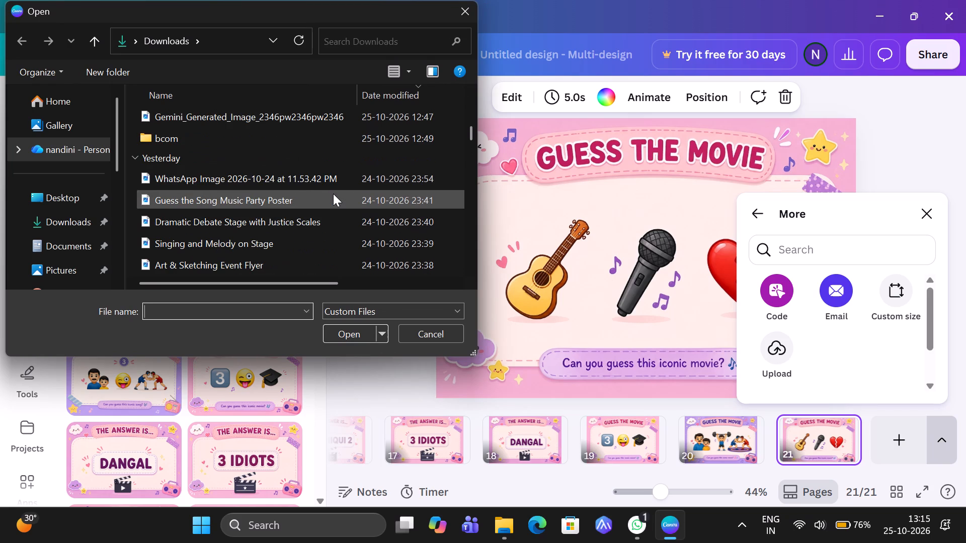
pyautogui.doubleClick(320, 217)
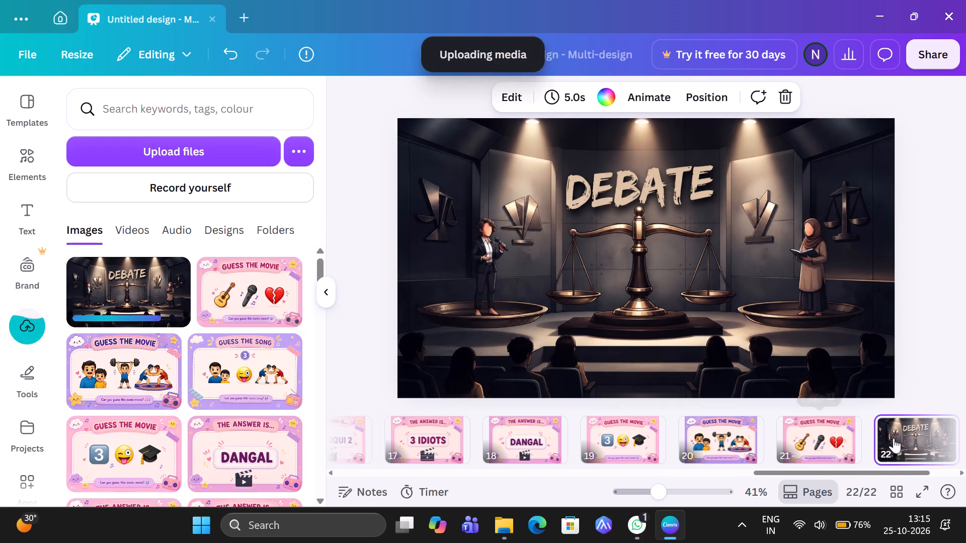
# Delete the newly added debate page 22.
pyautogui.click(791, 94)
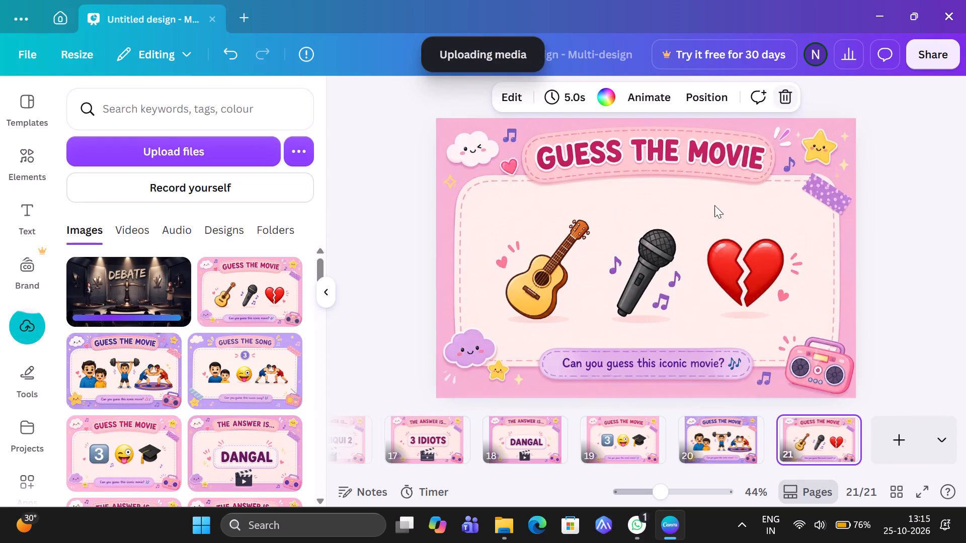
# Upload the Singing and Melody on Stage image from Downloads as page 22, after the guitar, microphone and broken-heart quiz page.
pyautogui.hscroll(11, 591, 469)
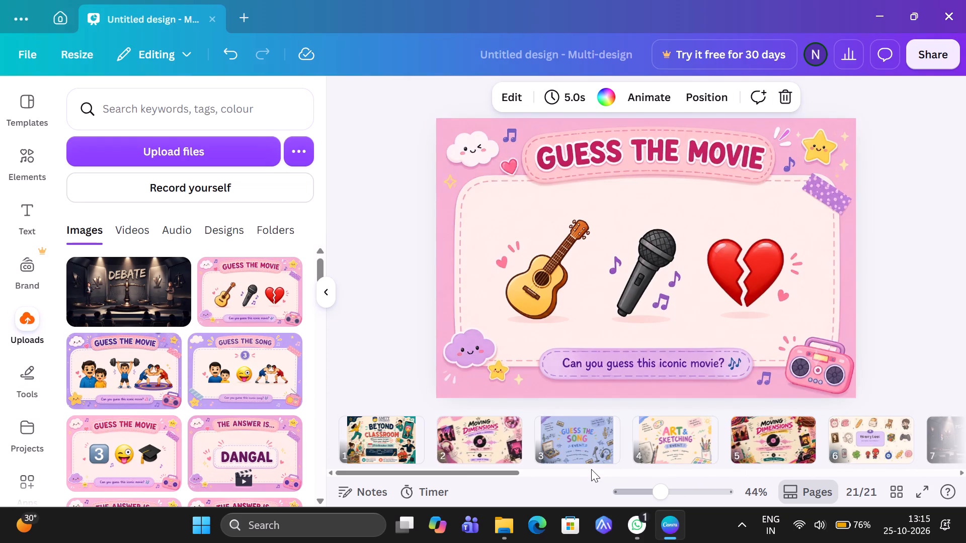
pyautogui.hscroll(-8, 591, 469)
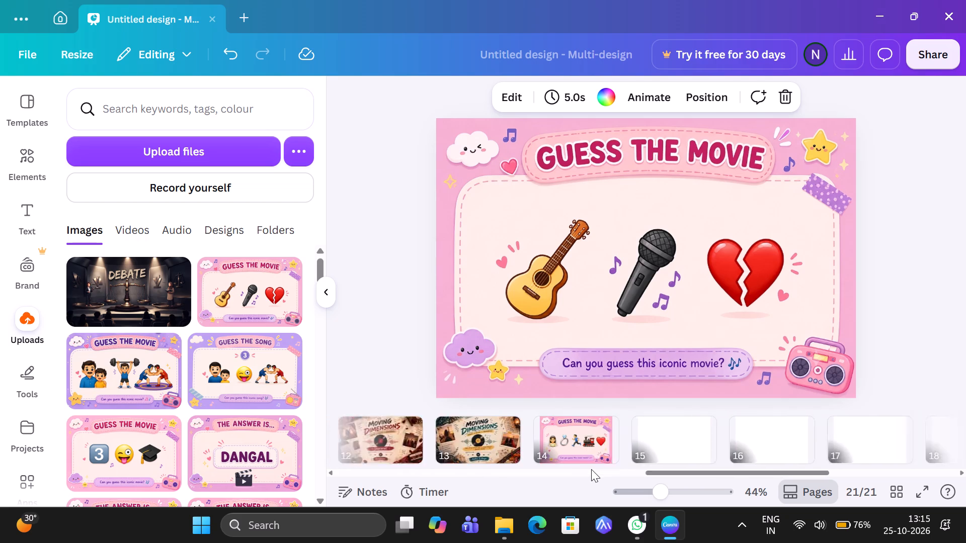
pyautogui.hscroll(-6, 730, 438)
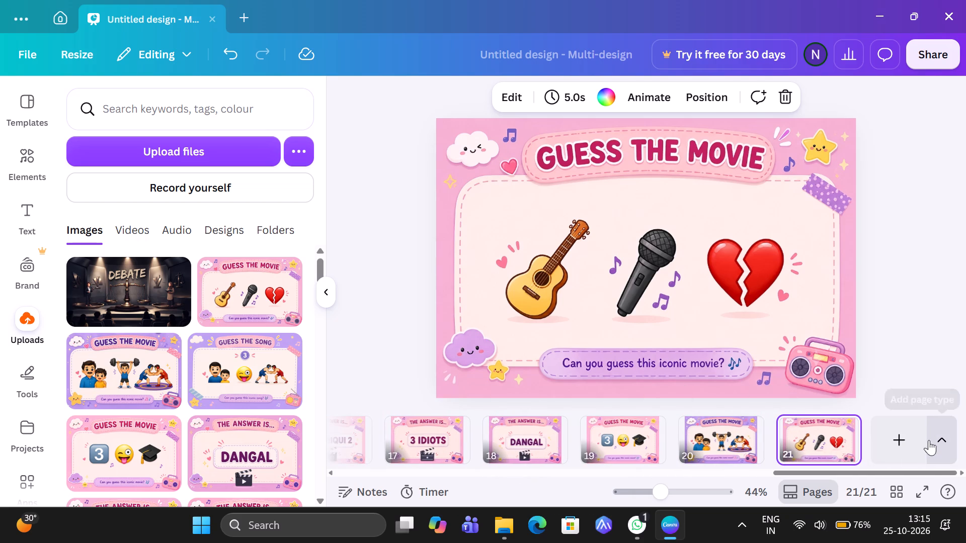
pyautogui.click(929, 440)
pyautogui.click(915, 396)
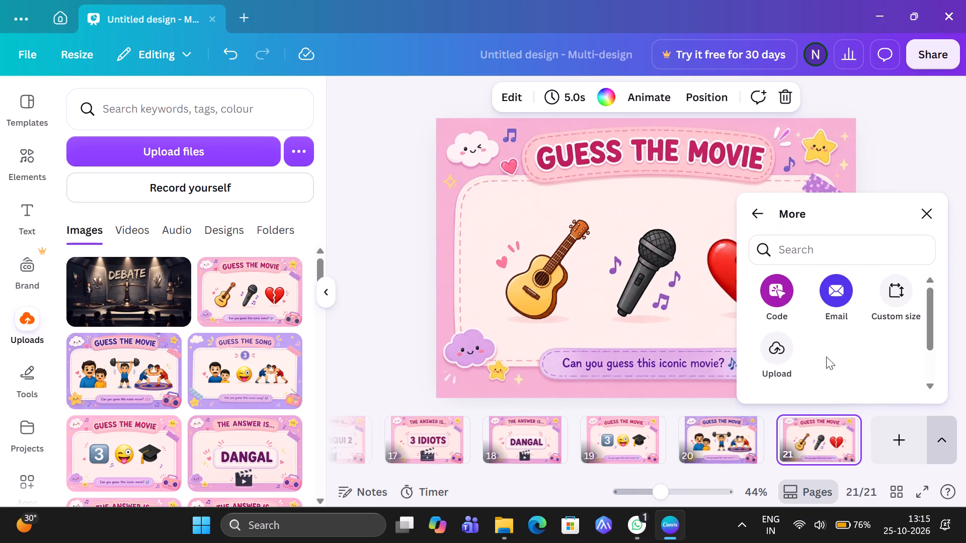
pyautogui.click(769, 356)
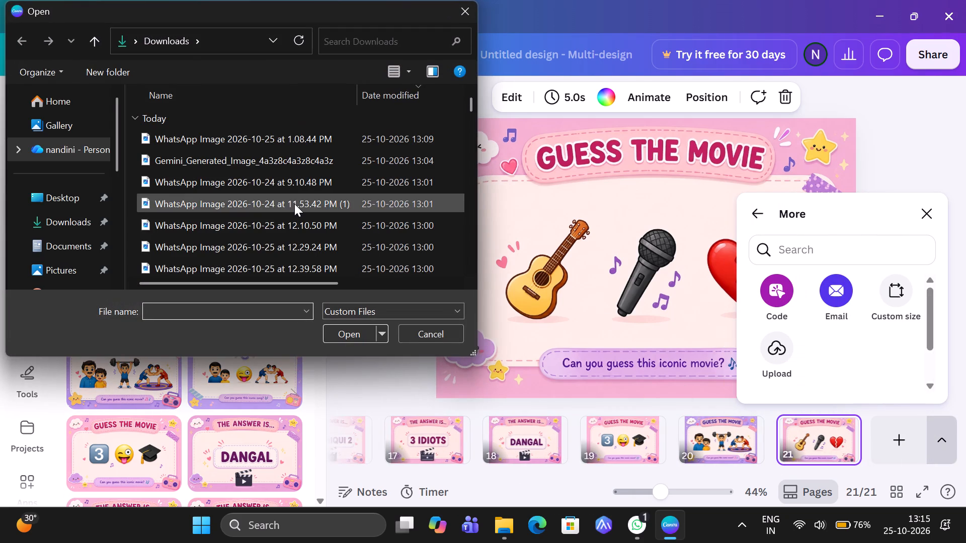
pyautogui.scroll(-2, 294, 204)
pyautogui.scroll(1, 292, 172)
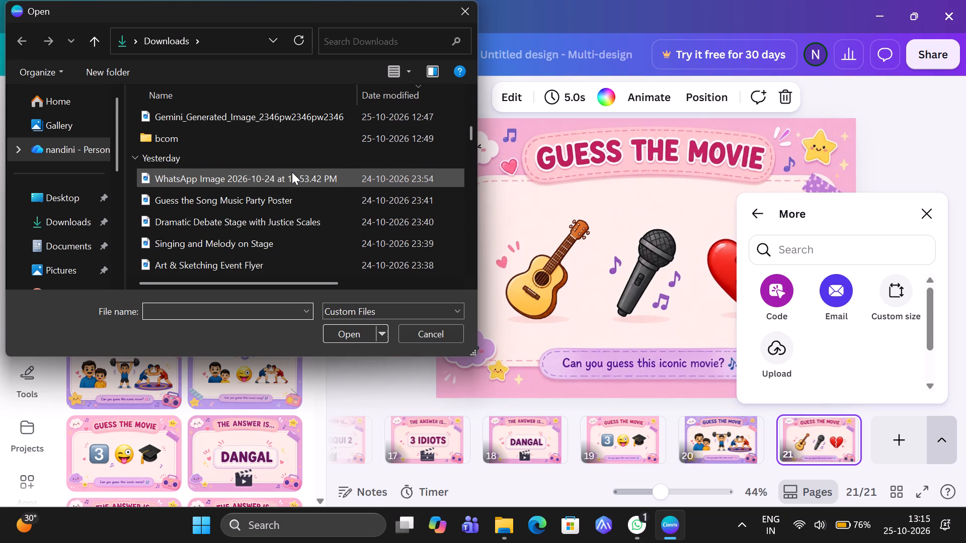
pyautogui.scroll(1, 292, 172)
pyautogui.doubleClick(283, 237)
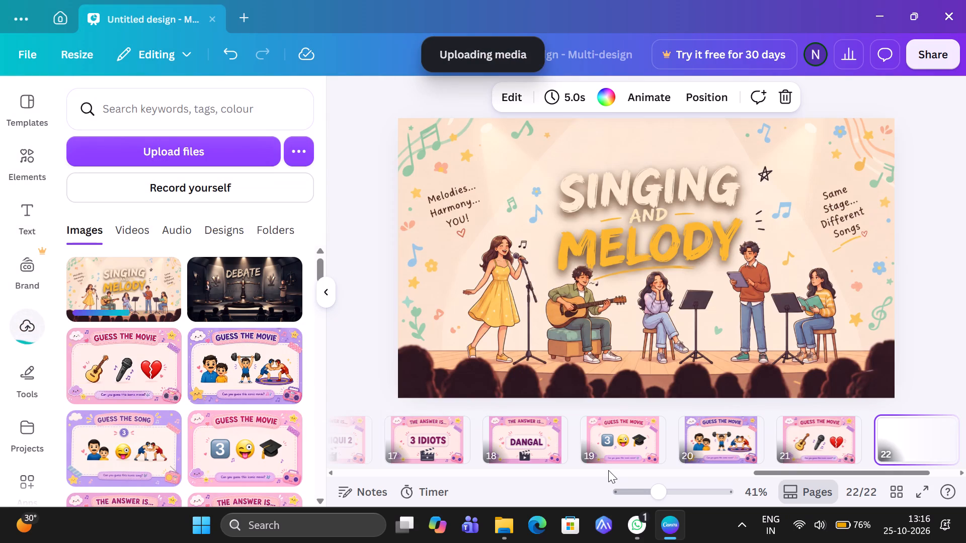
# Start adding a page after the Singing and Melody page and look through the Downloads folder in File Explorer for the next image.
pyautogui.hscroll(-3, 758, 448)
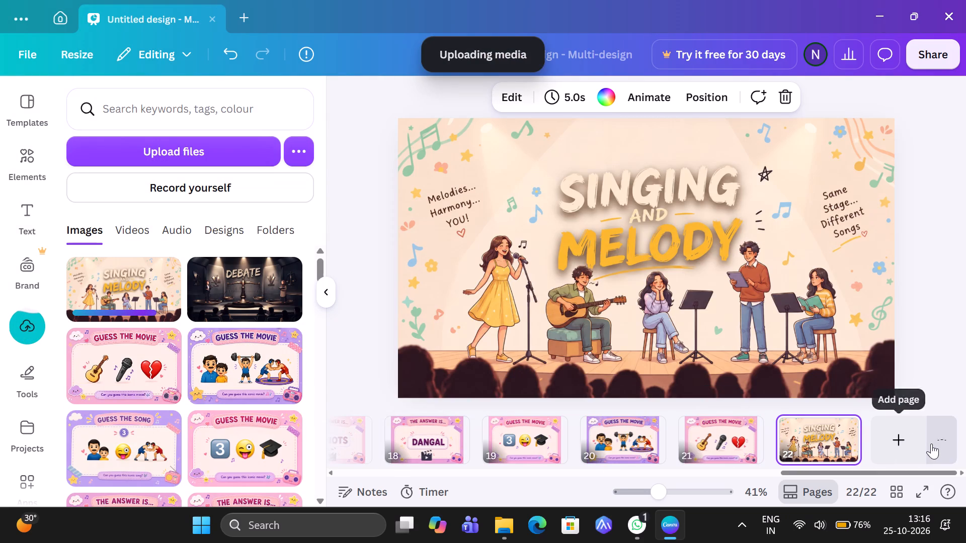
pyautogui.click(932, 443)
pyautogui.click(893, 375)
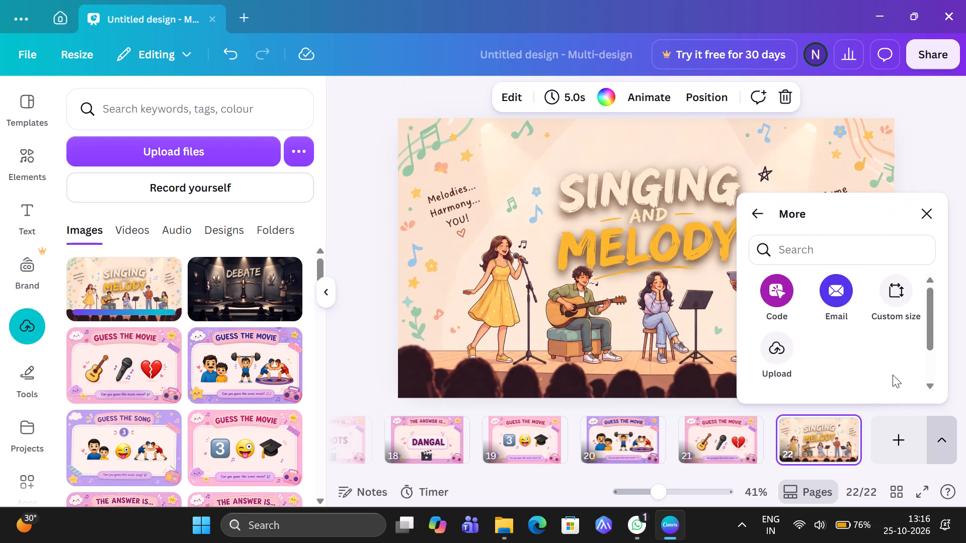
pyautogui.click(516, 521)
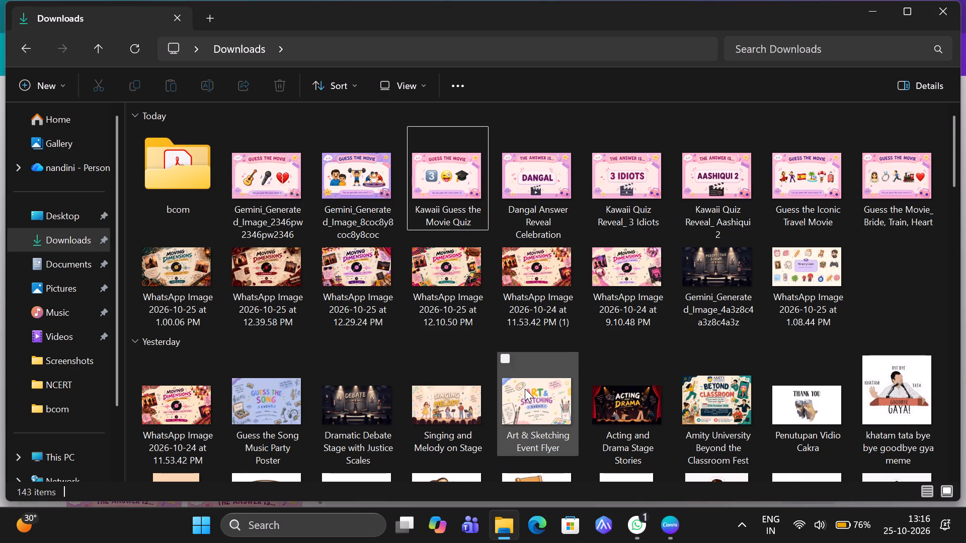
pyautogui.scroll(-1, 525, 389)
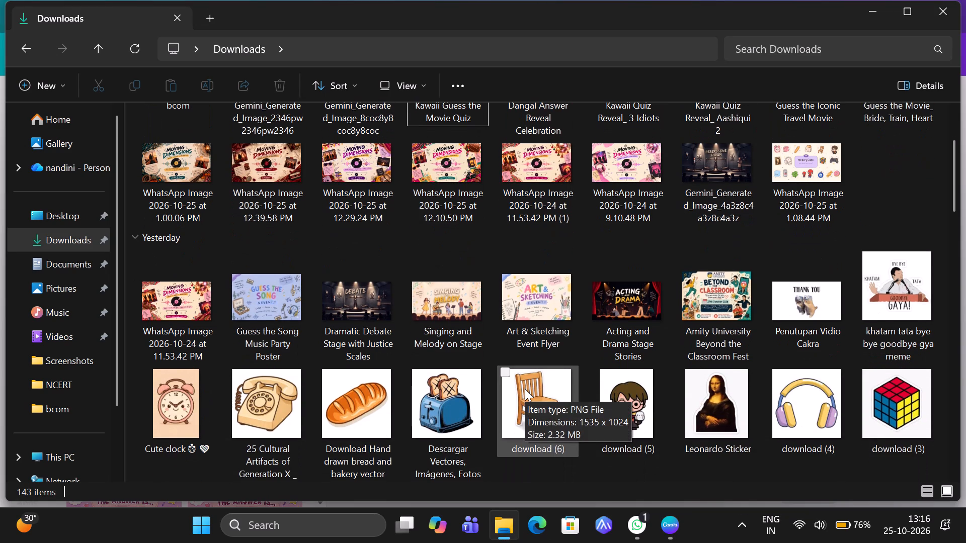
pyautogui.scroll(-2, 525, 389)
pyautogui.scroll(1, 525, 389)
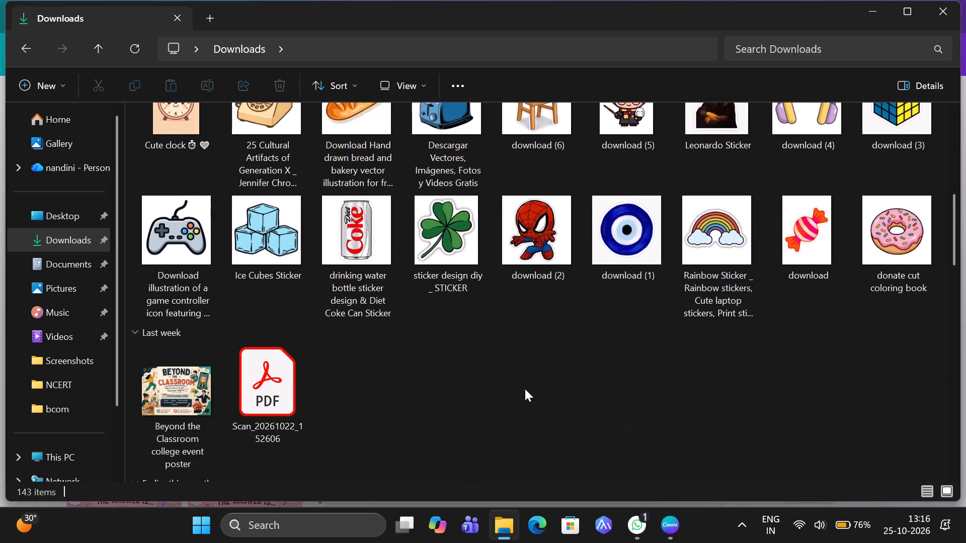
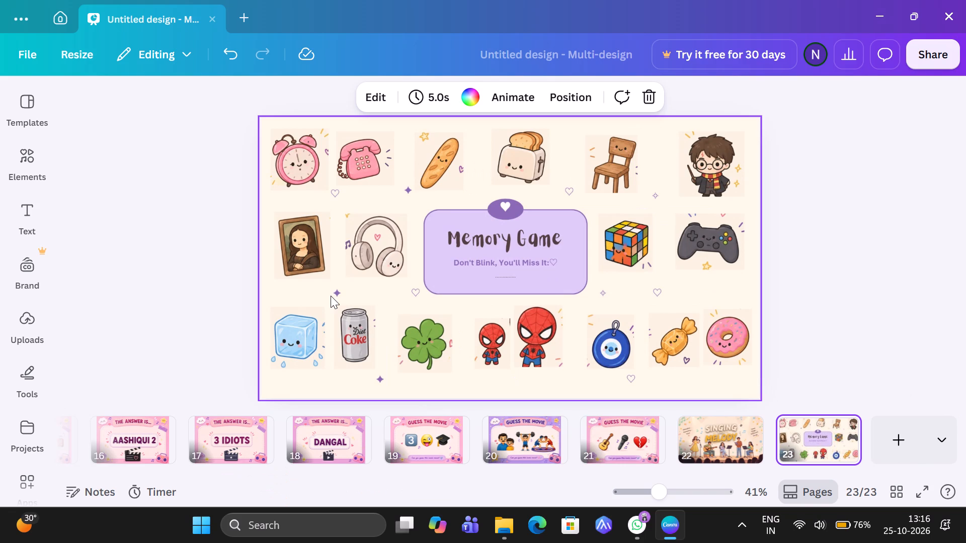
# Review the presentation's pages one by one from page 1, Beyond the Classroom, through page 10 to check their order.
pyautogui.click(796, 260)
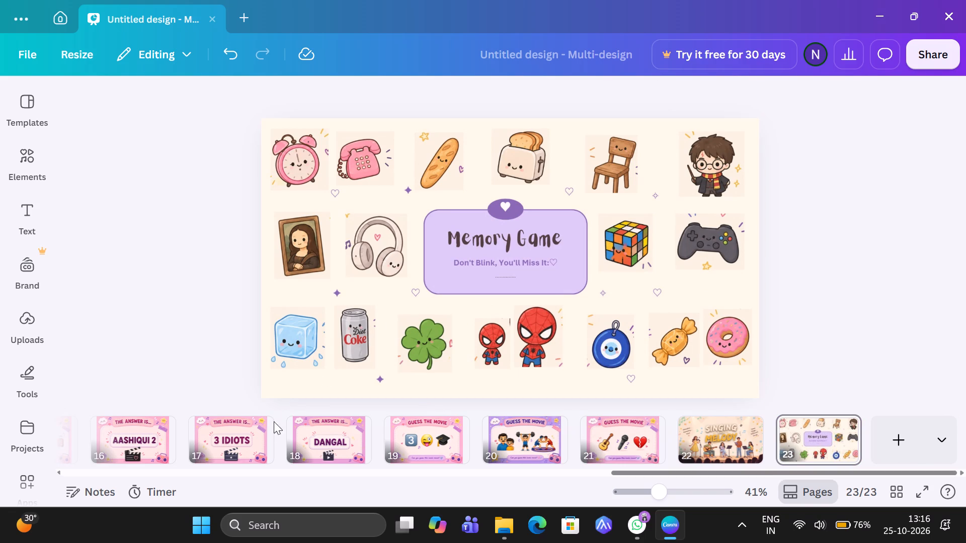
pyautogui.hscroll(8, 270, 432)
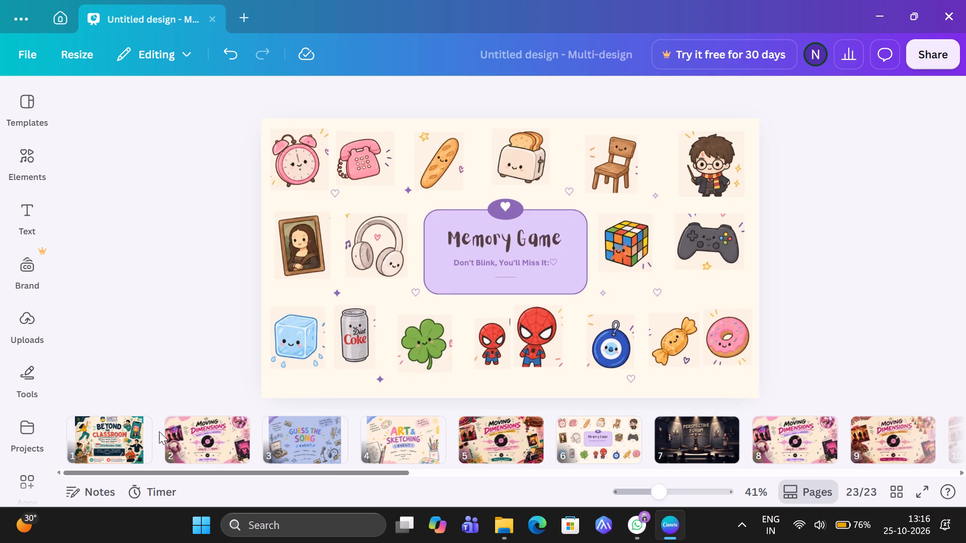
pyautogui.click(115, 431)
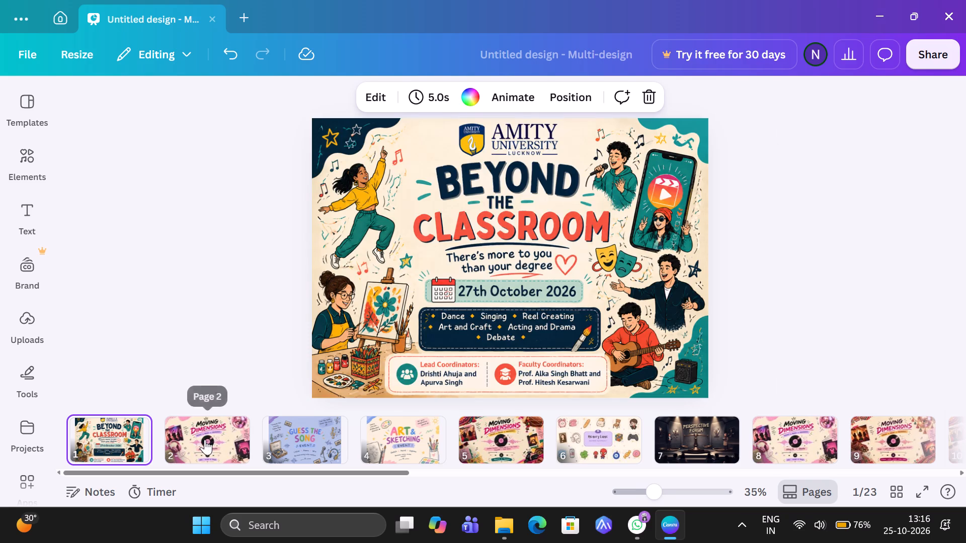
pyautogui.click(205, 439)
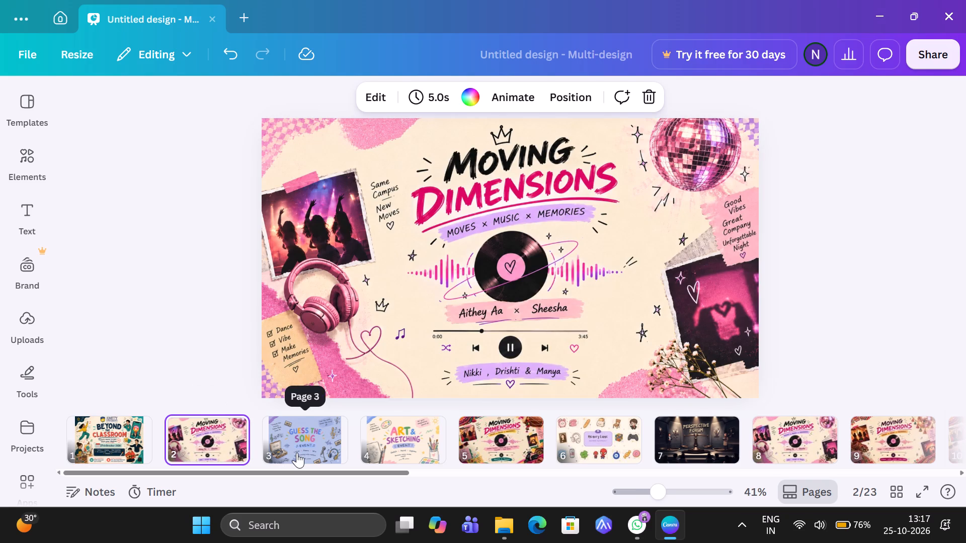
pyautogui.click(297, 452)
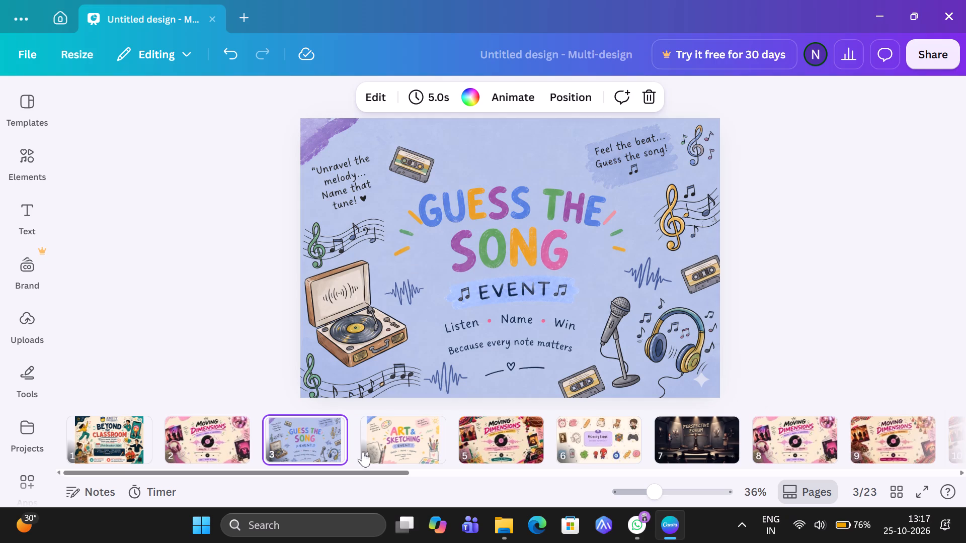
pyautogui.click(382, 450)
pyautogui.click(508, 459)
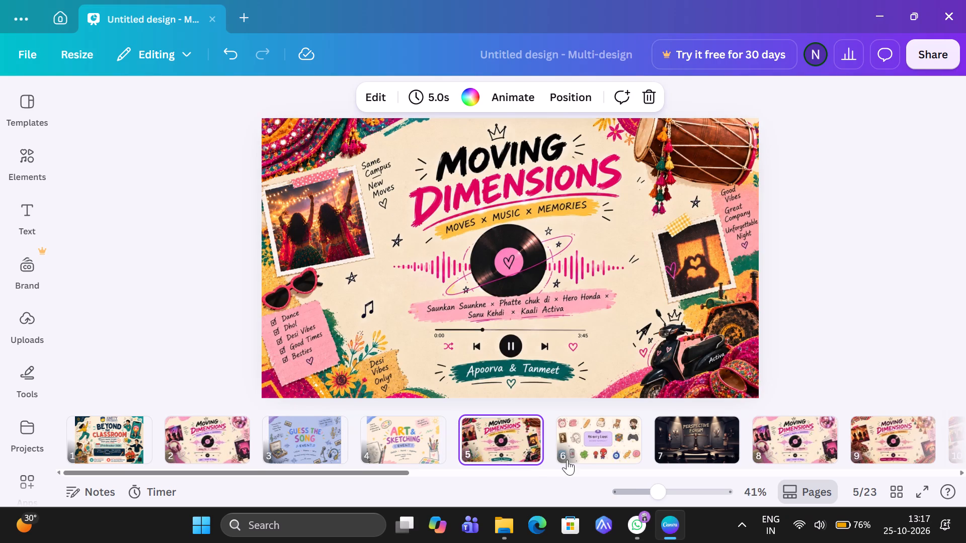
pyautogui.hscroll(-1, 781, 459)
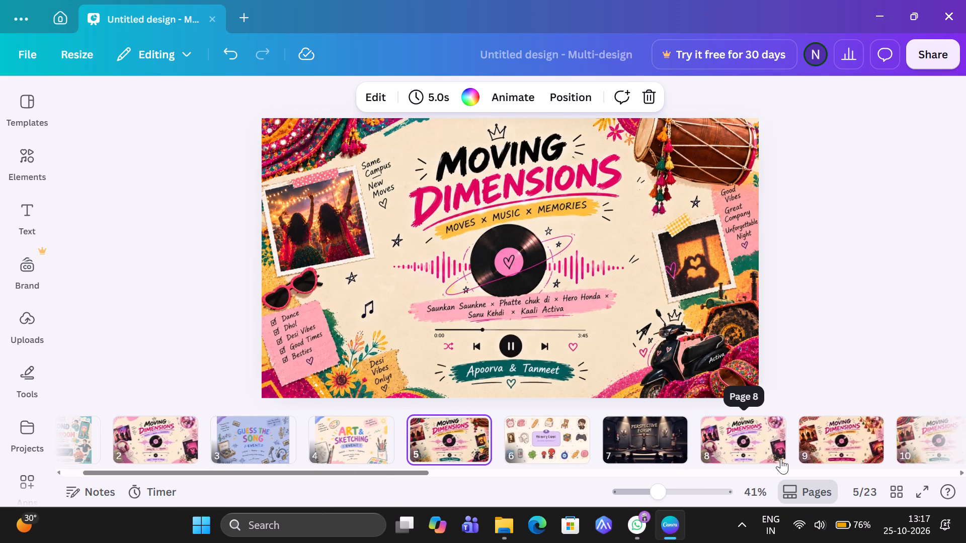
pyautogui.click(769, 454)
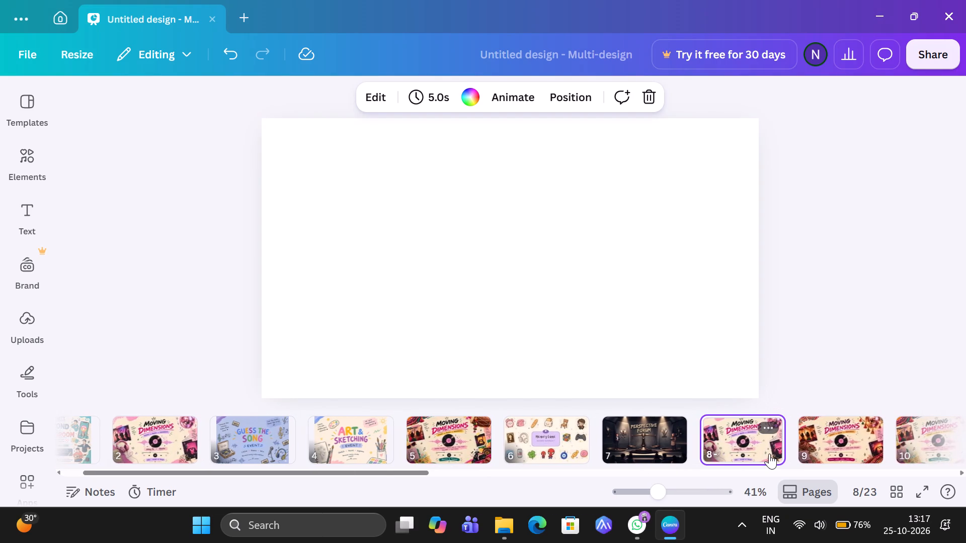
pyautogui.click(832, 447)
pyautogui.click(902, 445)
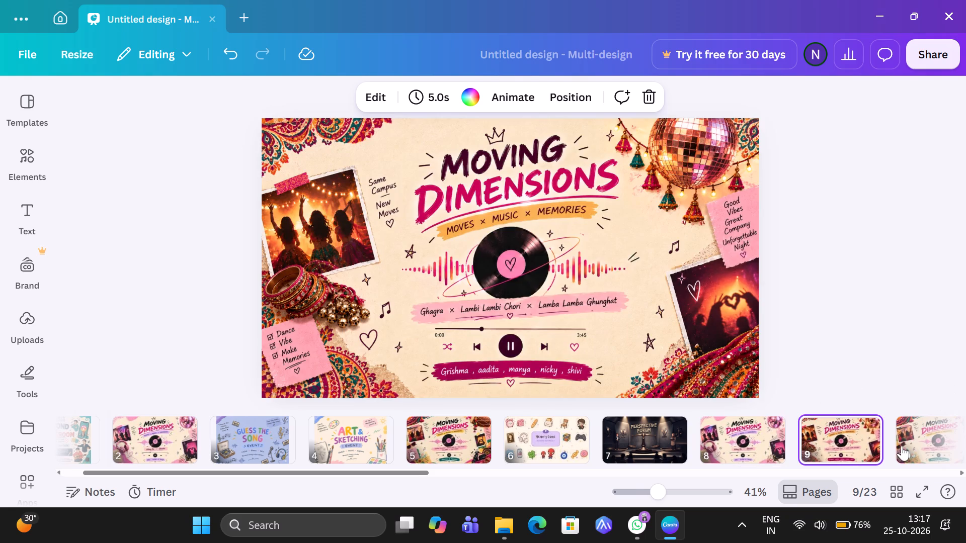
# Move page 11, the Moving Dimensions poster with Nachde ne saare, to position 5, directly after the Art & Sketching page.
pyautogui.hscroll(-1, 859, 445)
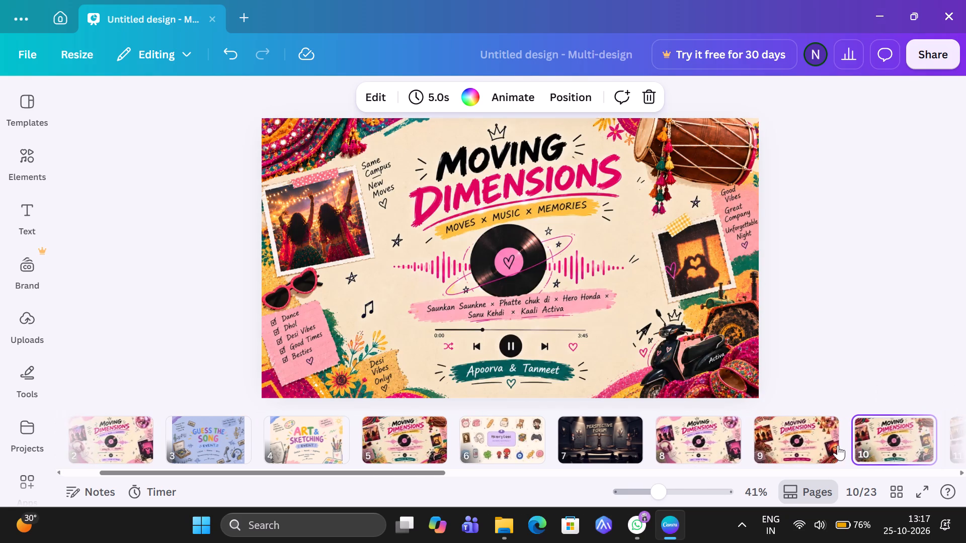
pyautogui.hscroll(-1, 838, 445)
pyautogui.click(929, 425)
pyautogui.moveTo(929, 425); pyautogui.dragTo(928, 425)
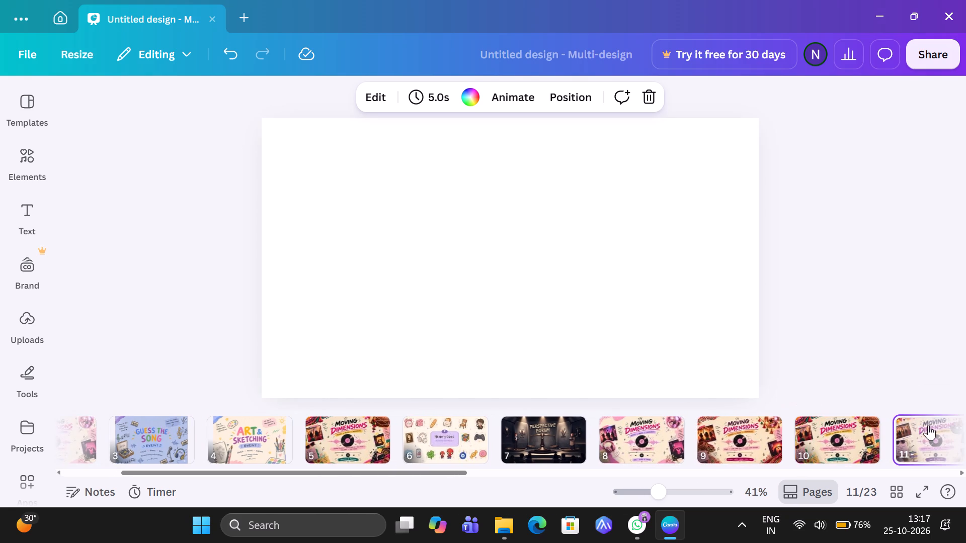
pyautogui.moveTo(928, 425); pyautogui.dragTo(319, 422)
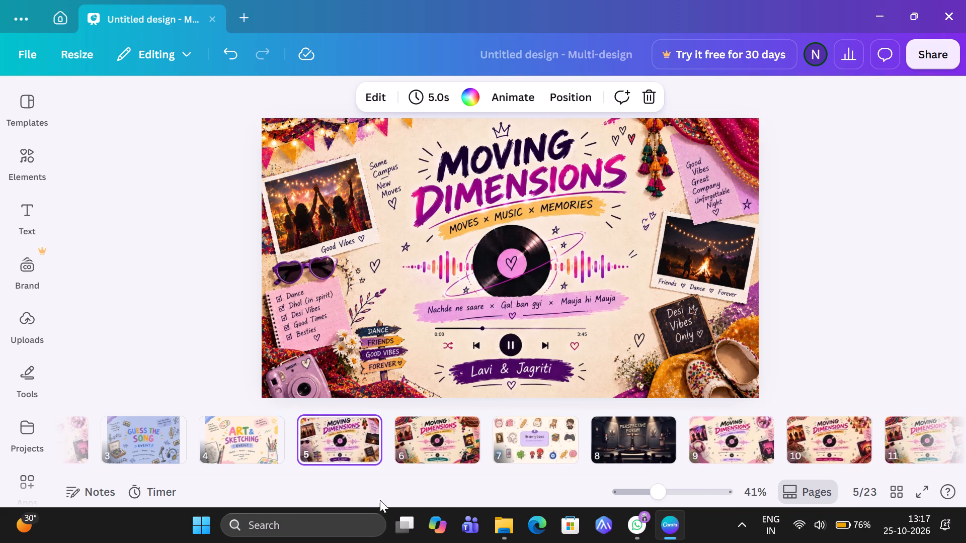
# Switch to File Explorer and look through the Downloads folder for the remaining event images.
pyautogui.click(499, 530)
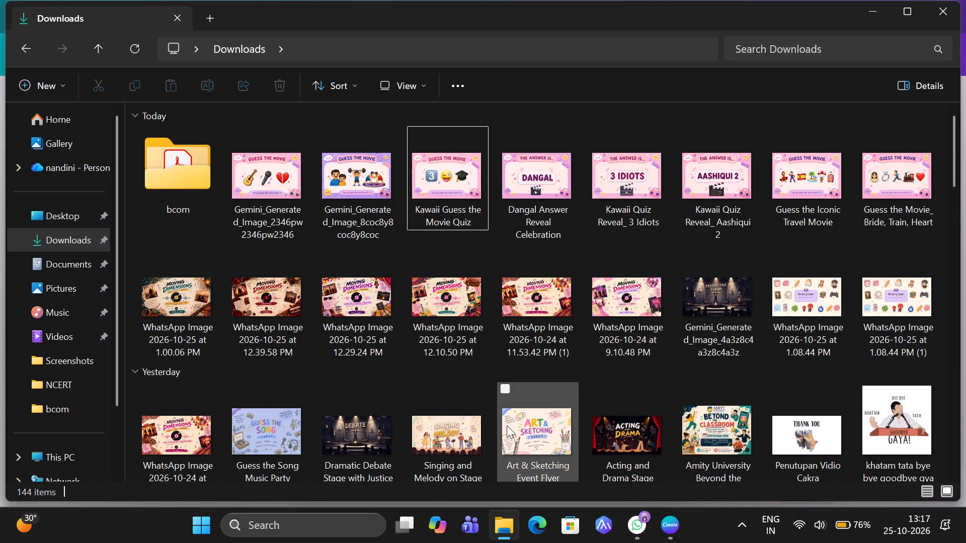
pyautogui.scroll(-3, 486, 411)
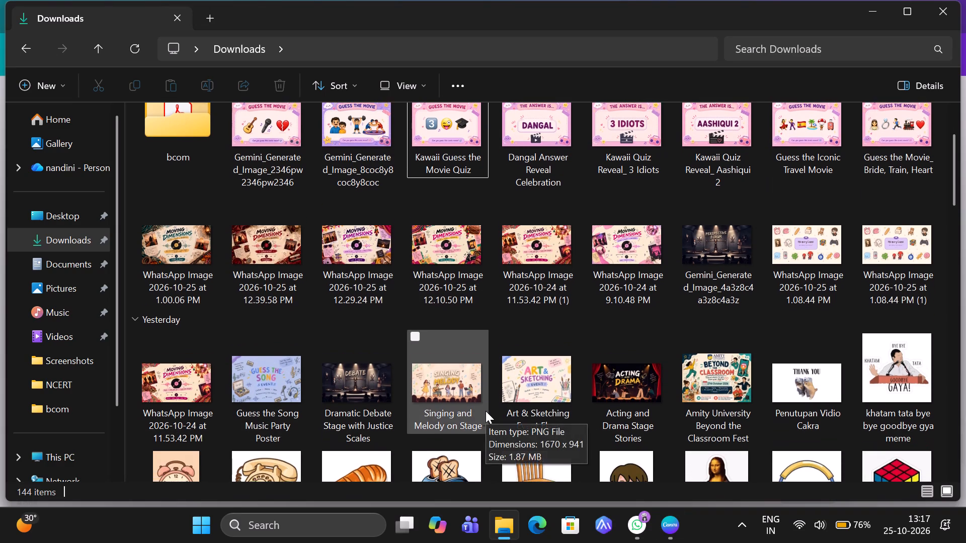
pyautogui.scroll(-1, 486, 411)
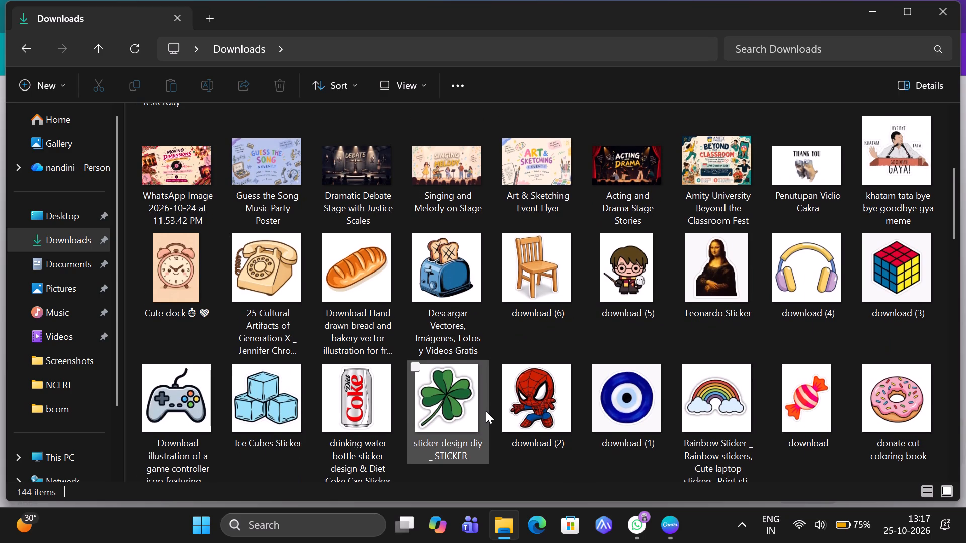
pyautogui.scroll(3, 486, 411)
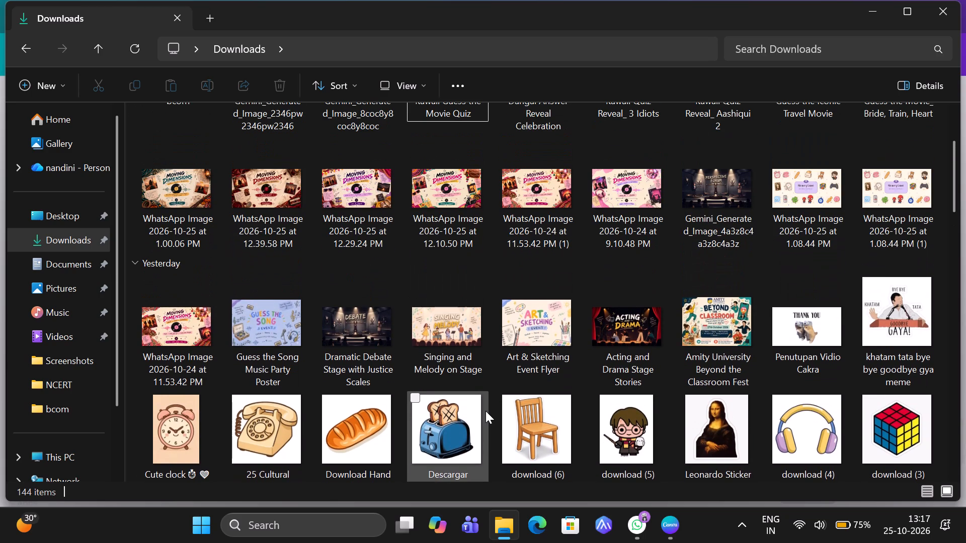
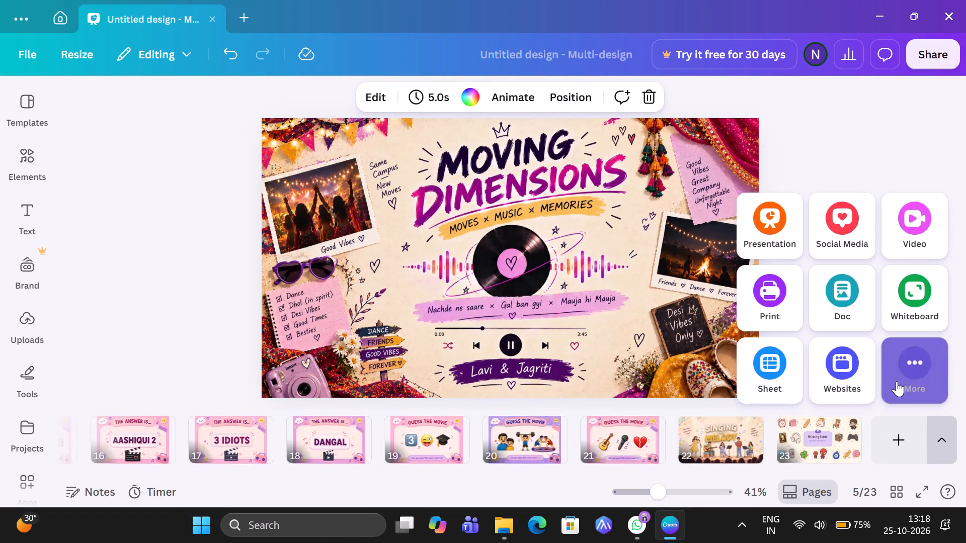
# Start adding another page to the presentation by uploading an image file from the Downloads folder.
pyautogui.click(897, 381)
pyautogui.click(787, 358)
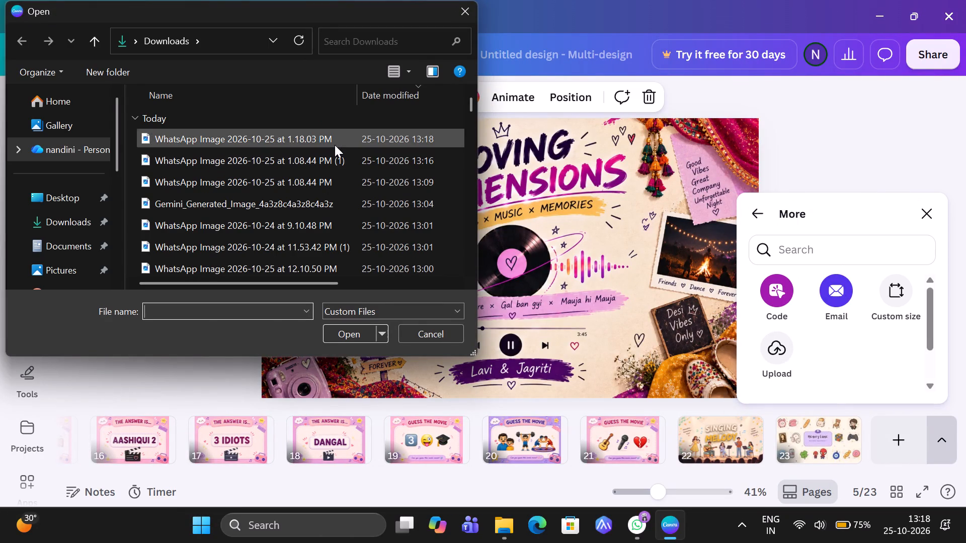
# Upload WhatsApp Image 2026-10-25 at 1.18.03 PM from Downloads as a new page at the end of the presentation.
pyautogui.doubleClick(334, 145)
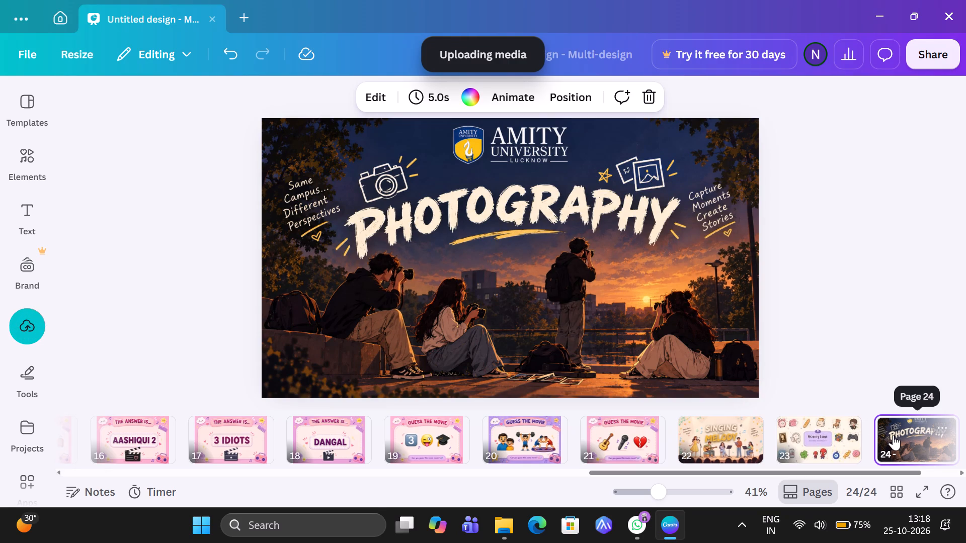
# Move the Photography page from the end to position 6, directly after the Moving Dimensions poster with Nachde ne saare.
pyautogui.moveTo(893, 435); pyautogui.dragTo(123, 467)
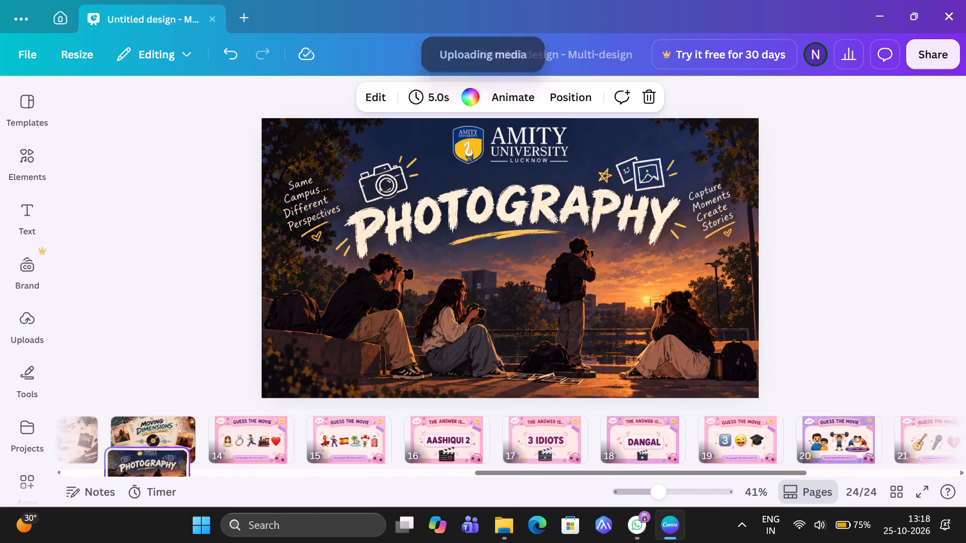
pyautogui.moveTo(123, 467); pyautogui.dragTo(161, 460)
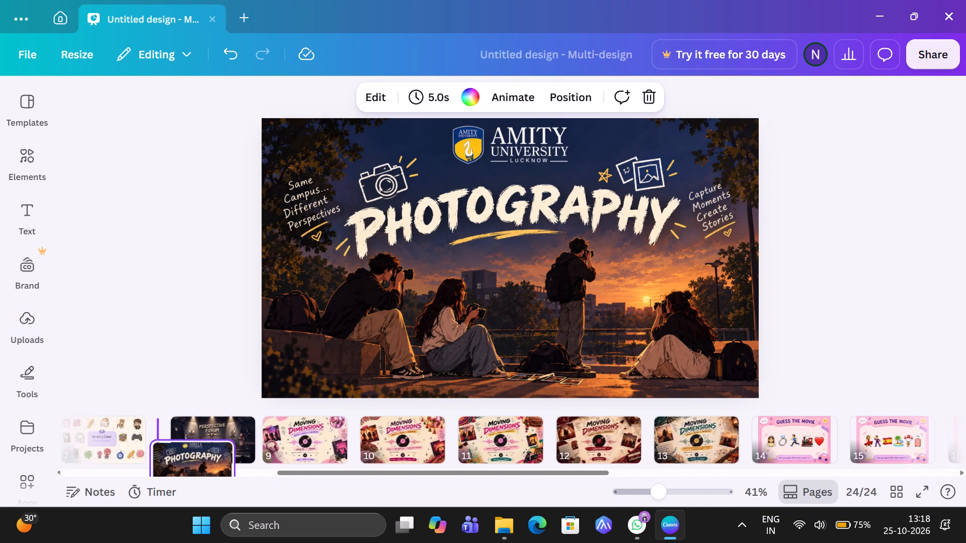
pyautogui.moveTo(161, 460); pyautogui.dragTo(160, 460)
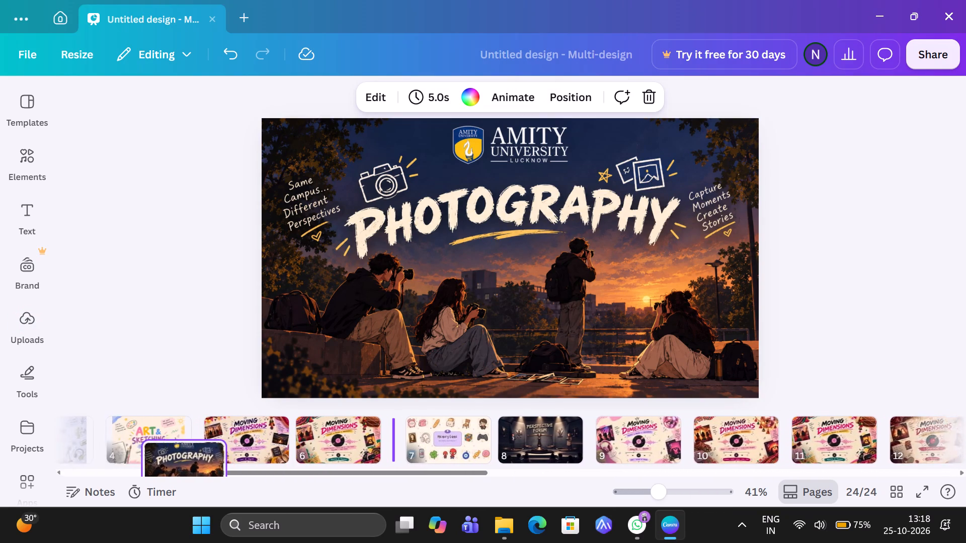
pyautogui.moveTo(160, 460); pyautogui.dragTo(398, 443)
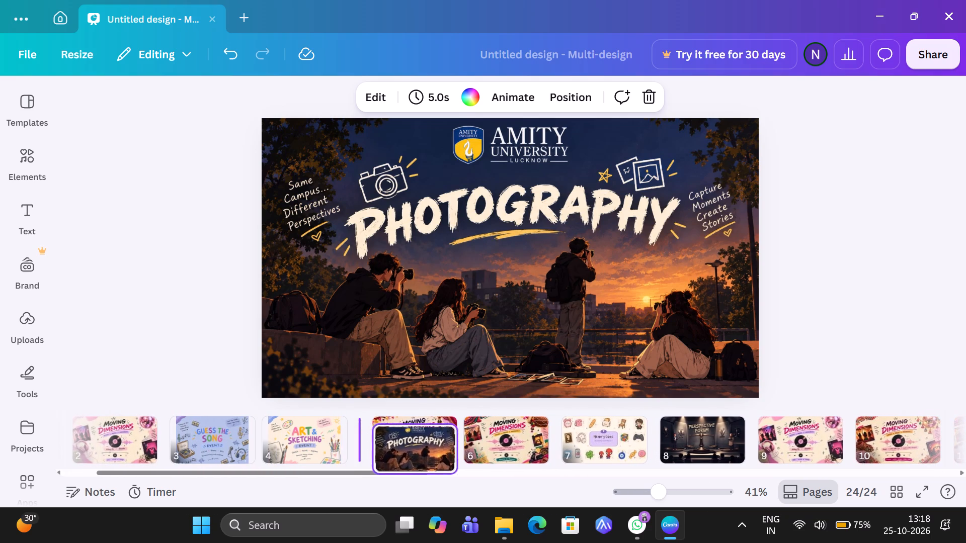
pyautogui.moveTo(398, 443); pyautogui.dragTo(428, 435)
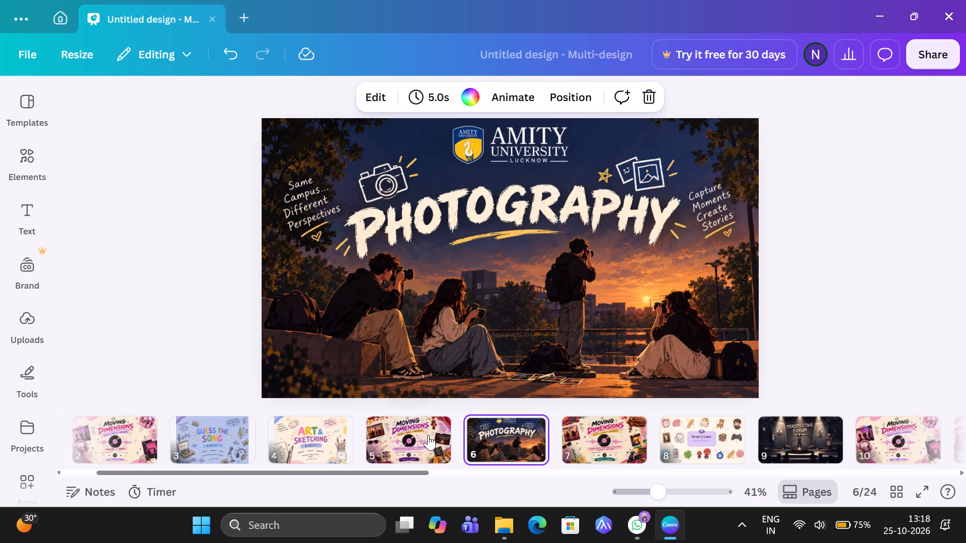
# Check pages 5 to 7, and delete page 10, the Moving Dimensions poster with Aithey Aa × Sheesha.
pyautogui.click(428, 435)
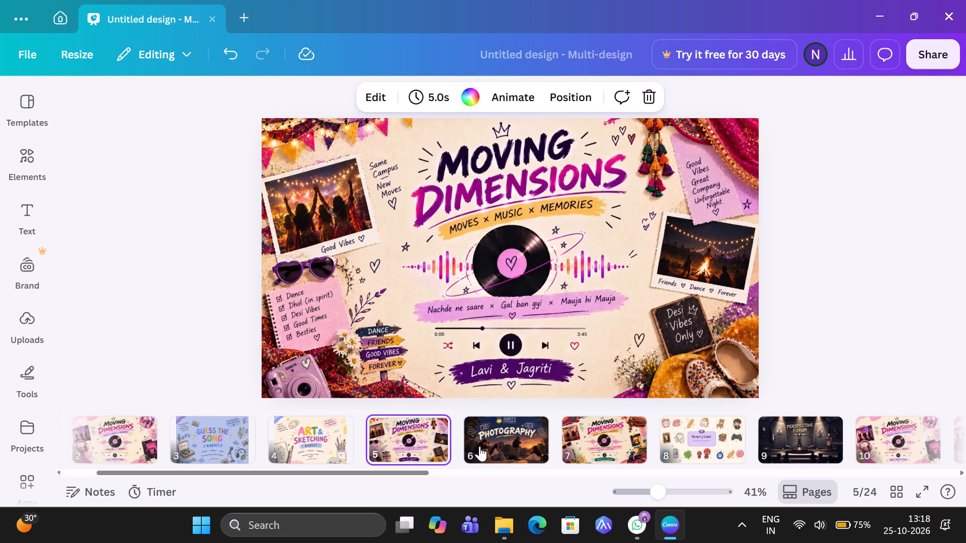
pyautogui.click(503, 448)
pyautogui.click(574, 444)
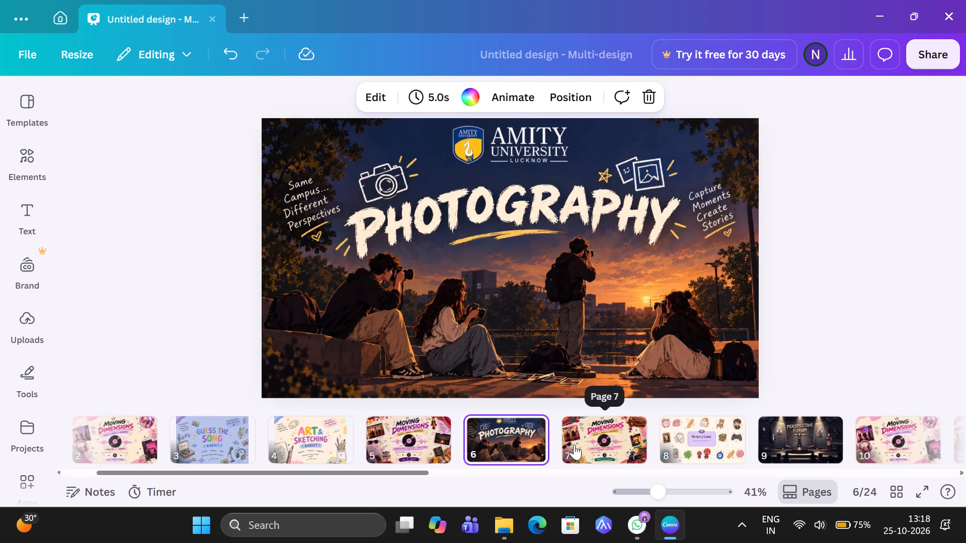
pyautogui.hscroll(-3, 574, 444)
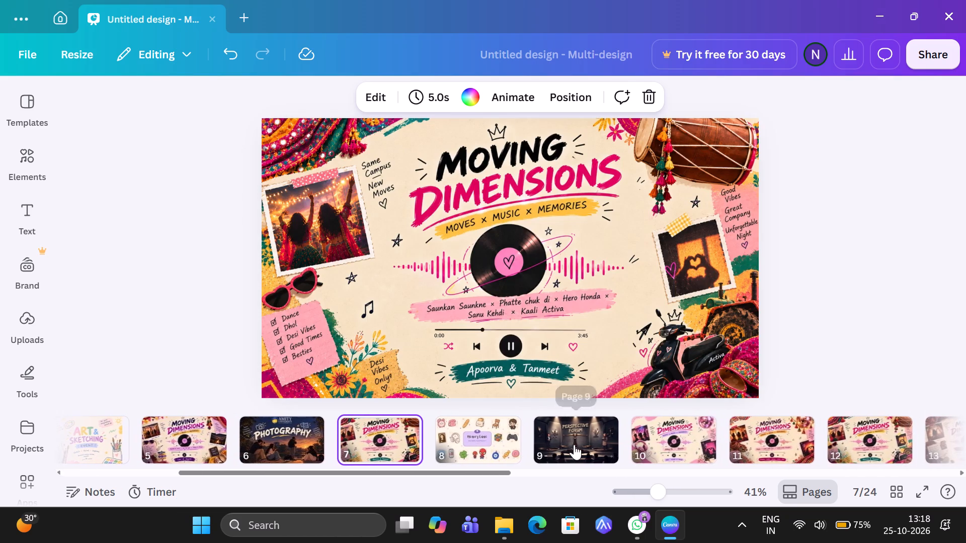
pyautogui.hscroll(-1, 574, 444)
pyautogui.click(640, 442)
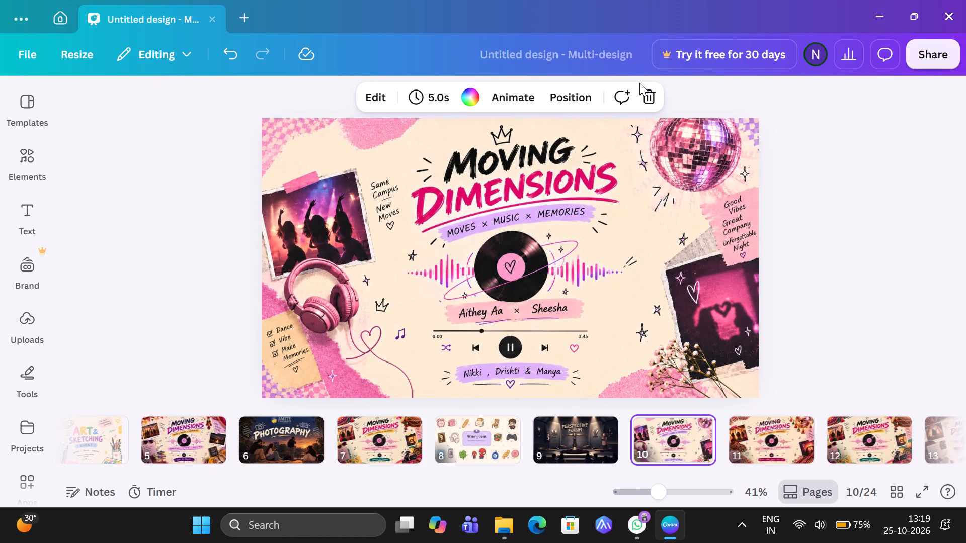
pyautogui.click(644, 97)
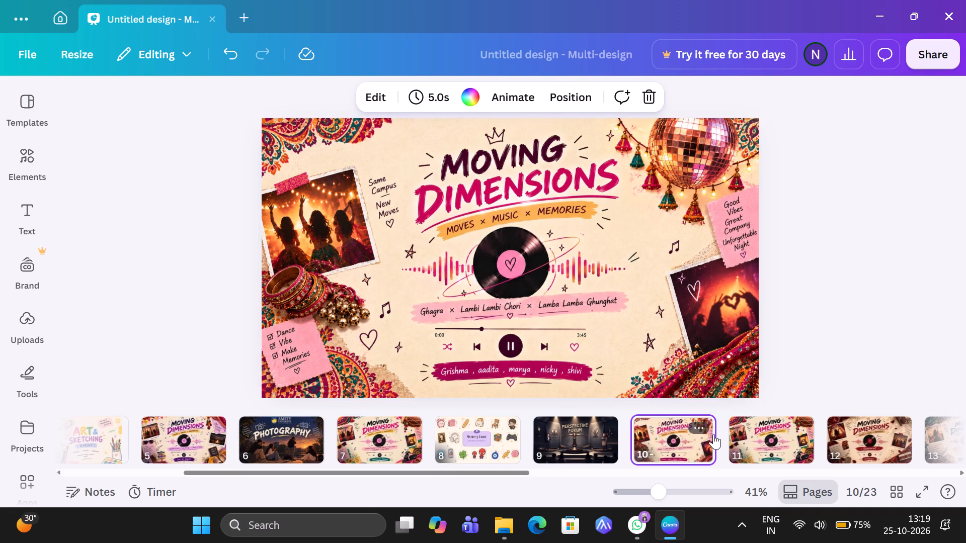
# Move page 10, the Moving Dimensions poster with Ghagra × Lambi Lambi Chori, to position 7, directly after the Photography page.
pyautogui.moveTo(689, 436); pyautogui.dragTo(665, 435)
pyautogui.moveTo(665, 435); pyautogui.dragTo(355, 435)
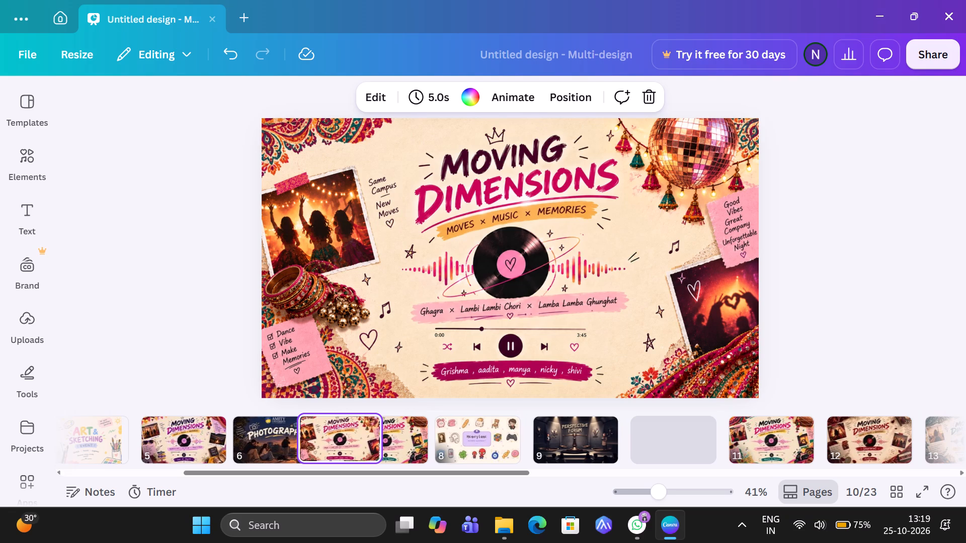
pyautogui.moveTo(355, 435); pyautogui.dragTo(355, 435)
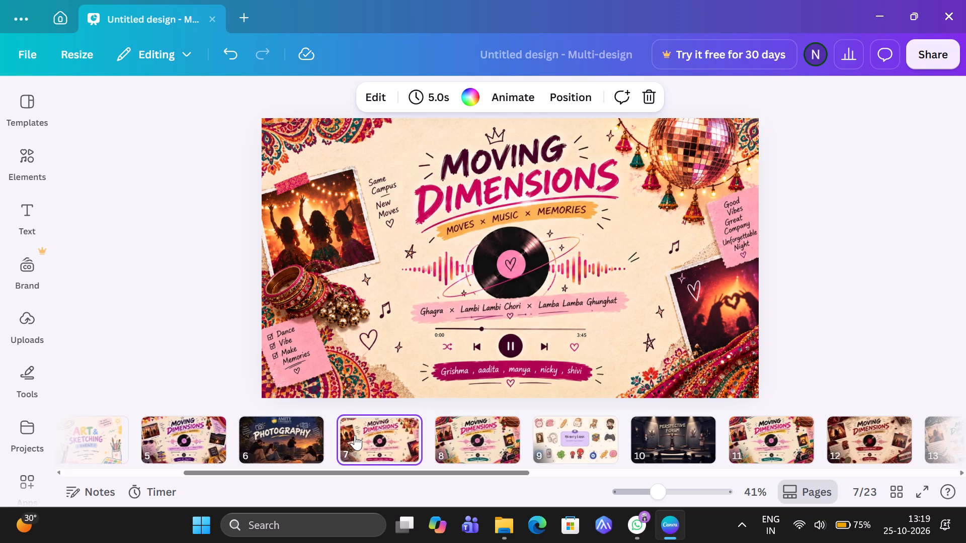
pyautogui.click(462, 440)
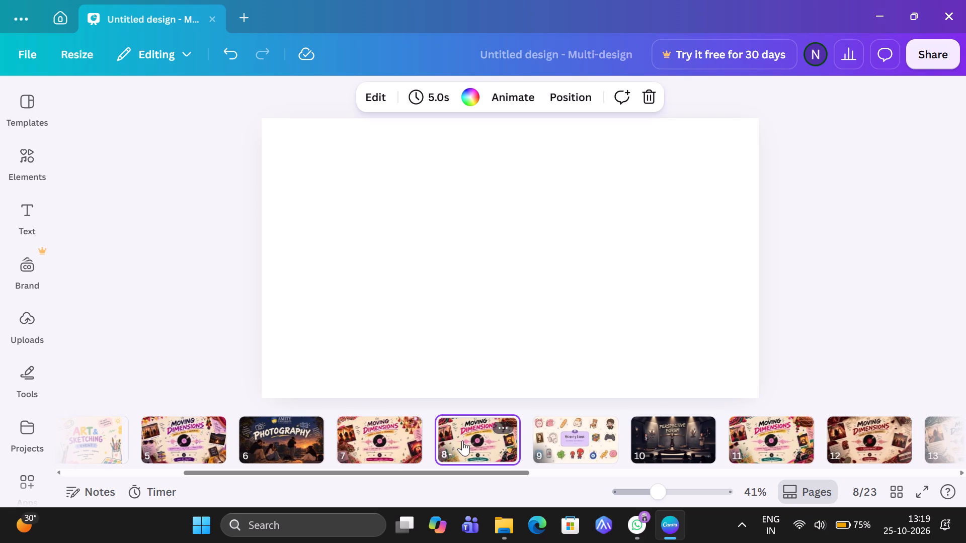
pyautogui.moveTo(665, 434); pyautogui.dragTo(453, 437)
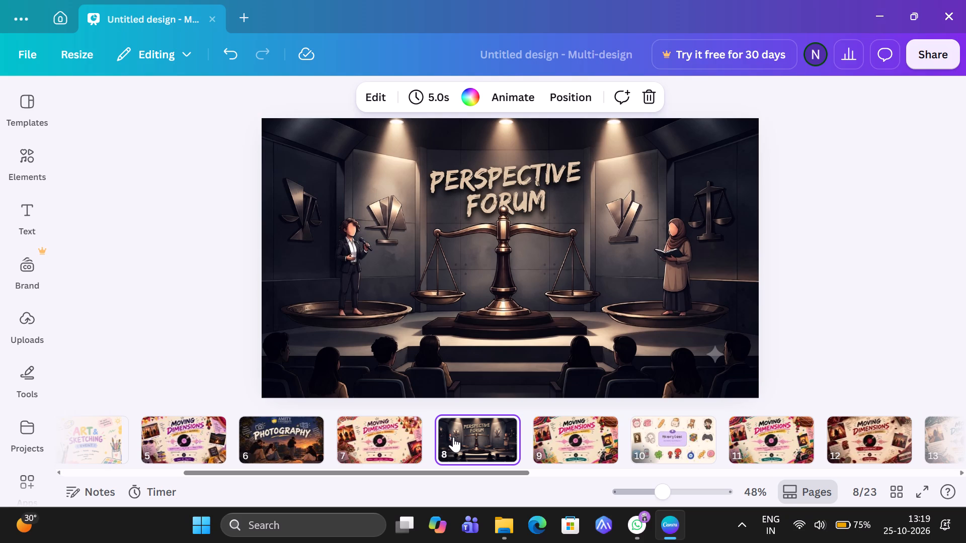
# Check pages 9 to 11, and insert a blank presentation page directly after the Memory Game page at position 10.
pyautogui.click(538, 448)
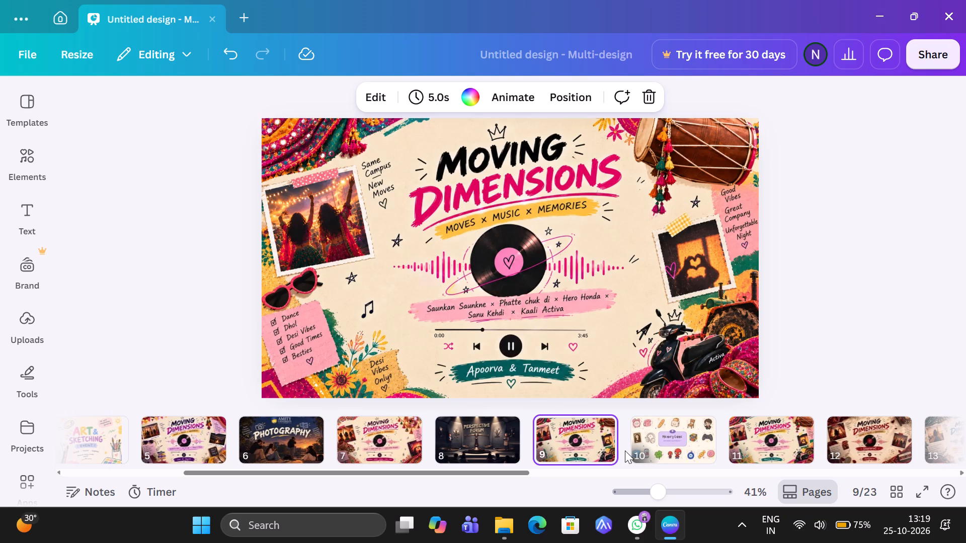
pyautogui.click(677, 444)
pyautogui.hscroll(-3, 677, 444)
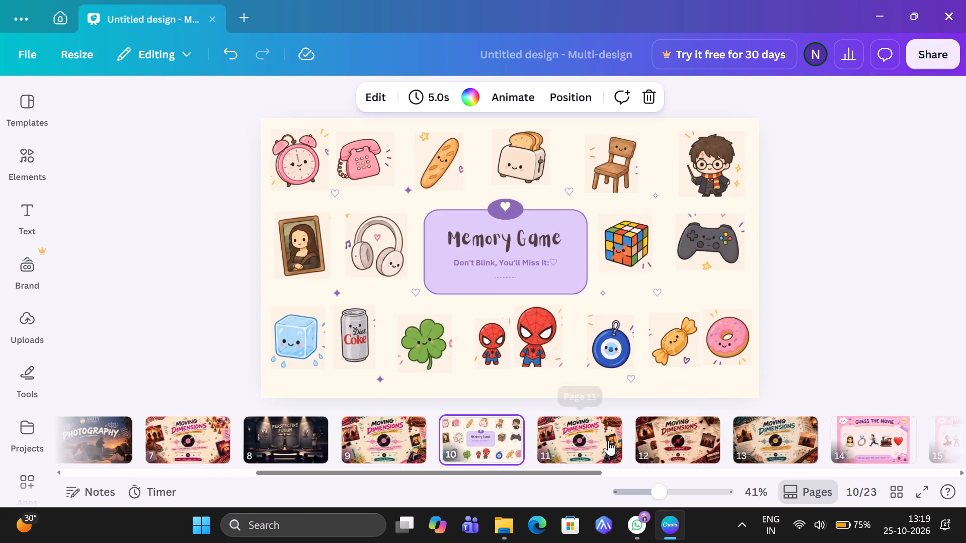
pyautogui.click(609, 440)
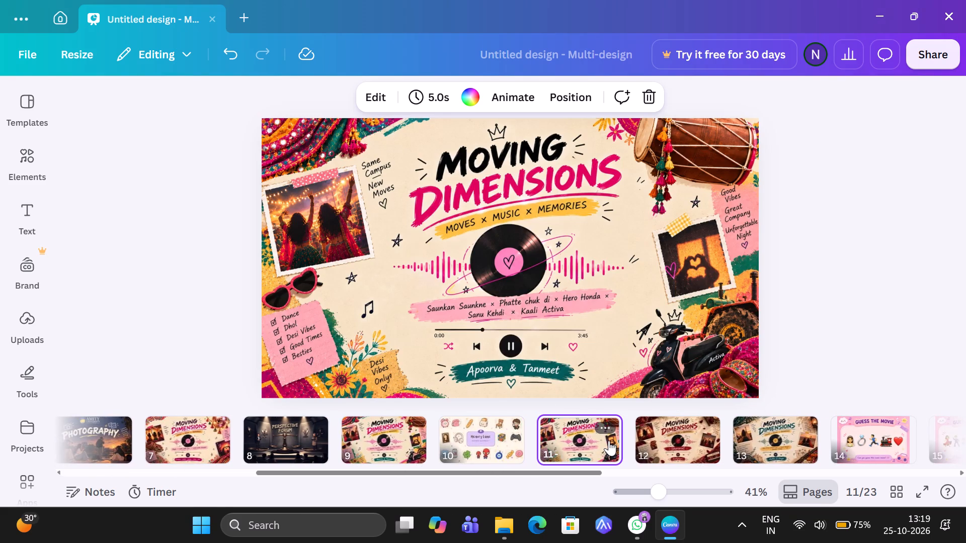
pyautogui.click(504, 432)
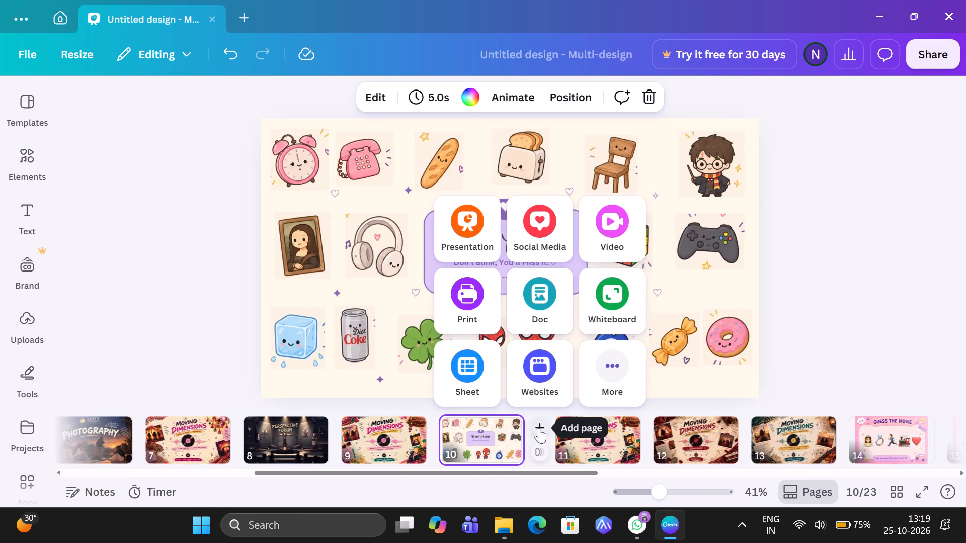
pyautogui.click(469, 249)
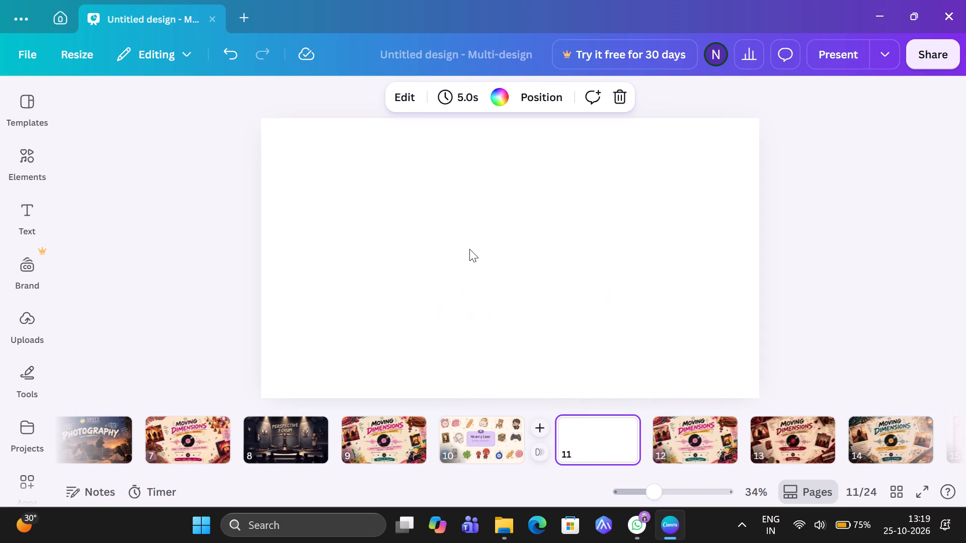
pyautogui.click(664, 429)
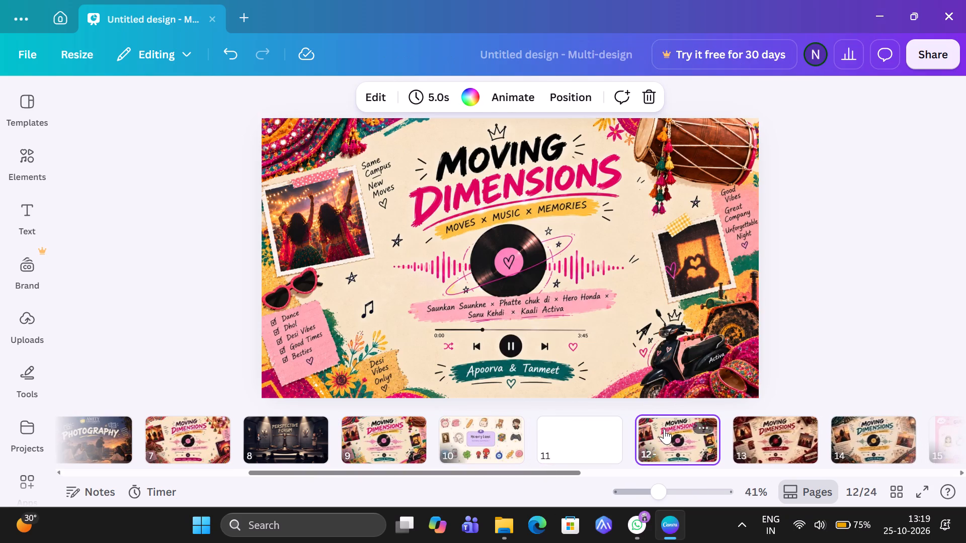
pyautogui.click(654, 97)
pyautogui.click(375, 464)
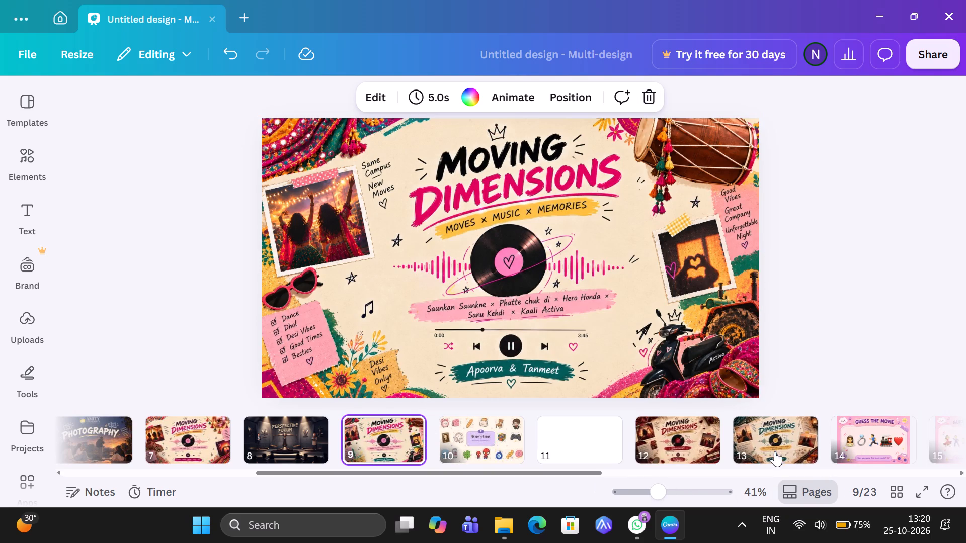
# Look over the page thumbnails through to the last page and back to see which event pages are present.
pyautogui.hscroll(-5, 773, 449)
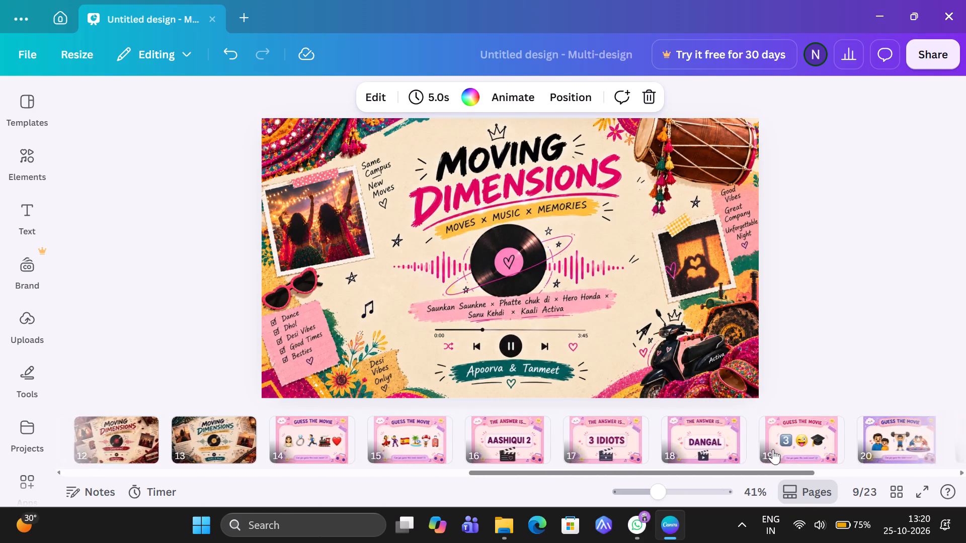
pyautogui.hscroll(-6, 773, 449)
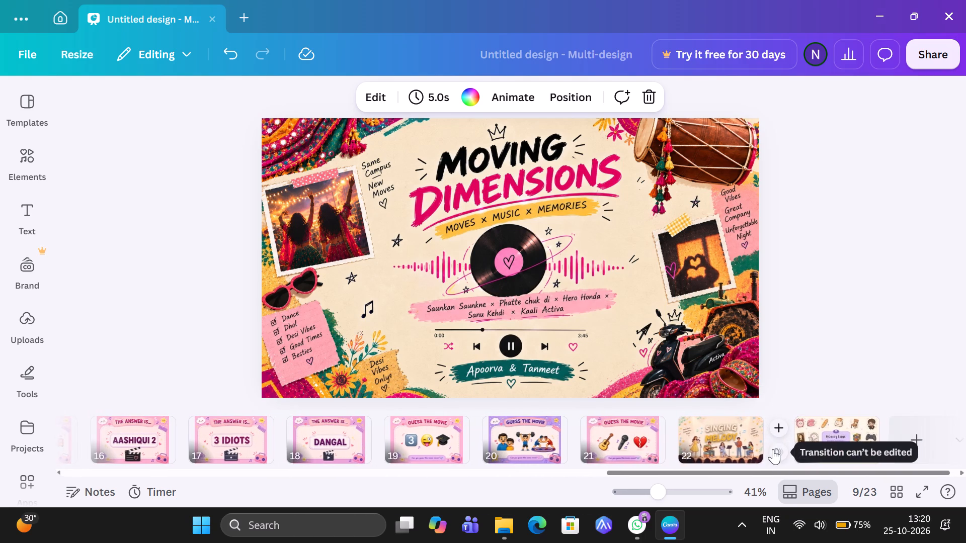
pyautogui.hscroll(-1, 773, 449)
pyautogui.hscroll(13, 773, 449)
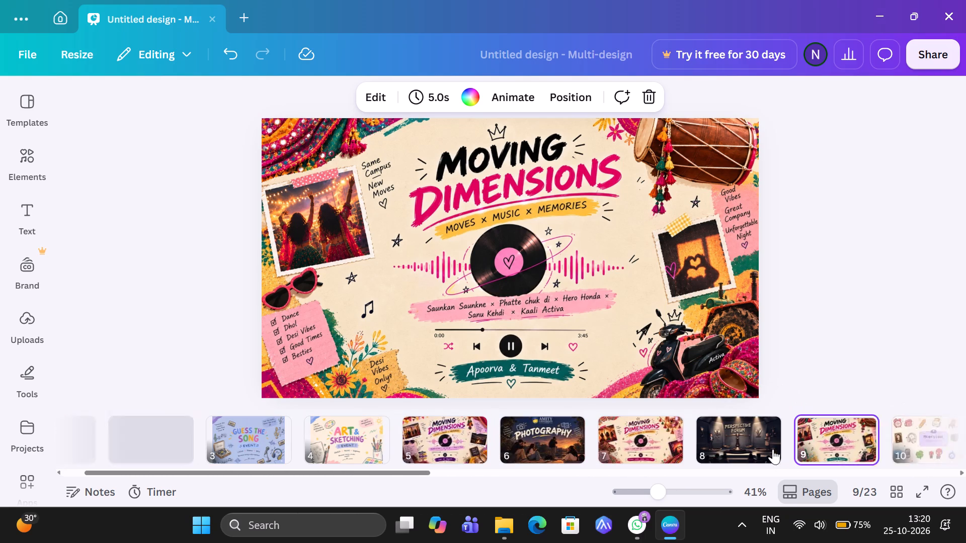
# Upload the image Acting and Drama Stage Stories from Downloads as a new page at the end of the presentation.
pyautogui.hscroll(-5, 773, 449)
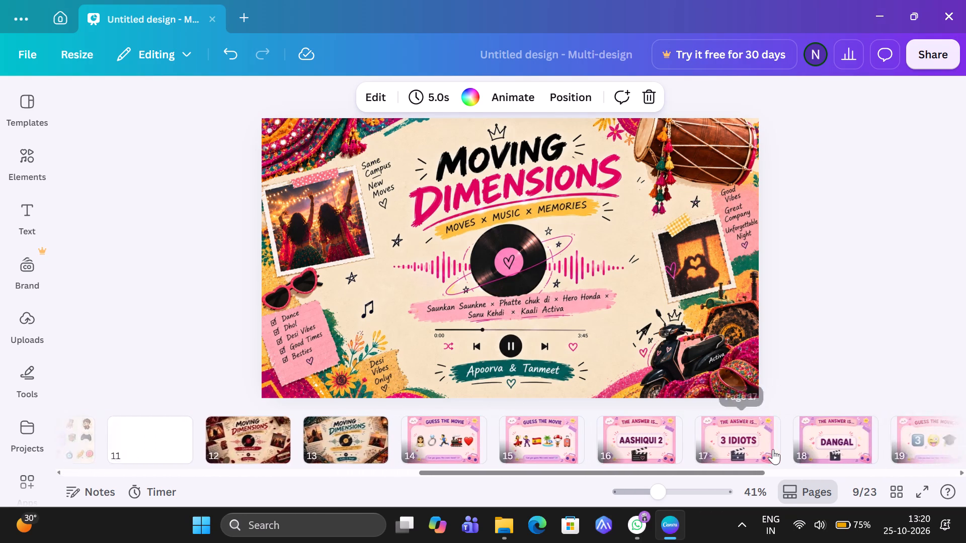
pyautogui.hscroll(-6, 773, 449)
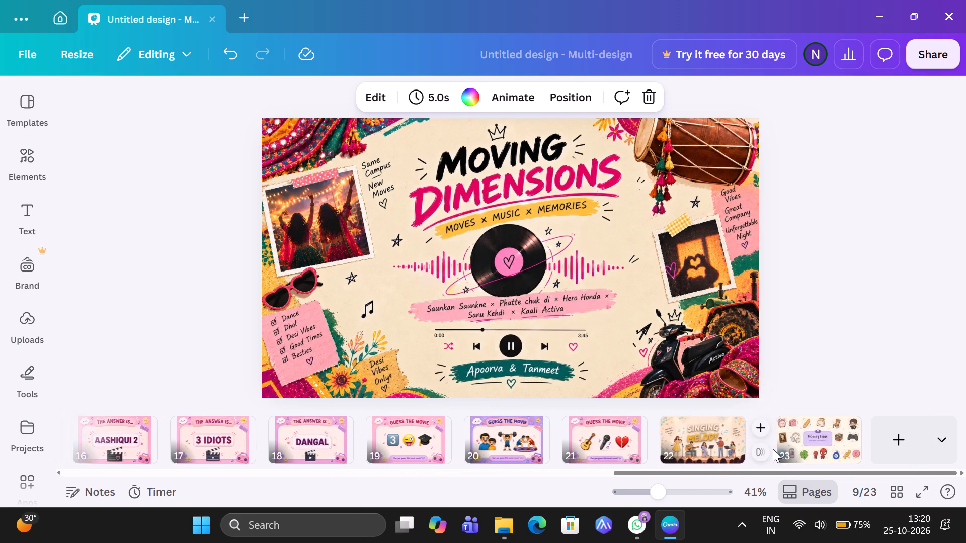
pyautogui.click(949, 432)
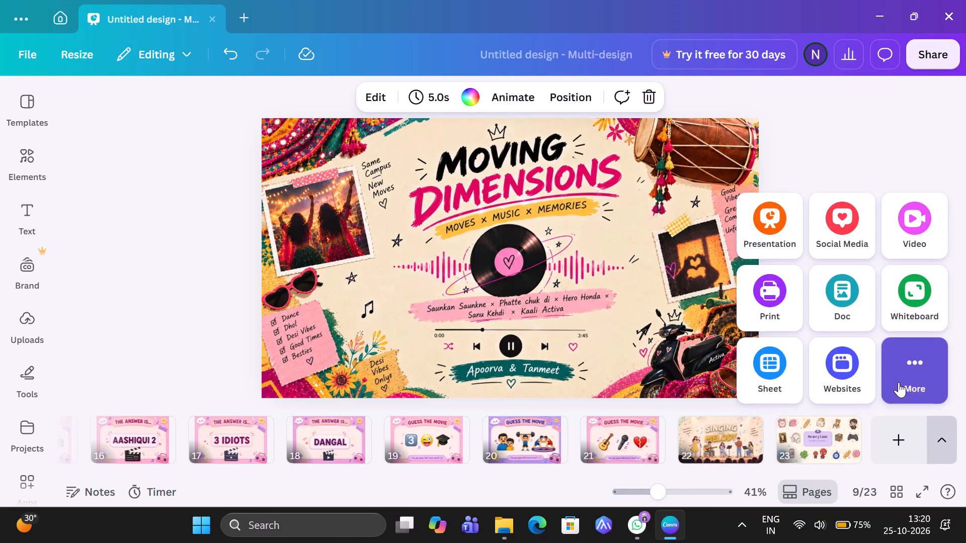
pyautogui.click(899, 382)
pyautogui.click(788, 353)
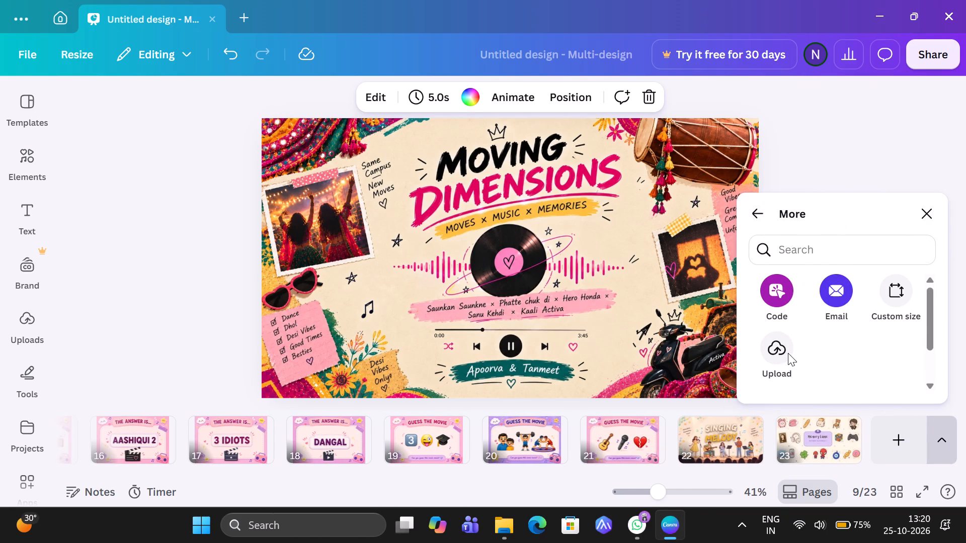
pyautogui.scroll(-2, 346, 194)
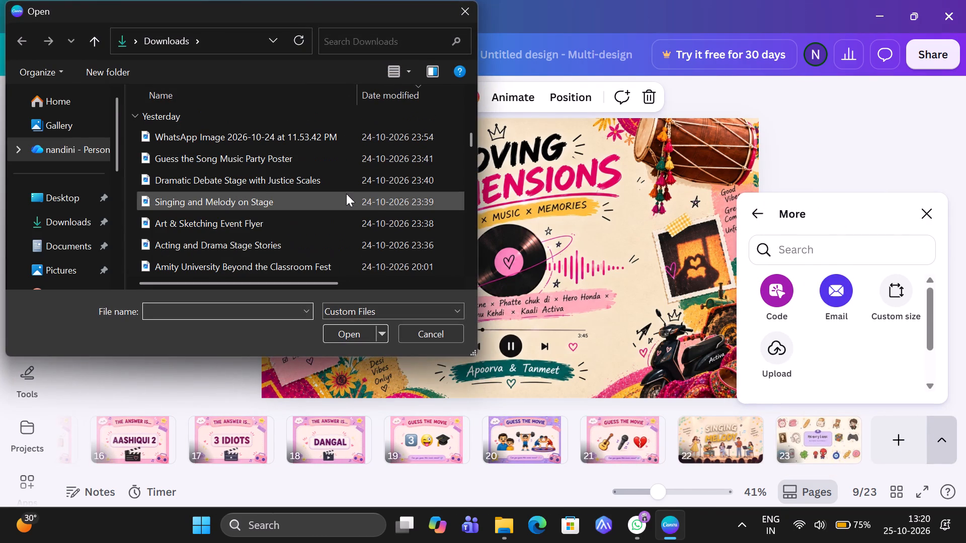
pyautogui.doubleClick(315, 238)
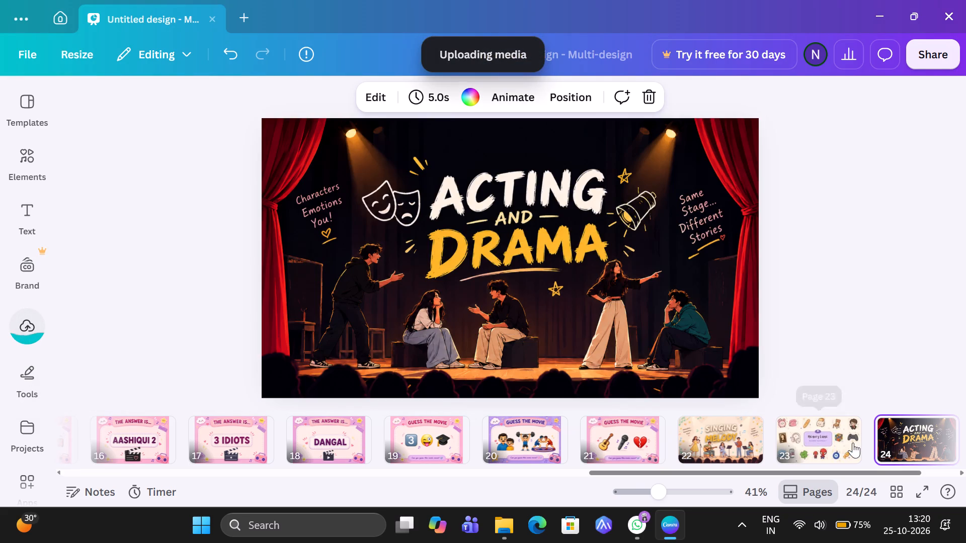
# Move the Acting and Drama page from the end of the presentation to position 12, directly after the blank page.
pyautogui.moveTo(903, 448); pyautogui.dragTo(423, 460)
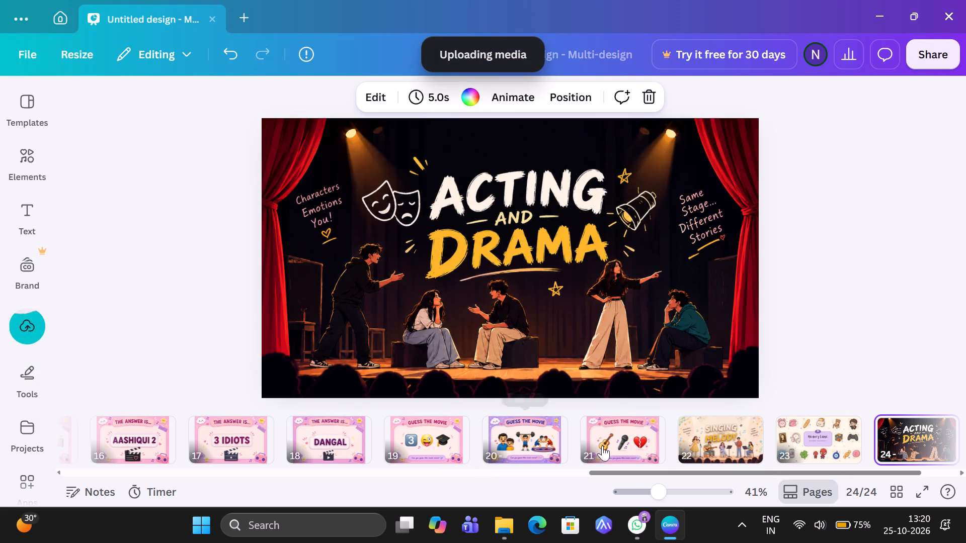
pyautogui.moveTo(895, 434); pyautogui.dragTo(426, 461)
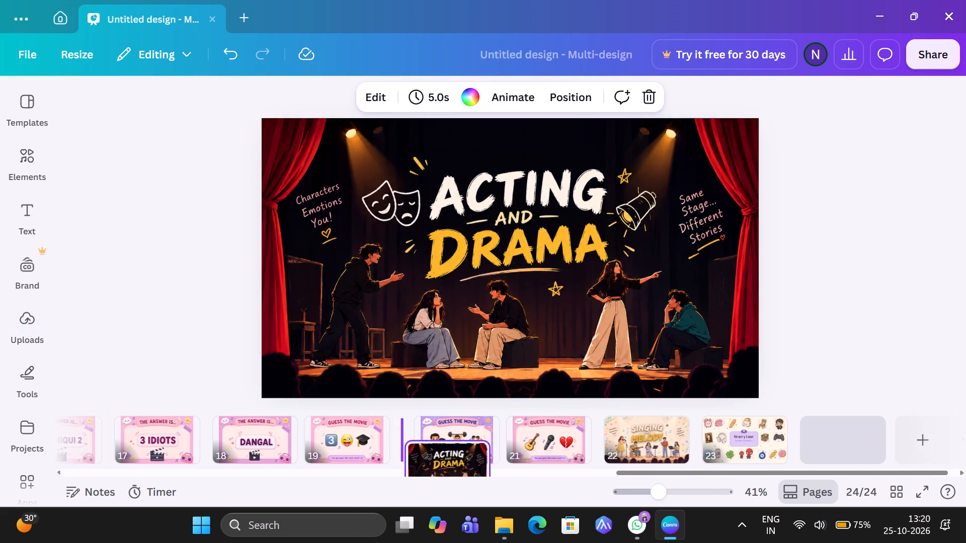
pyautogui.moveTo(426, 461); pyautogui.dragTo(290, 461)
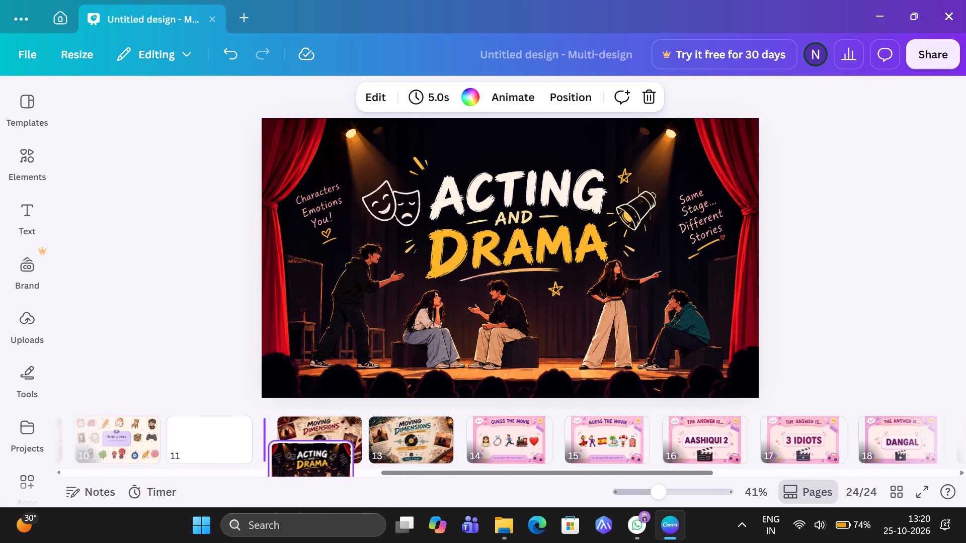
pyautogui.moveTo(290, 461); pyautogui.dragTo(284, 445)
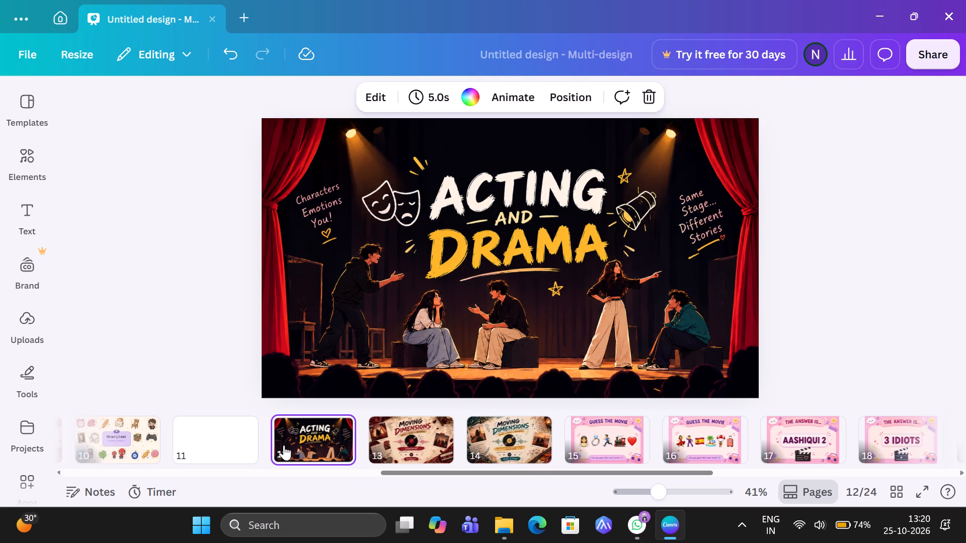
# Move the teal Moving Dimensions poster with Ghani Baawri to position 13, ahead of the red Shararat poster.
pyautogui.click(390, 443)
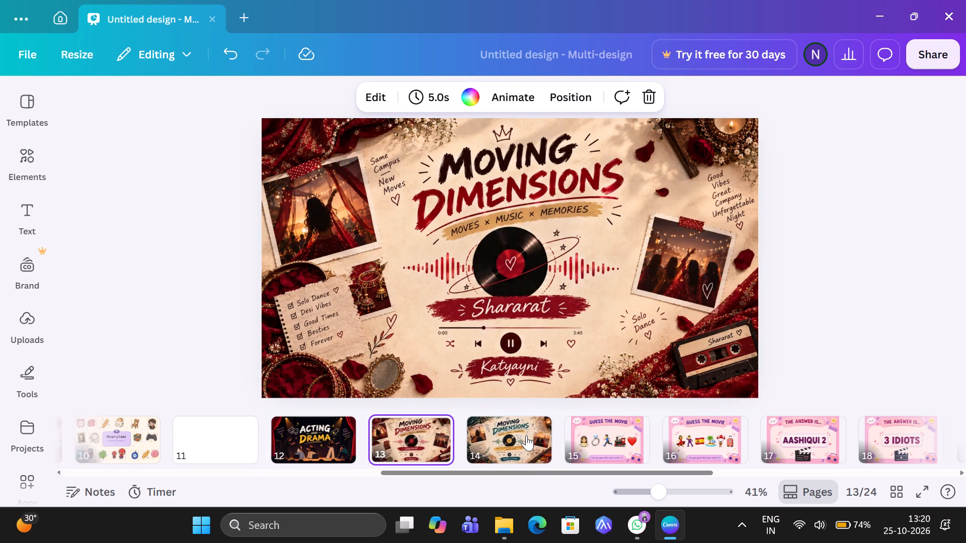
pyautogui.click(526, 435)
pyautogui.moveTo(526, 435); pyautogui.dragTo(408, 443)
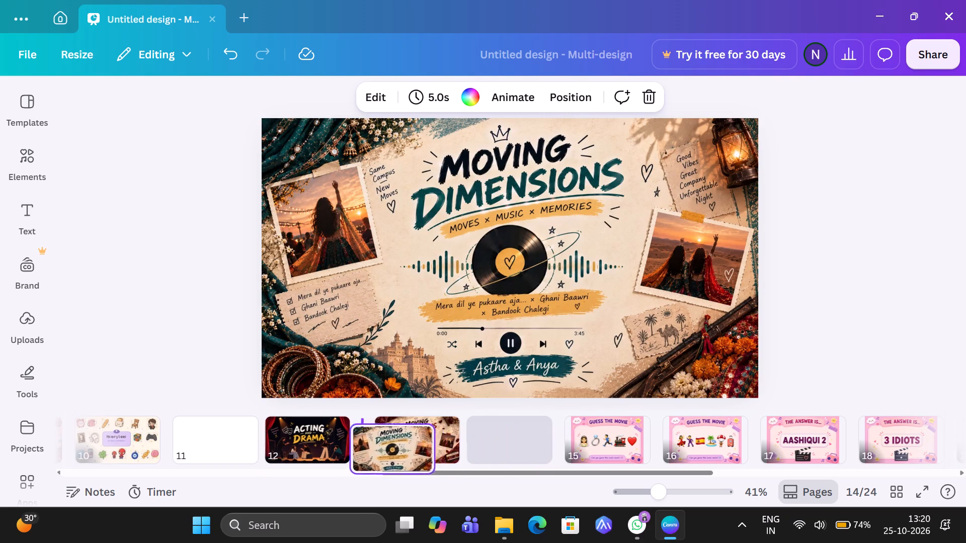
pyautogui.moveTo(408, 443); pyautogui.dragTo(407, 441)
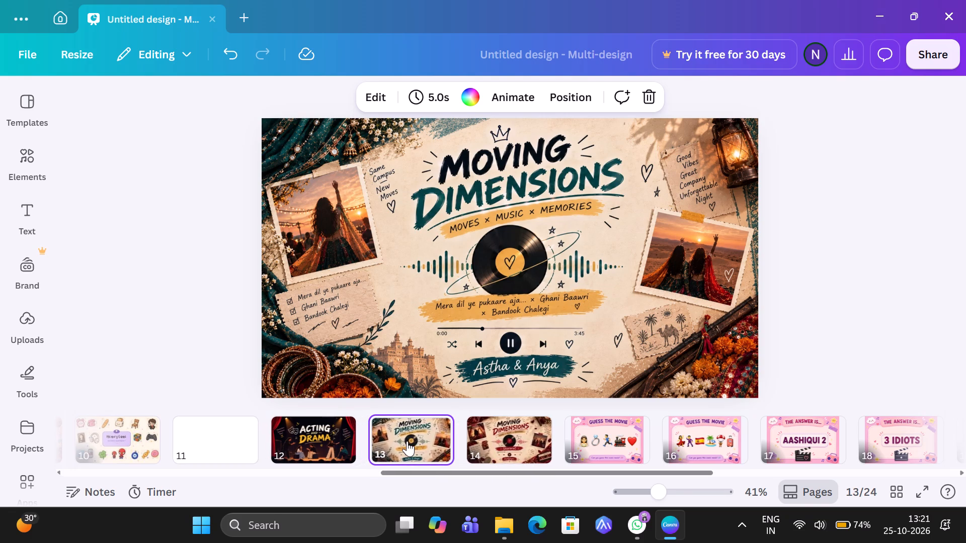
# Move the Singing and Melody page from position 23 to position 14, between the two Moving Dimensions posters.
pyautogui.hscroll(-6, 575, 437)
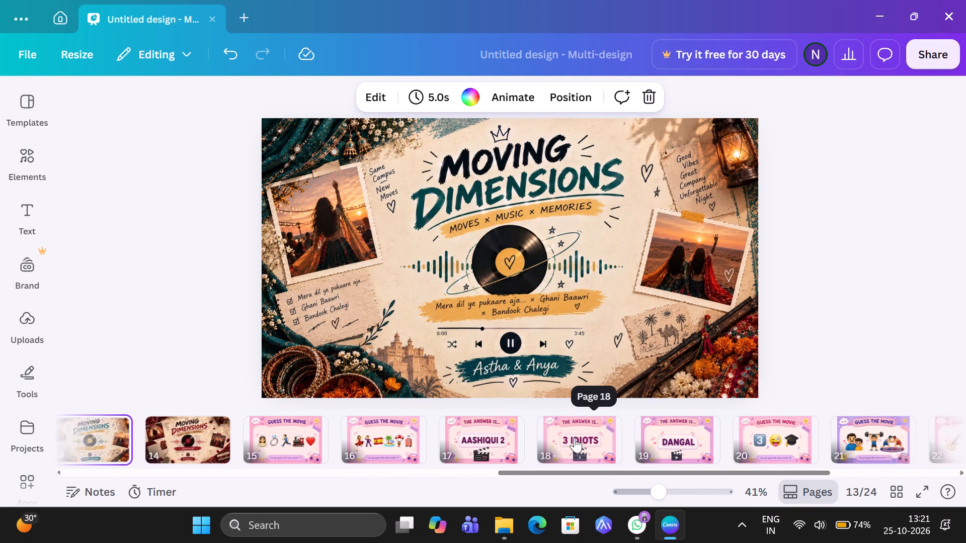
pyautogui.hscroll(-2, 575, 437)
pyautogui.moveTo(715, 439); pyautogui.dragTo(236, 443)
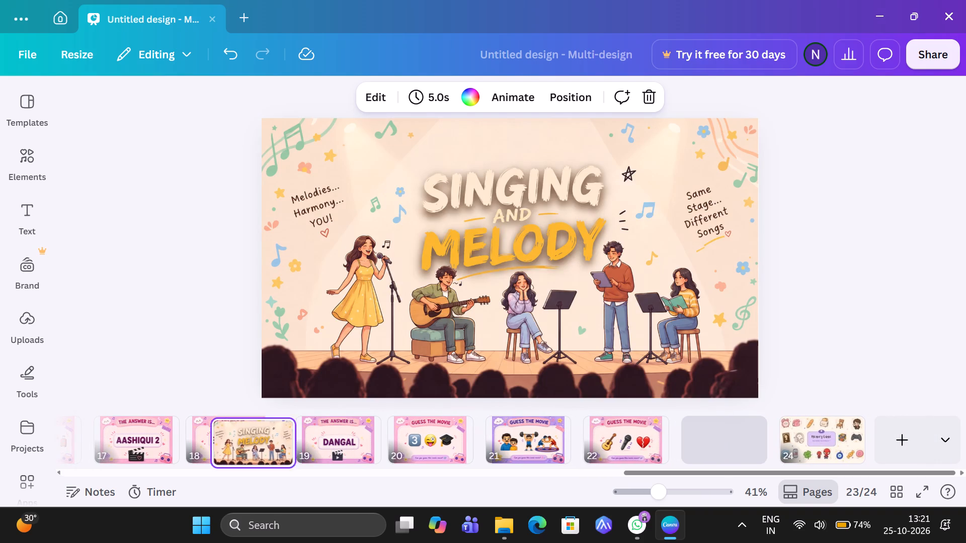
pyautogui.moveTo(236, 443); pyautogui.dragTo(252, 442)
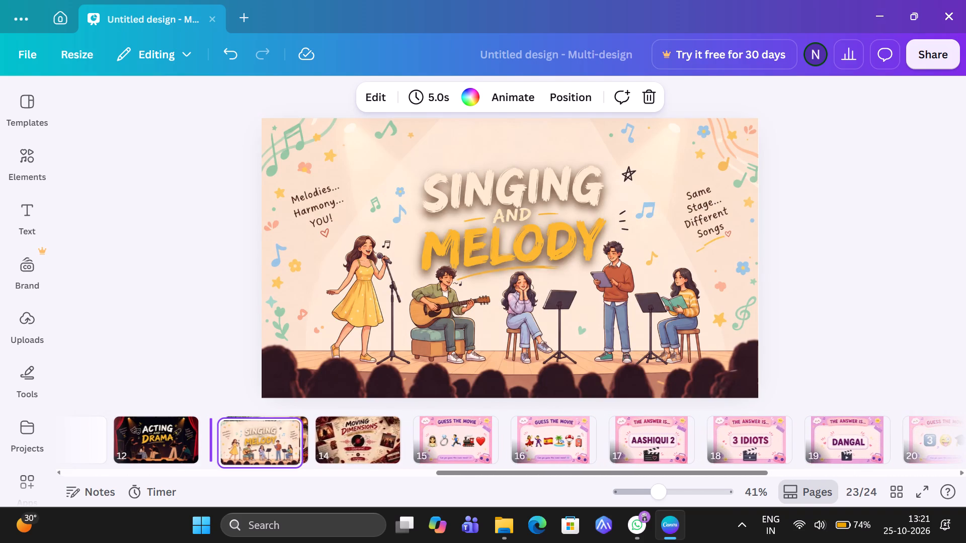
pyautogui.moveTo(252, 442); pyautogui.dragTo(399, 438)
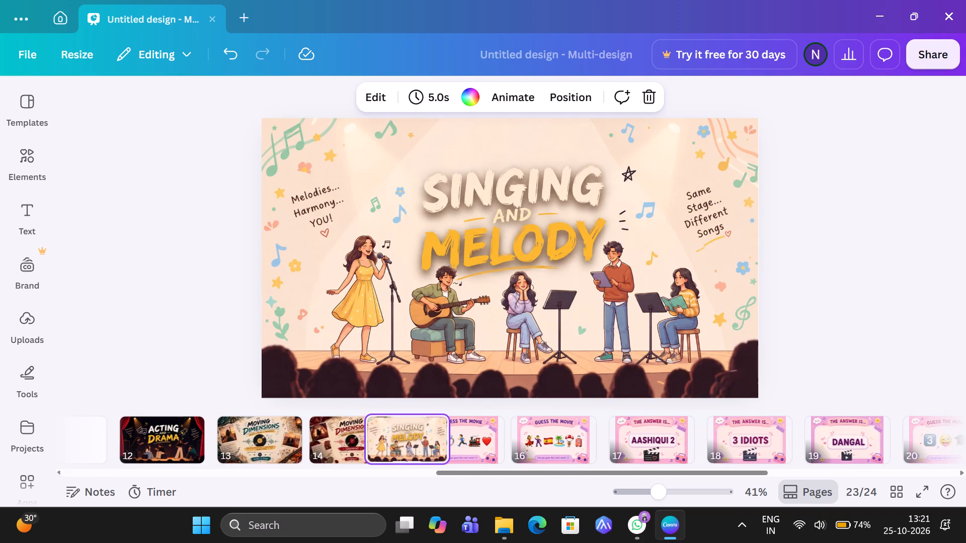
pyautogui.moveTo(399, 438); pyautogui.dragTo(296, 432)
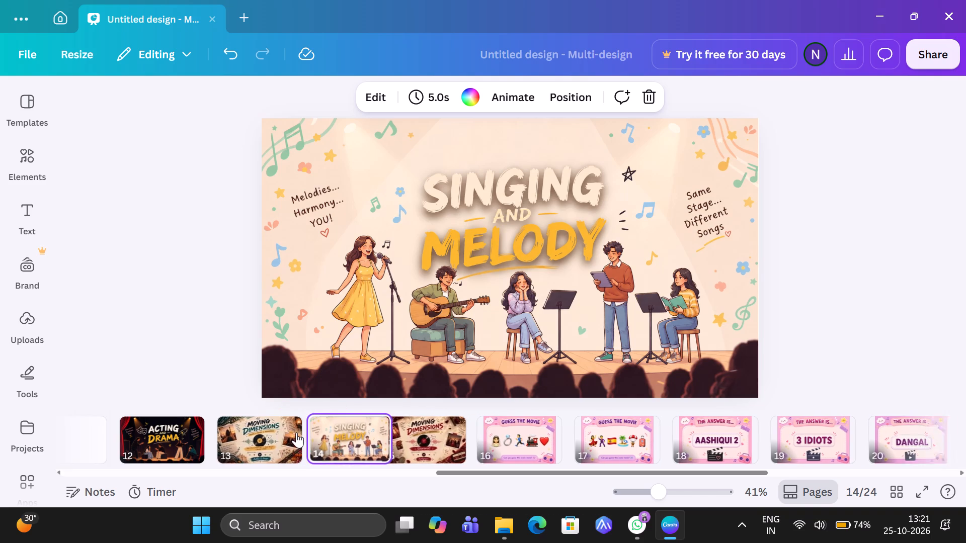
# Review pages 9 to 15 one by one to check the event order of the posters.
pyautogui.click(276, 436)
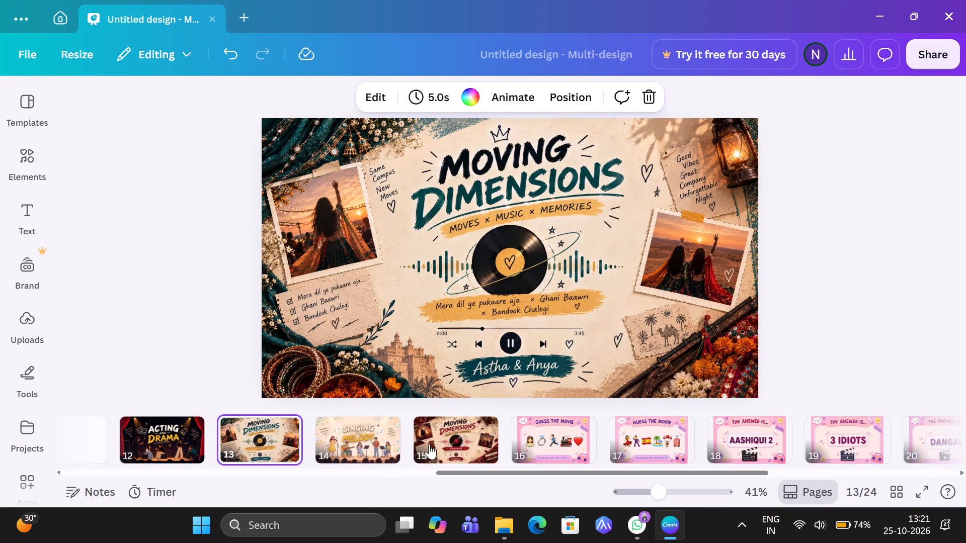
pyautogui.click(429, 444)
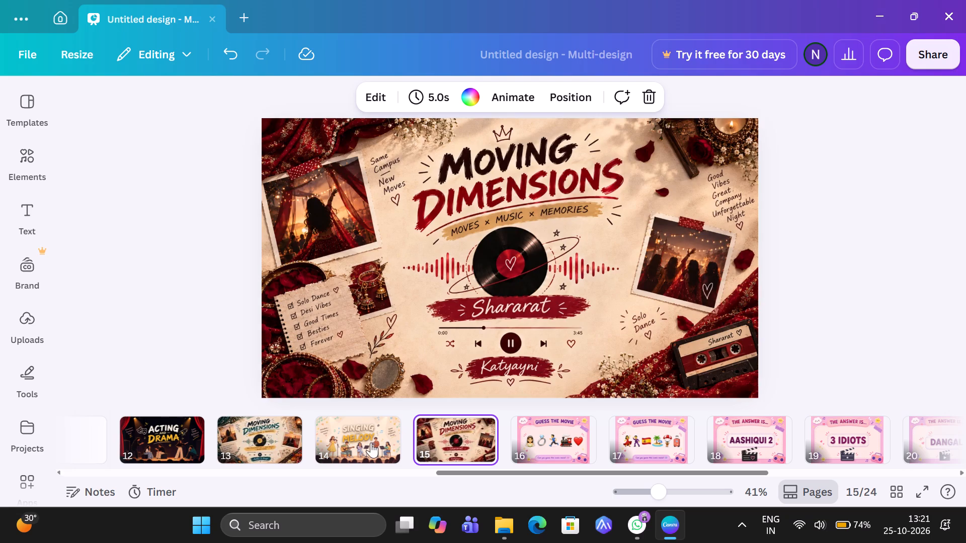
pyautogui.click(273, 441)
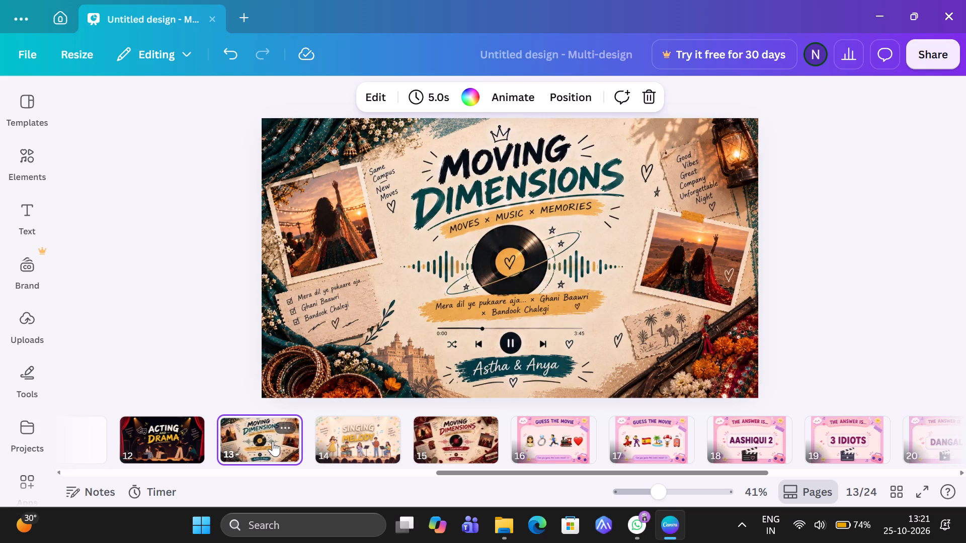
pyautogui.hscroll(1, 273, 441)
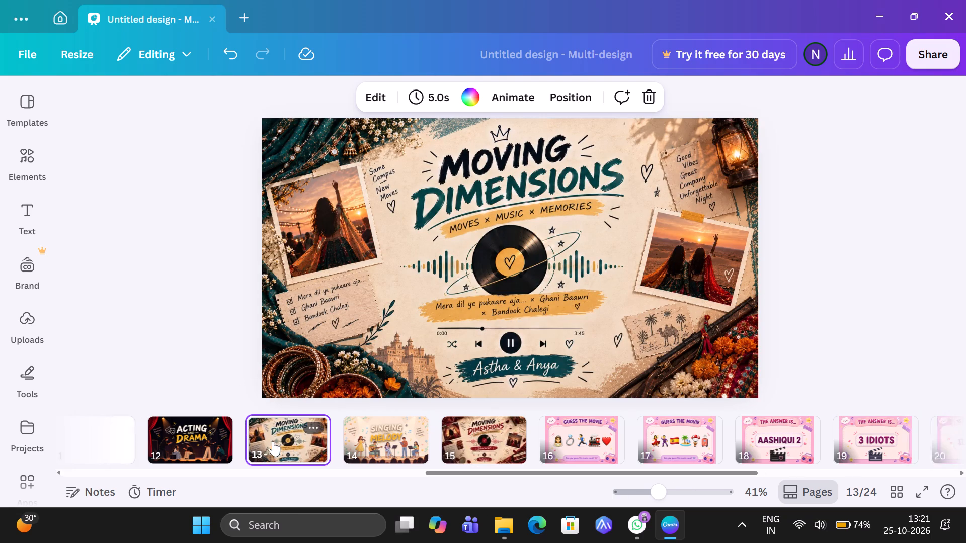
pyautogui.hscroll(2, 273, 441)
pyautogui.click(143, 444)
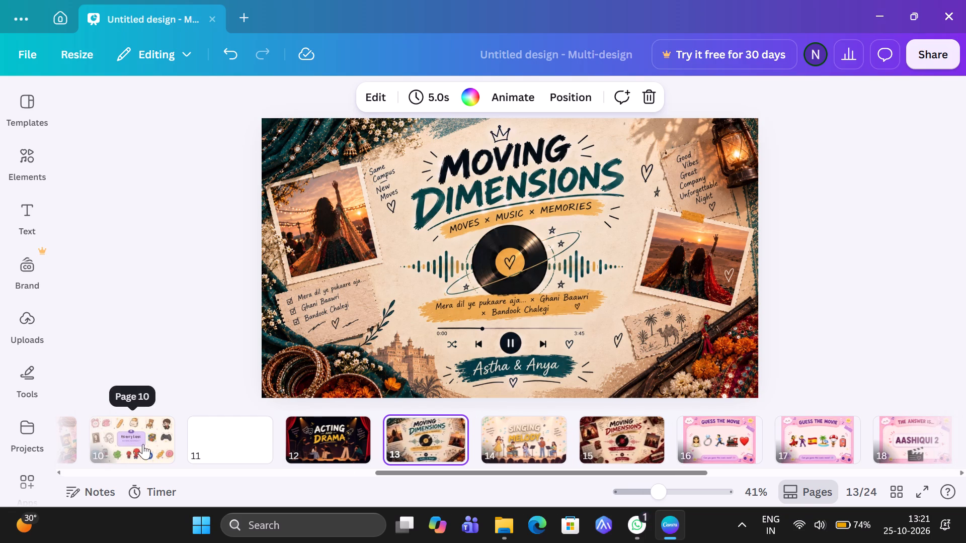
pyautogui.hscroll(4, 143, 444)
pyautogui.click(293, 435)
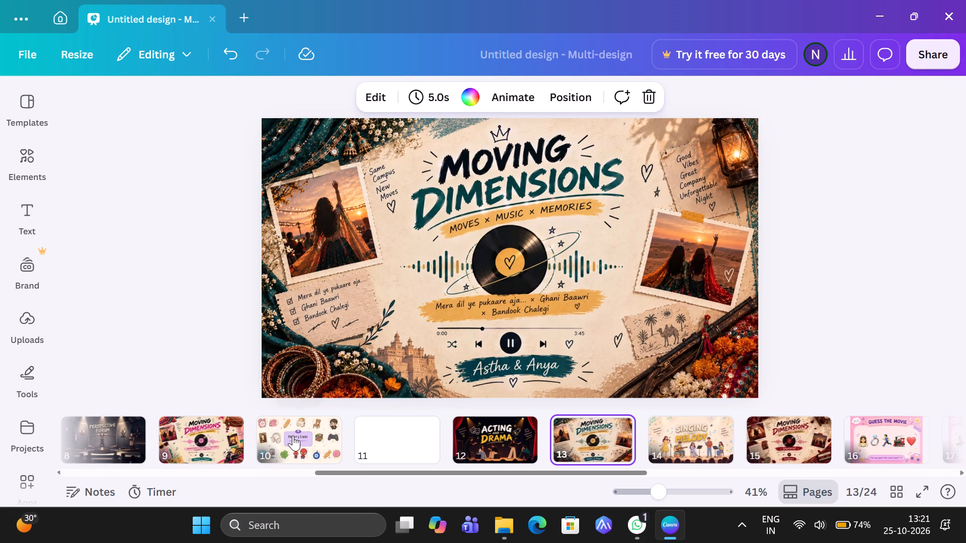
pyautogui.click(220, 436)
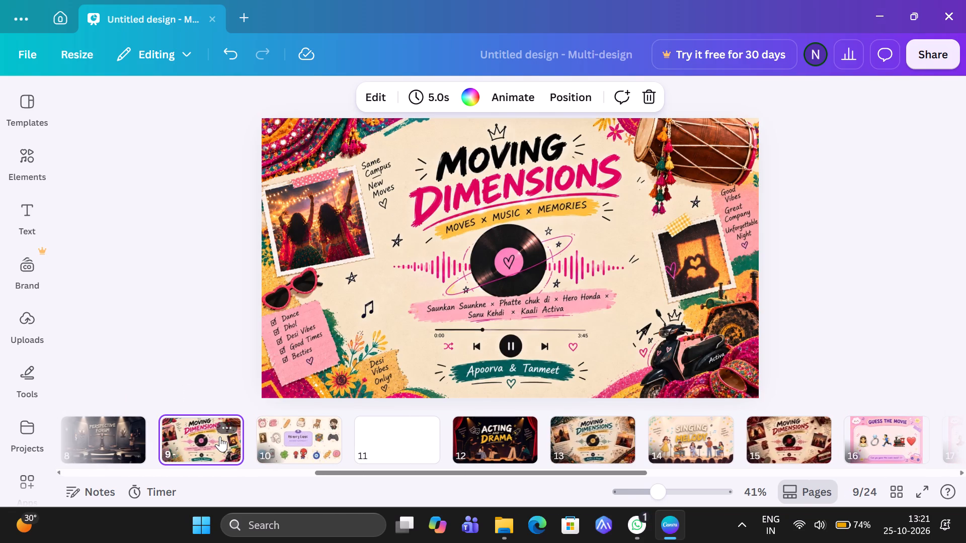
pyautogui.click(283, 442)
pyautogui.click(397, 434)
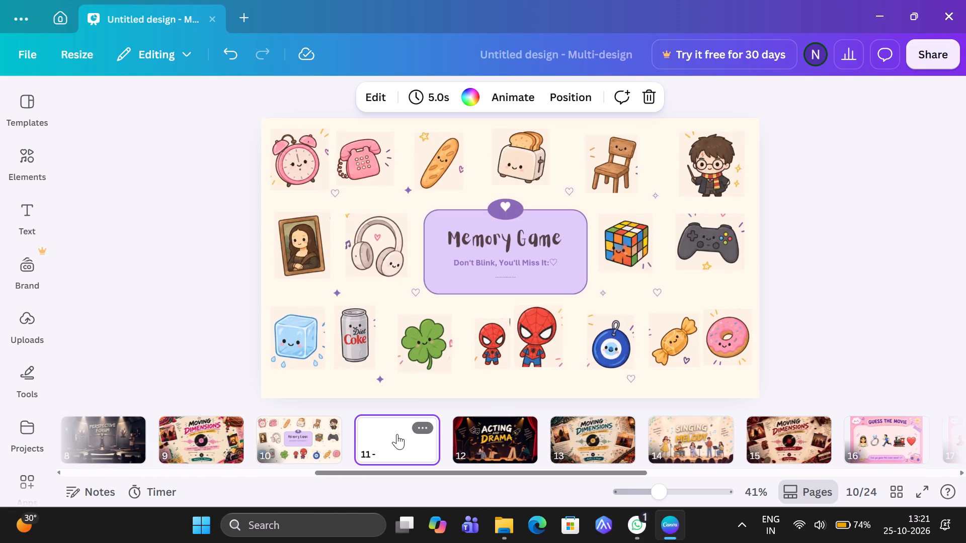
pyautogui.click(481, 437)
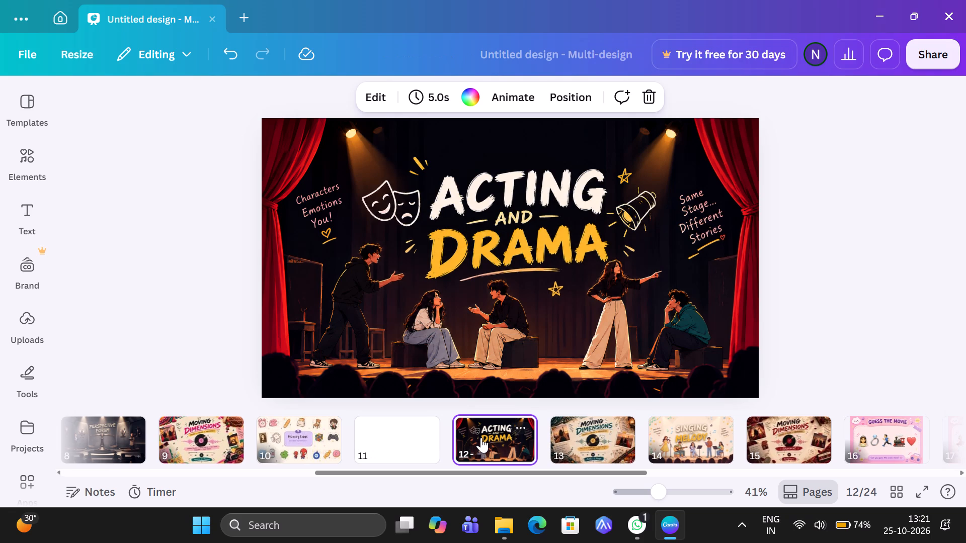
pyautogui.hscroll(-1, 481, 437)
pyautogui.click(481, 437)
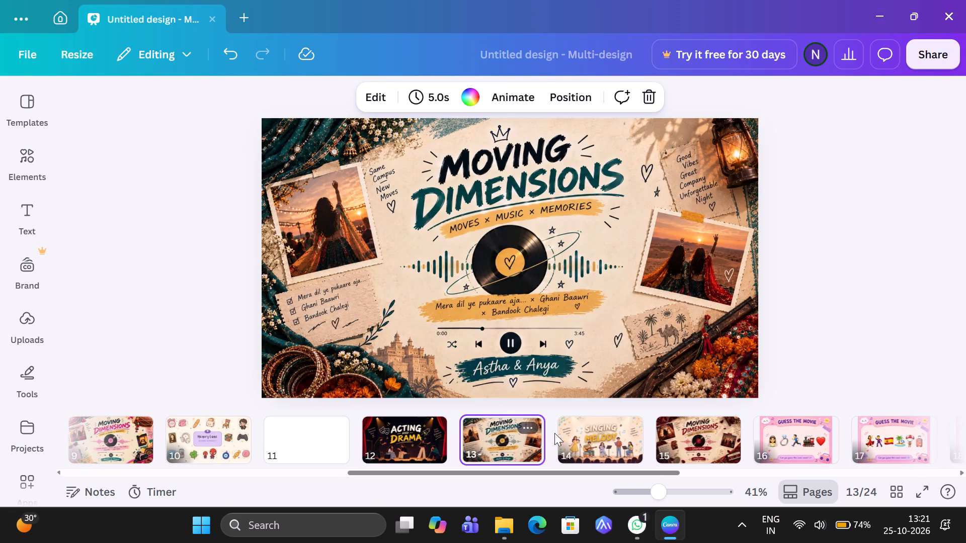
pyautogui.click(605, 441)
pyautogui.hscroll(-2, 605, 441)
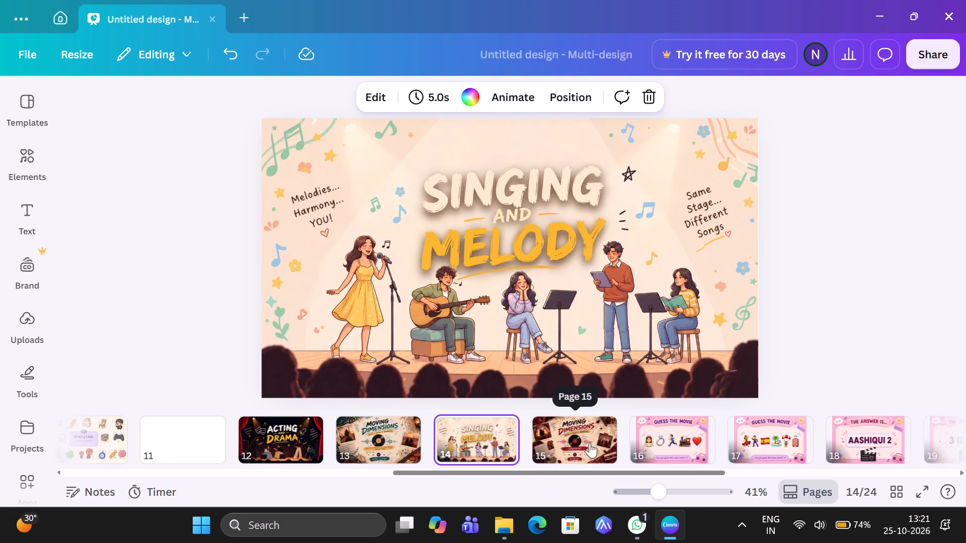
pyautogui.click(582, 442)
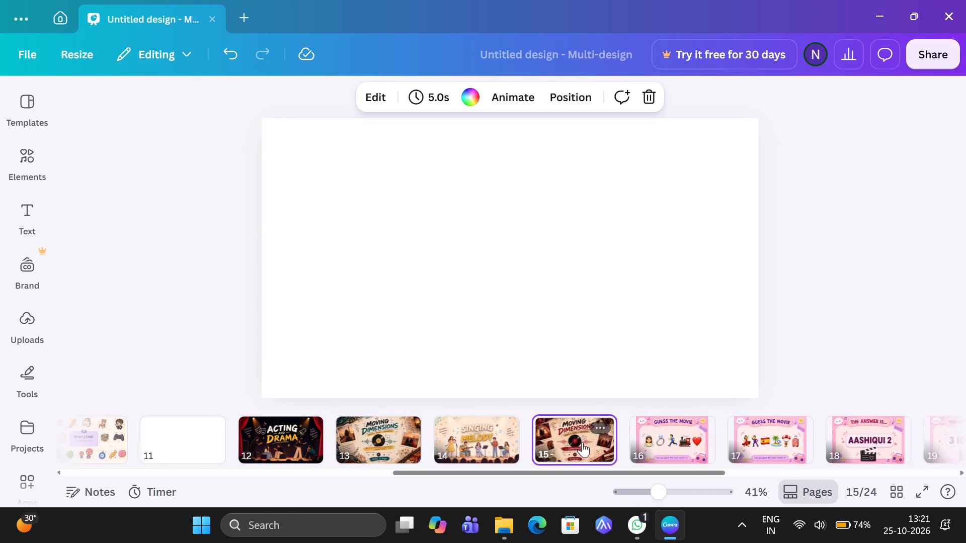
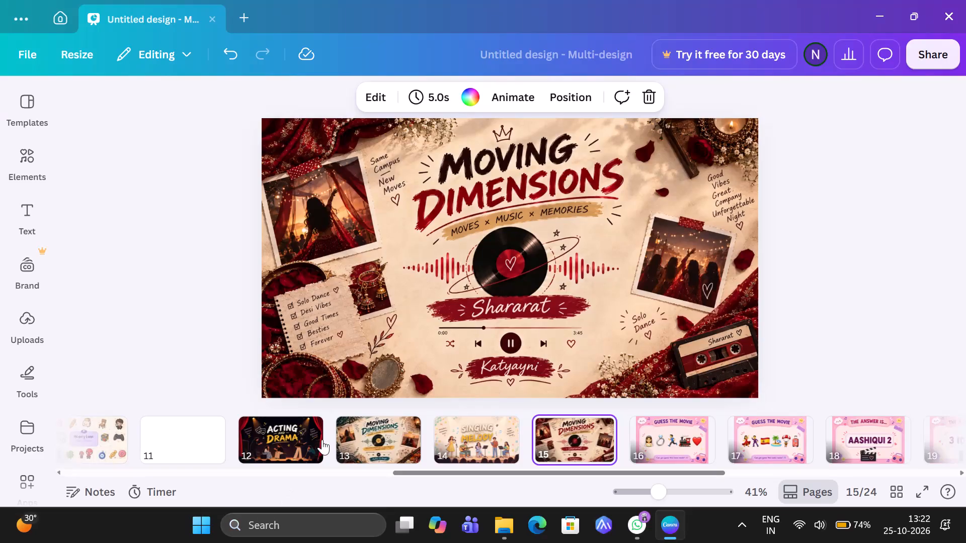
# Go back to the Beyond the Classroom cover page and look over the page order from there to page 13.
pyautogui.hscroll(11, 322, 440)
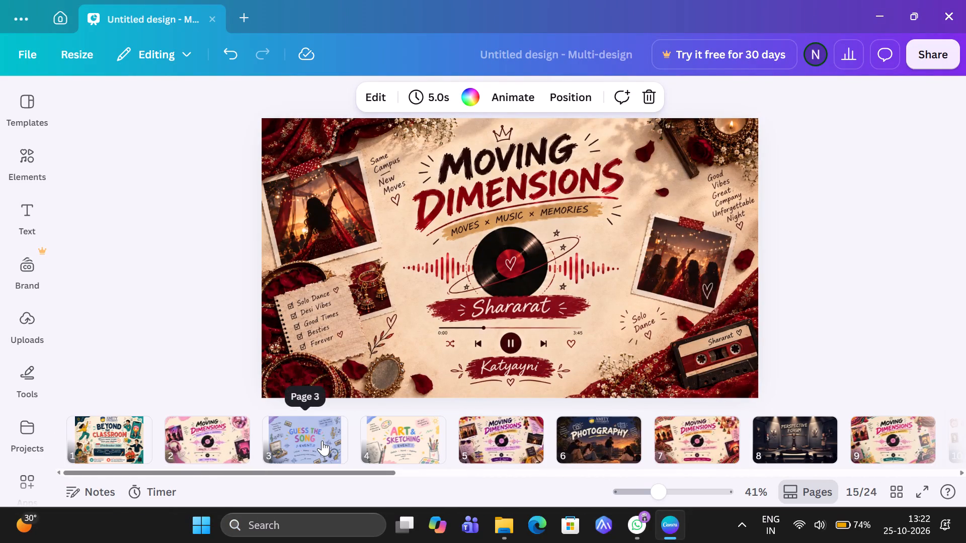
pyautogui.click(103, 444)
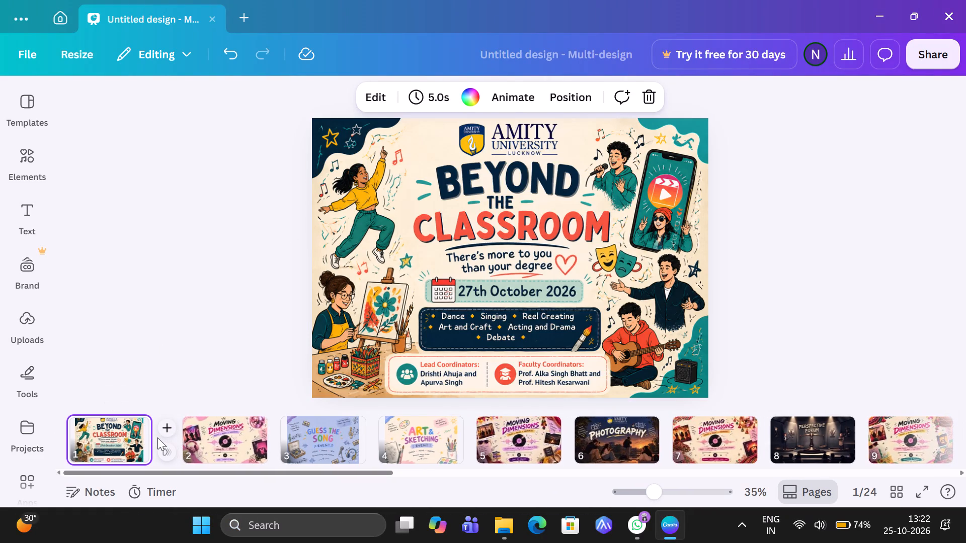
pyautogui.click(164, 450)
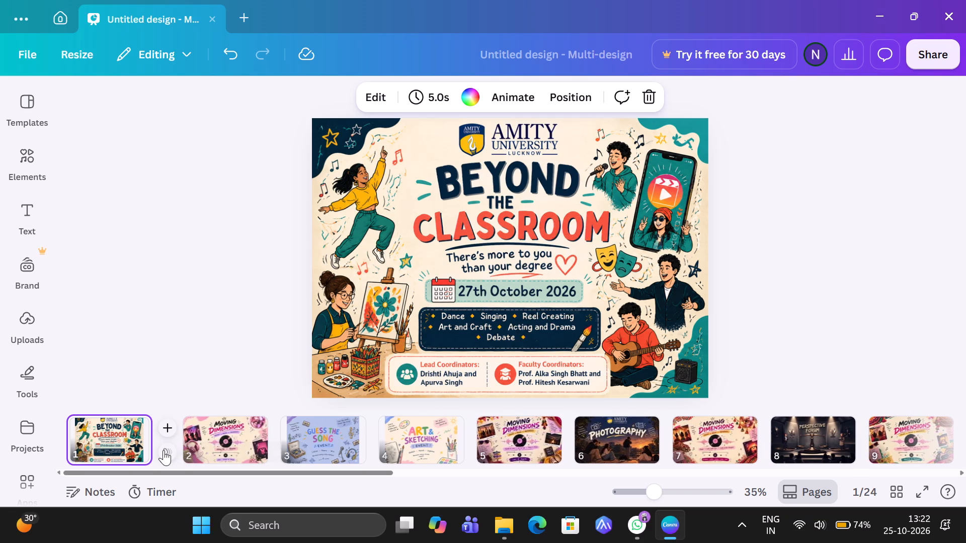
pyautogui.click(167, 451)
pyautogui.hscroll(-4, 767, 459)
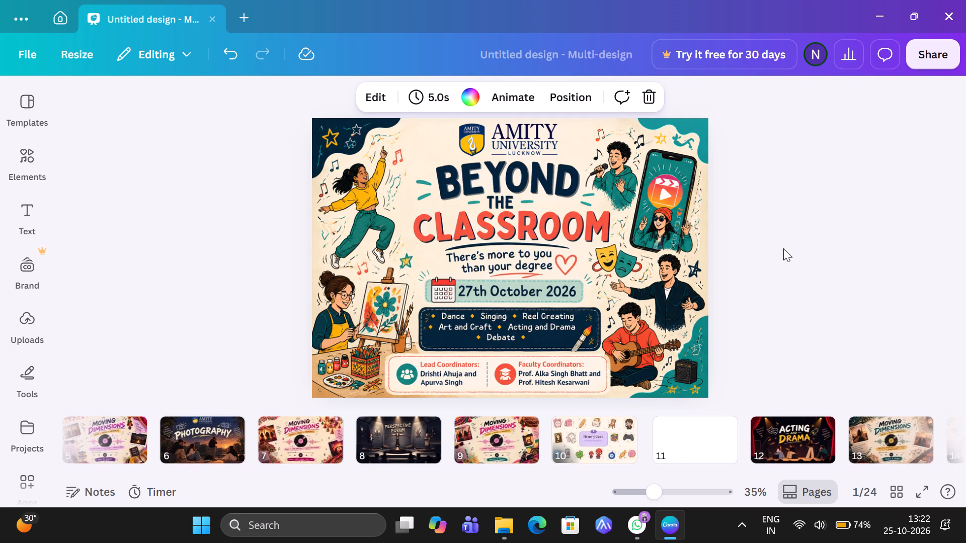
pyautogui.scroll(1, 783, 248)
pyautogui.hscroll(5, 536, 407)
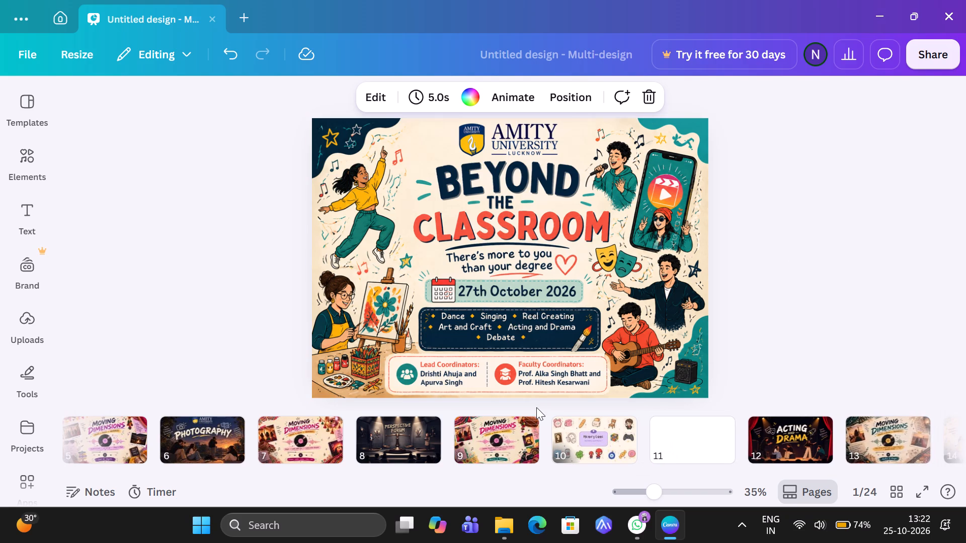
pyautogui.hscroll(5, 248, 433)
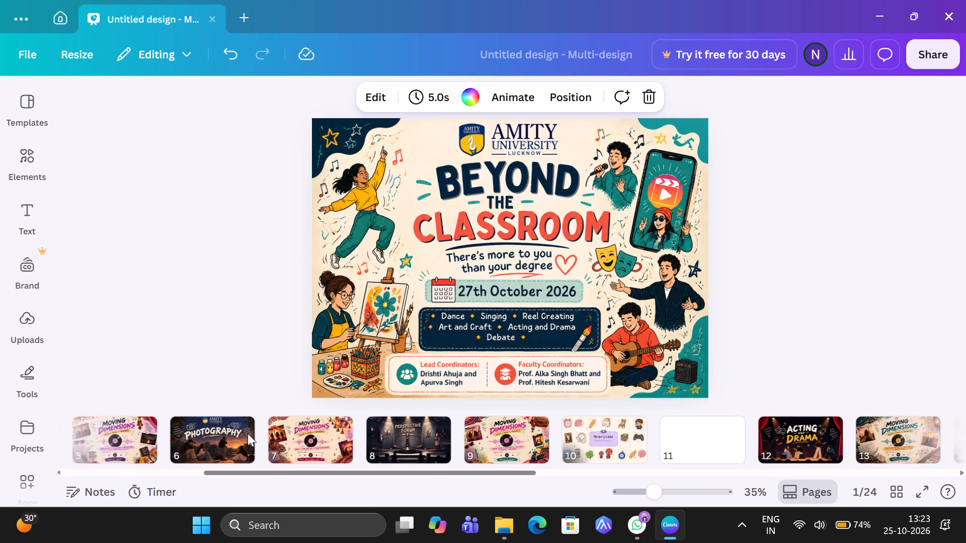
pyautogui.click(106, 442)
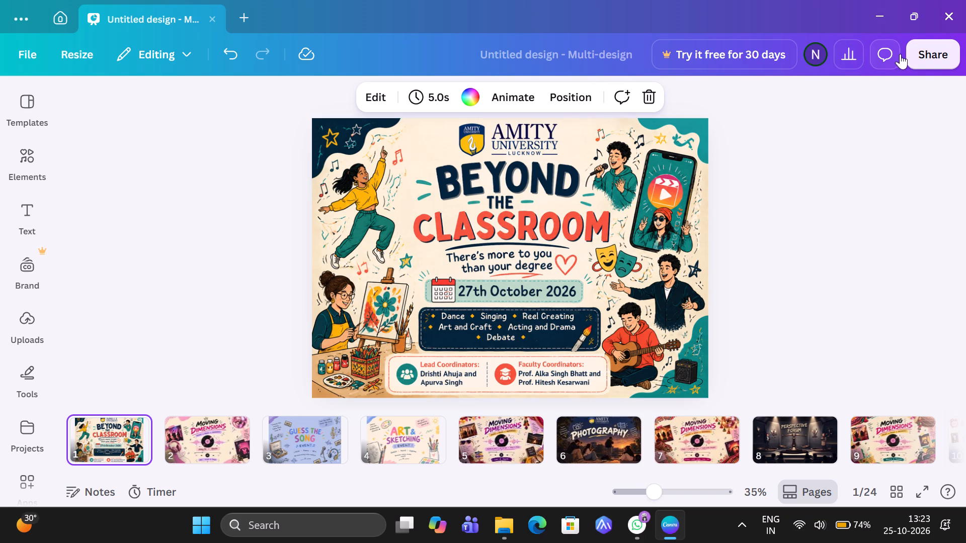
# Download all pages of the design as a Microsoft PowerPoint document.
pyautogui.click(920, 57)
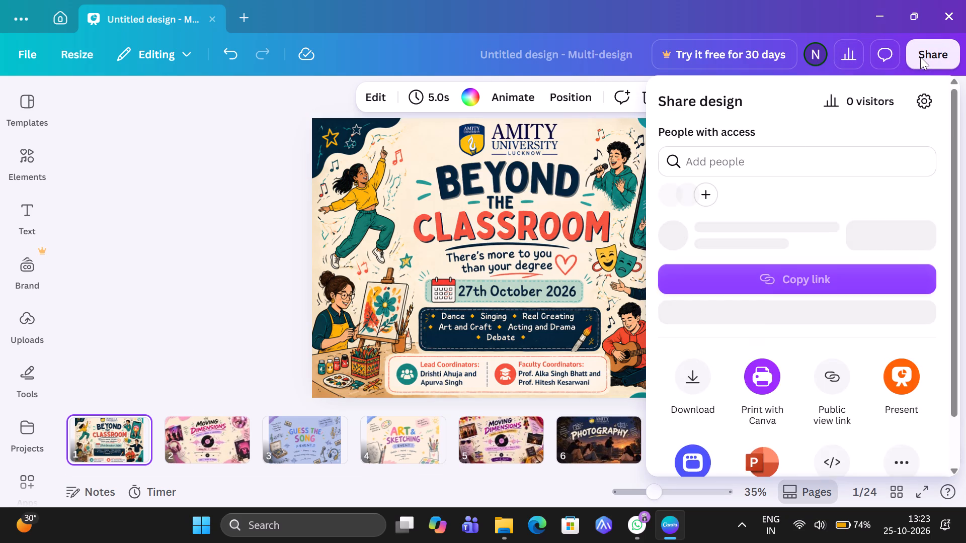
pyautogui.scroll(-1, 716, 410)
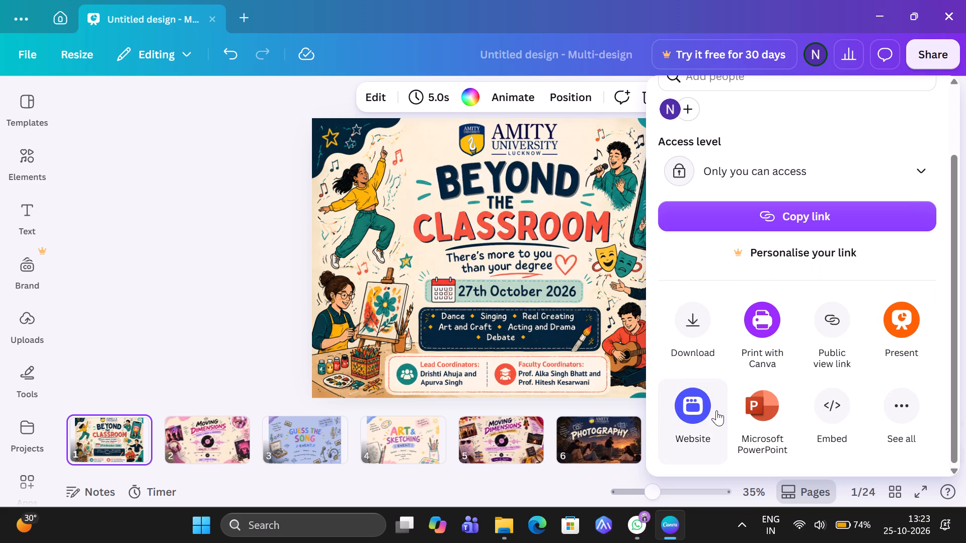
pyautogui.scroll(-3, 716, 410)
pyautogui.click(755, 420)
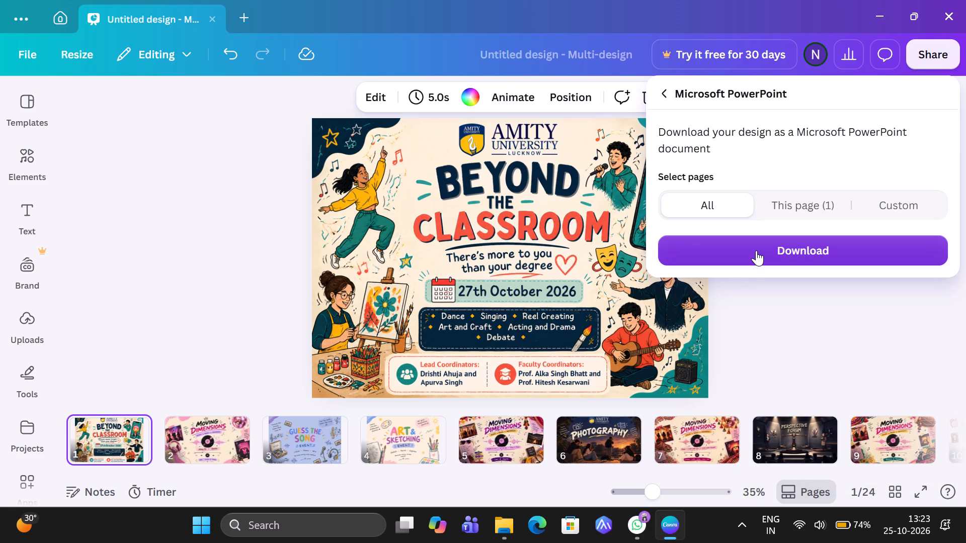
pyautogui.click(756, 250)
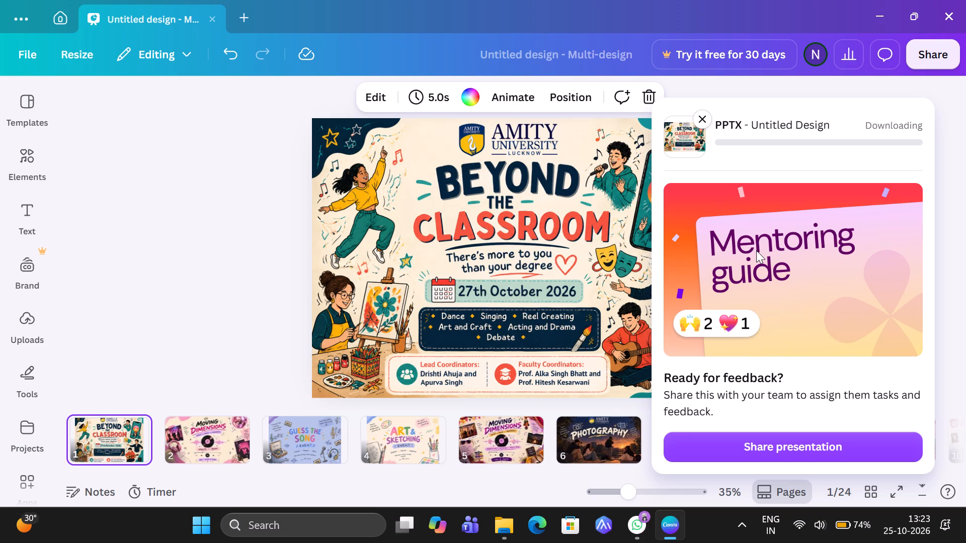
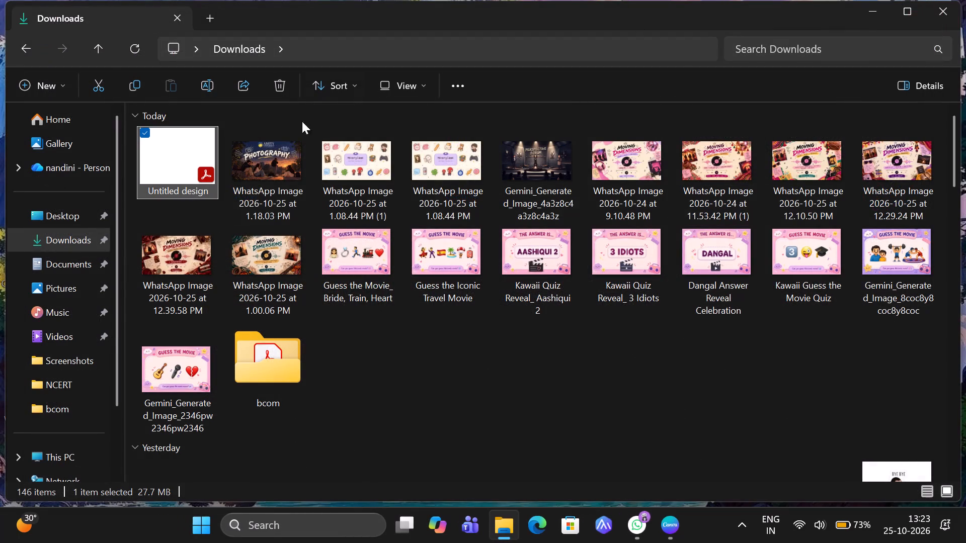
# Open the downloaded Untitled design file from Downloads with PowerPoint.
pyautogui.rightClick(204, 162)
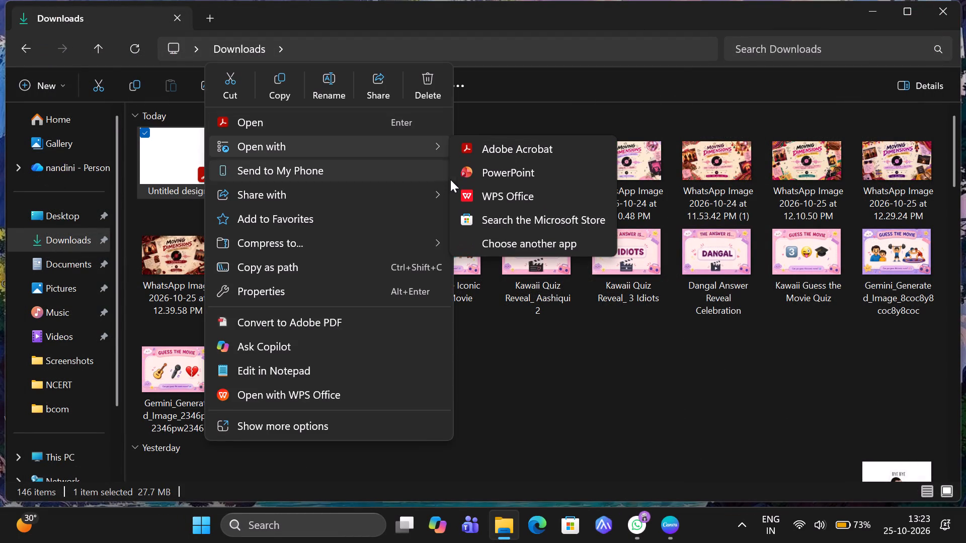
pyautogui.click(473, 177)
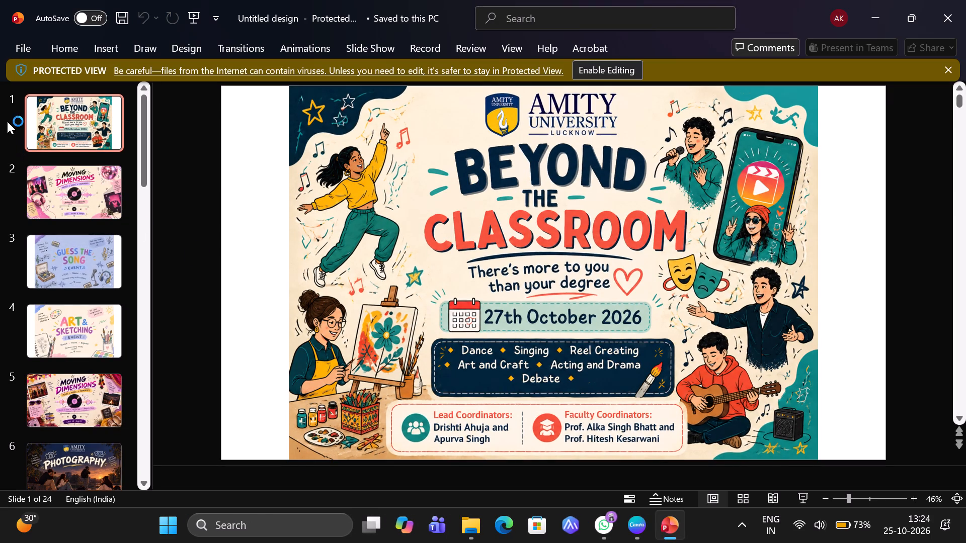
# Look over the first six slides of the exported presentation, return to the Guess the Song slide, and close the presentation.
pyautogui.click(60, 128)
pyautogui.press('Right')
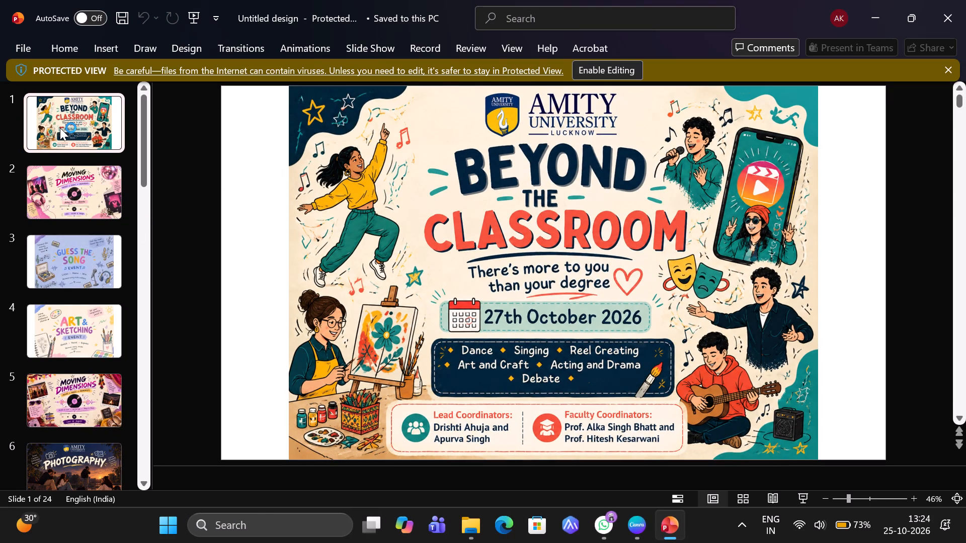
pyautogui.press('Right')
pyautogui.press('Right')
pyautogui.press('Right')
pyautogui.click(67, 178)
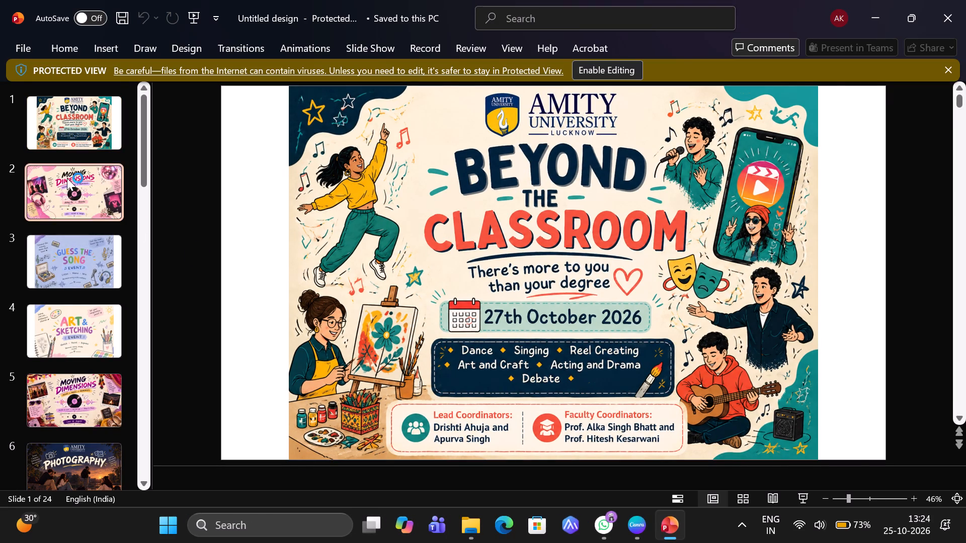
pyautogui.click(79, 274)
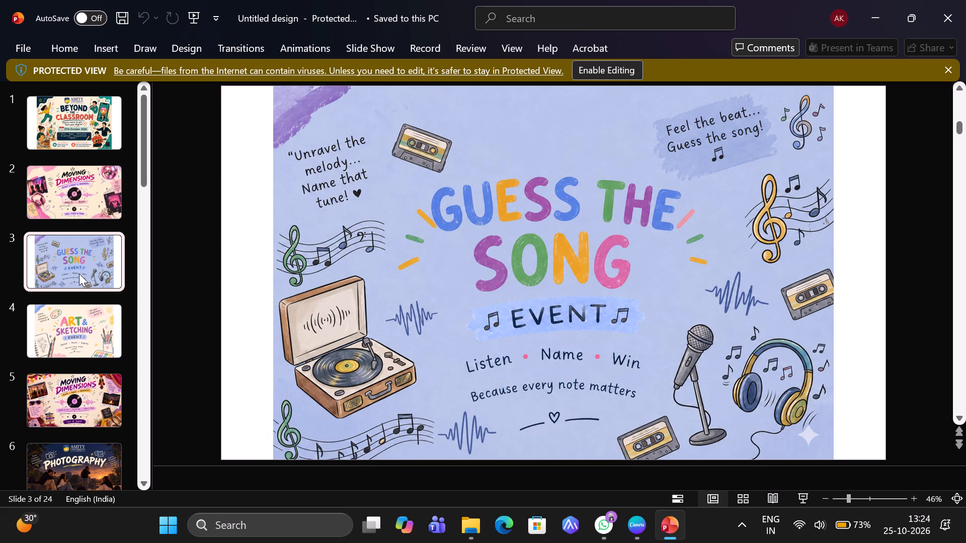
pyautogui.click(97, 181)
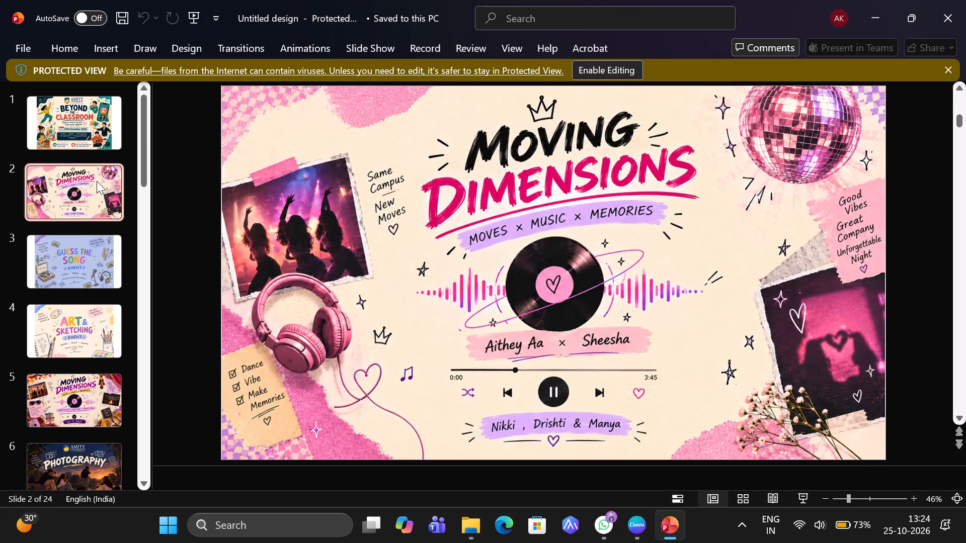
pyautogui.click(98, 127)
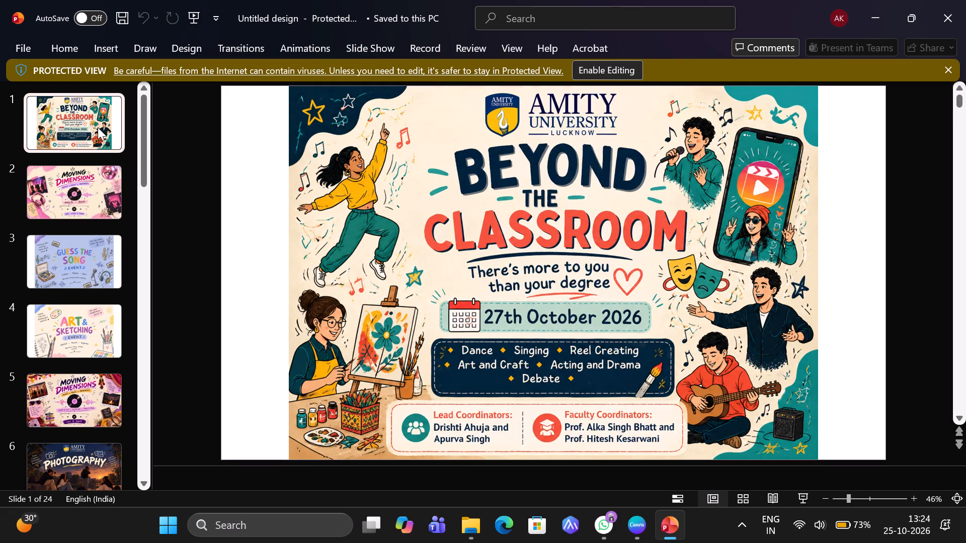
pyautogui.click(89, 188)
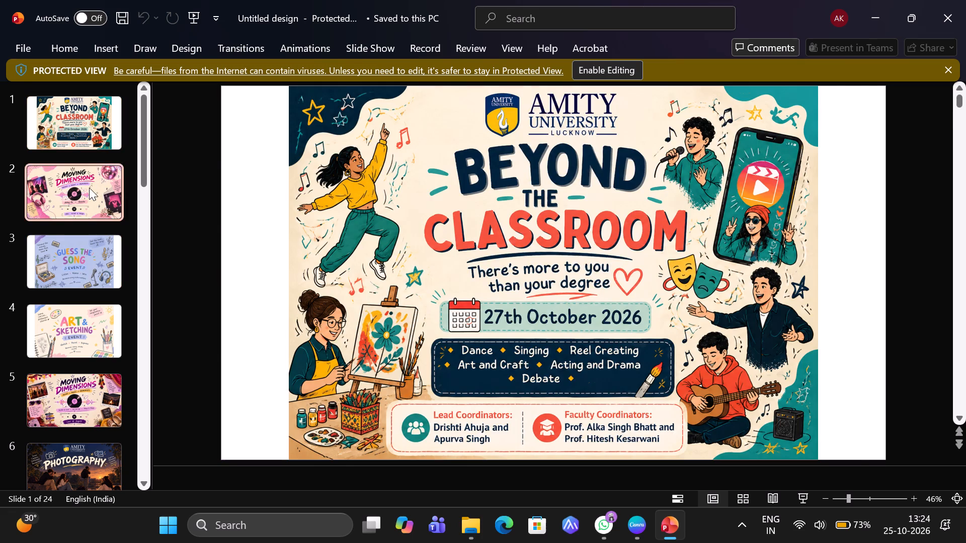
pyautogui.click(88, 253)
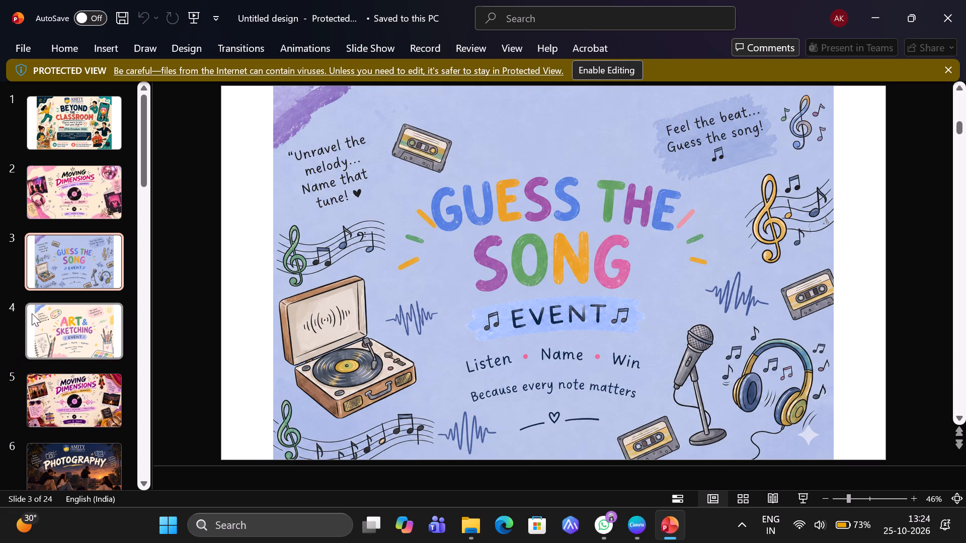
pyautogui.click(72, 408)
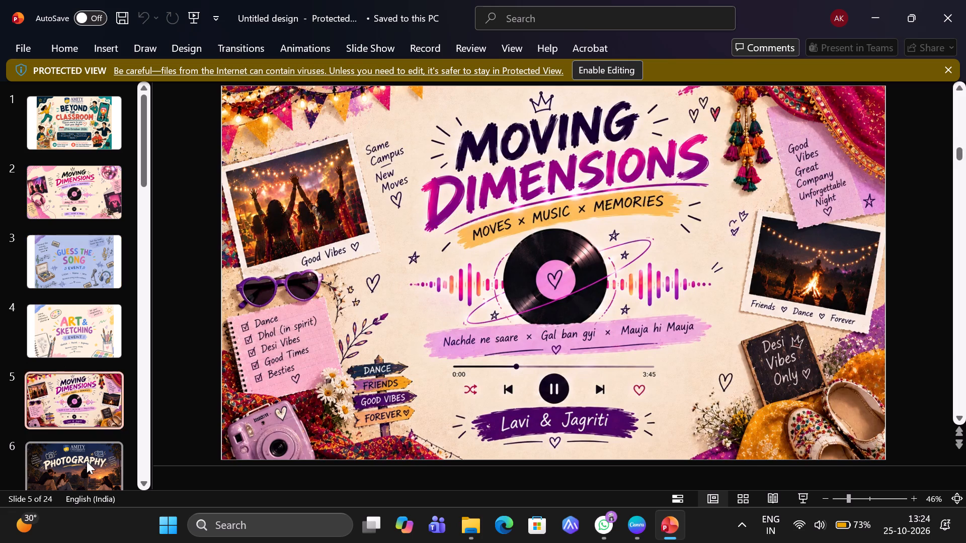
pyautogui.click(87, 461)
pyautogui.scroll(4, 113, 289)
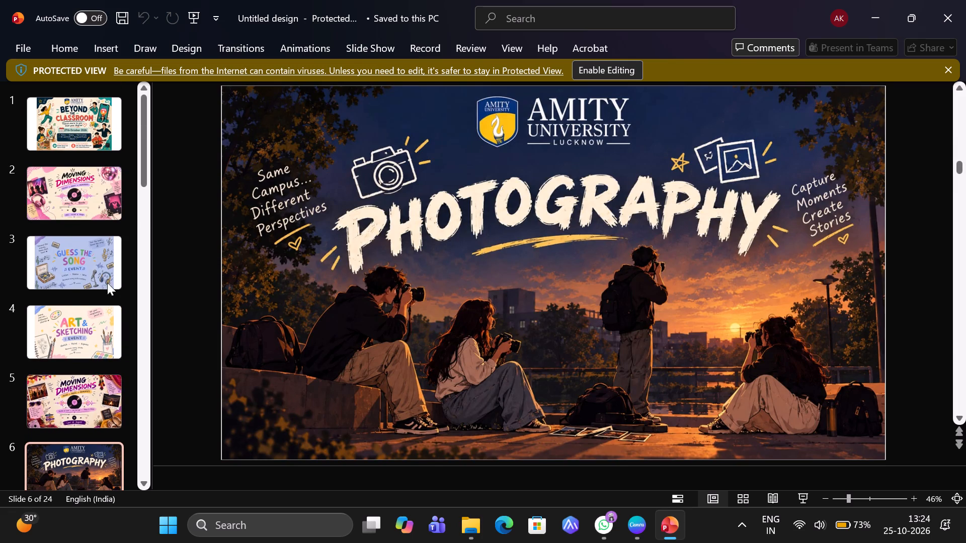
pyautogui.click(104, 277)
pyautogui.click(94, 268)
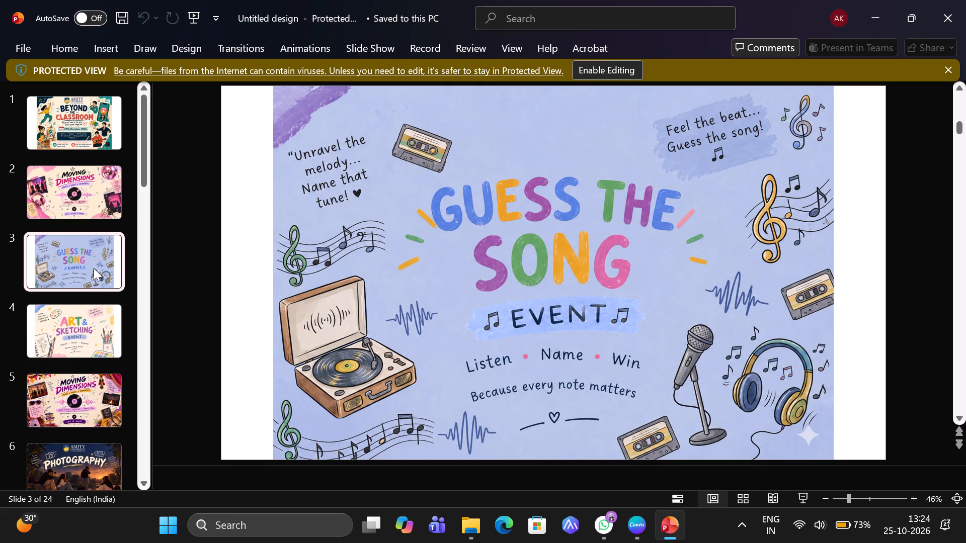
pyautogui.click(965, 8)
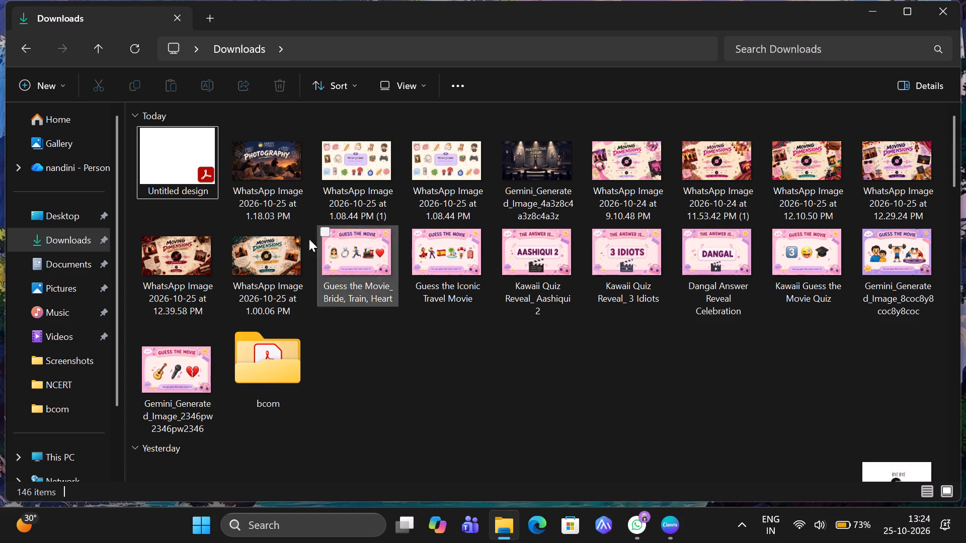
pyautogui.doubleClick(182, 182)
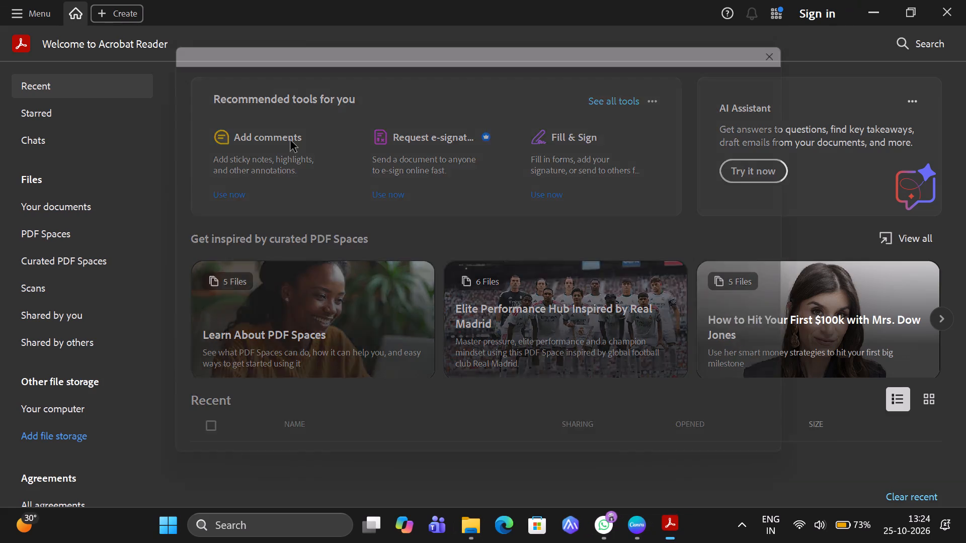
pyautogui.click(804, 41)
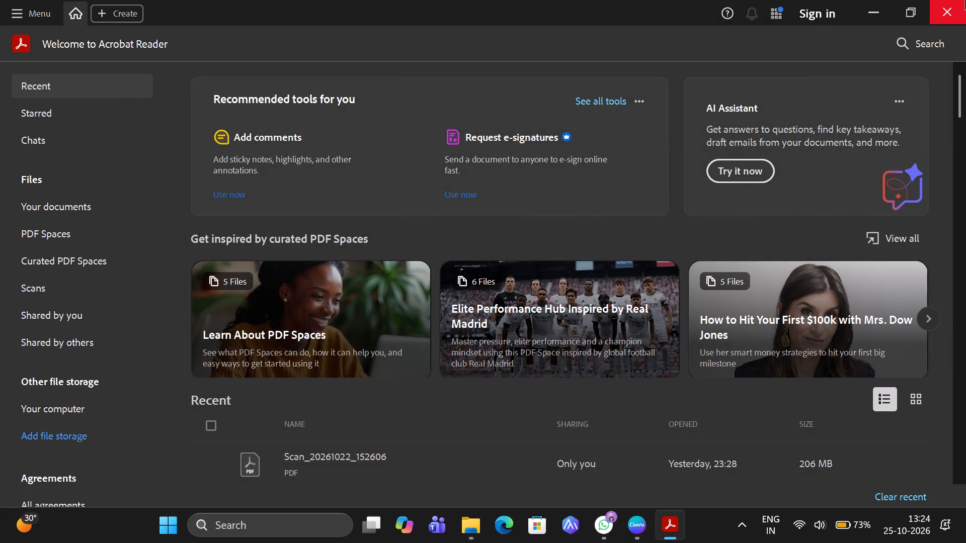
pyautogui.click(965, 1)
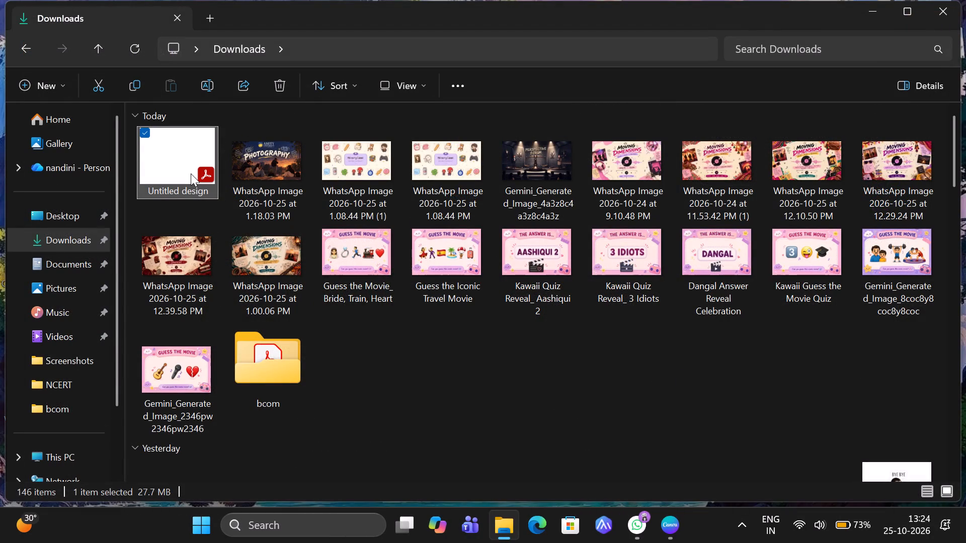
# Reopen the Untitled design file from Downloads with PowerPoint.
pyautogui.rightClick(190, 173)
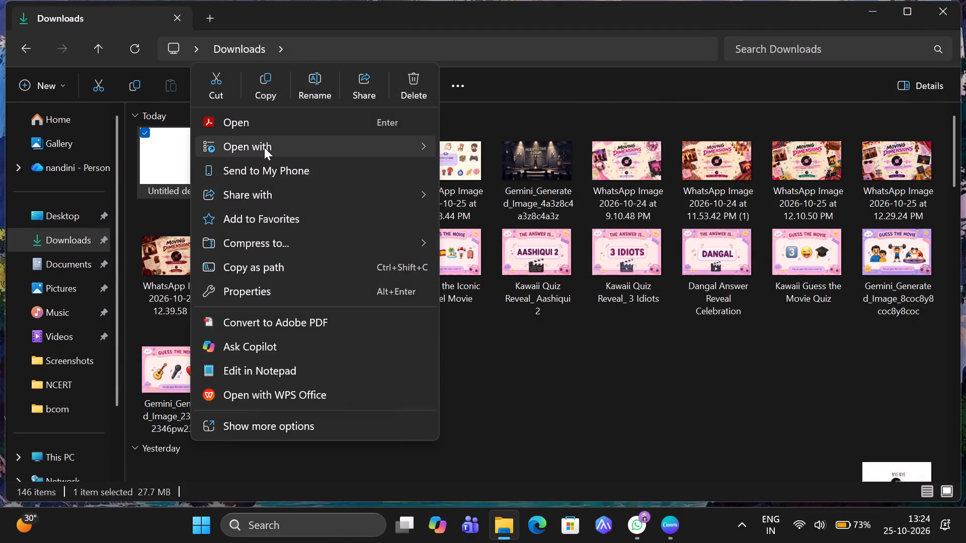
pyautogui.click(264, 147)
pyautogui.click(462, 179)
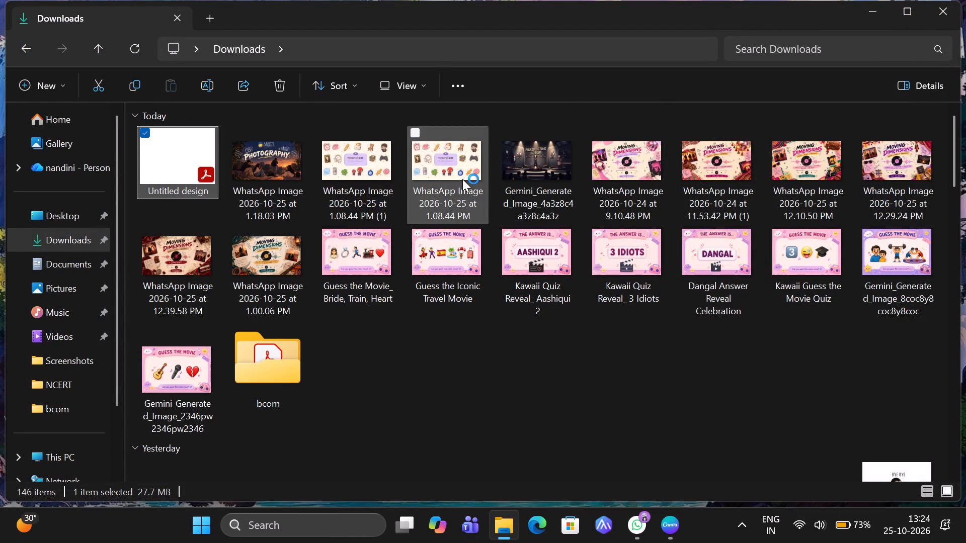
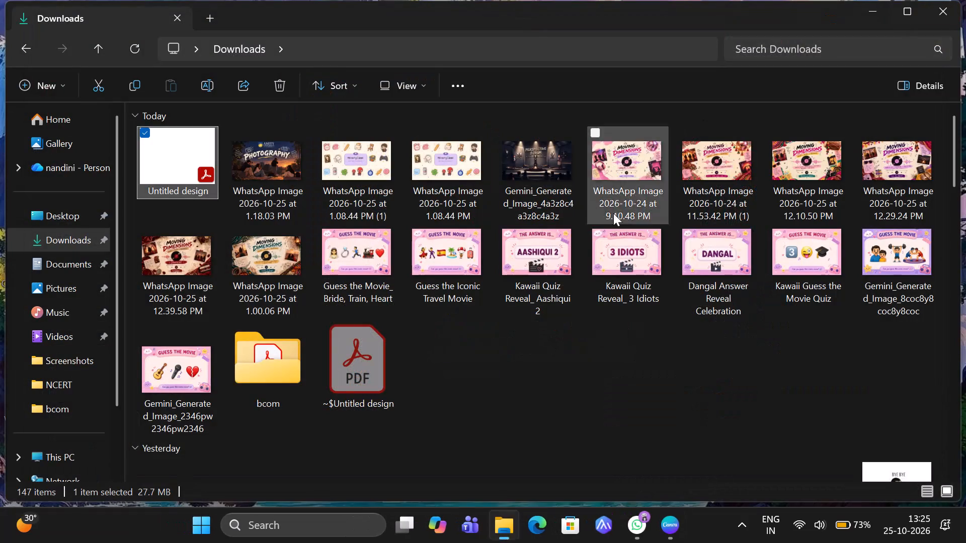
# Switch back to the Canva design and dismiss the completed PPTX download notice.
pyautogui.hscroll(1, 585, 301)
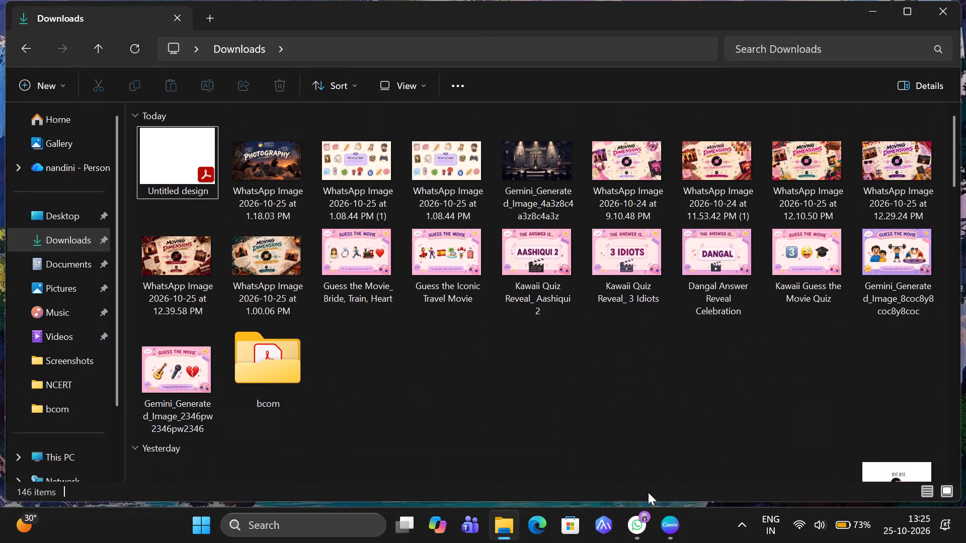
pyautogui.click(660, 534)
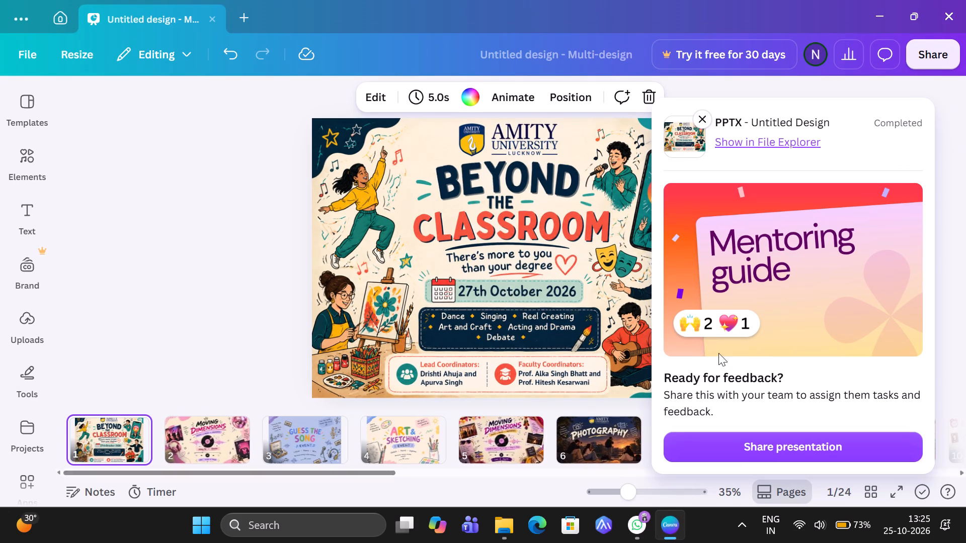
pyautogui.click(700, 123)
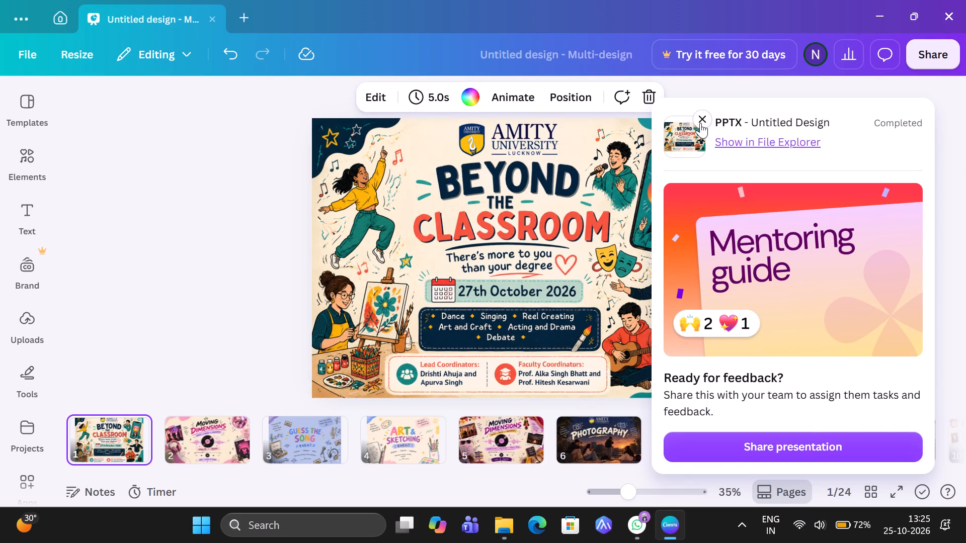
# Review the page order from the first to the last page, checking page 7 and where the Guess the Movie quiz pages sit.
pyautogui.hscroll(-4, 704, 427)
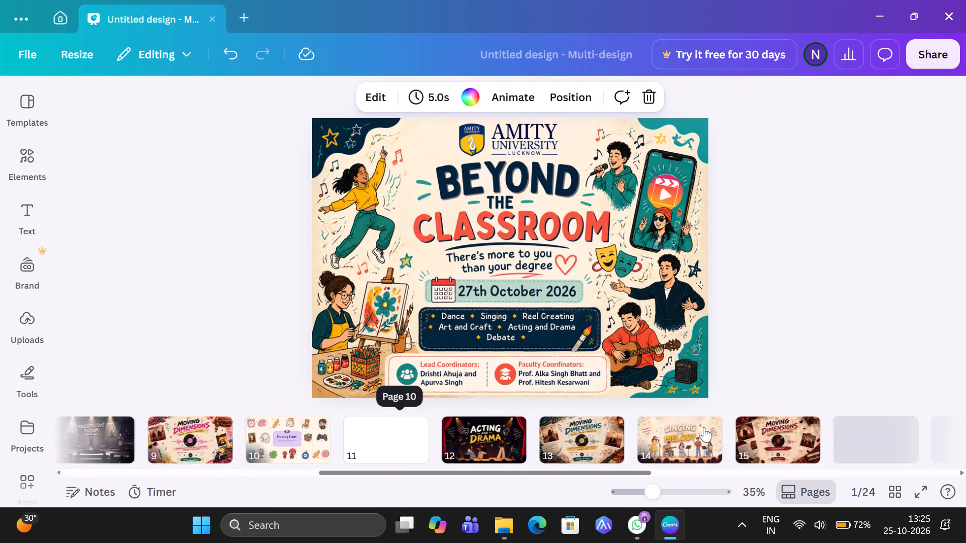
pyautogui.hscroll(-5, 704, 427)
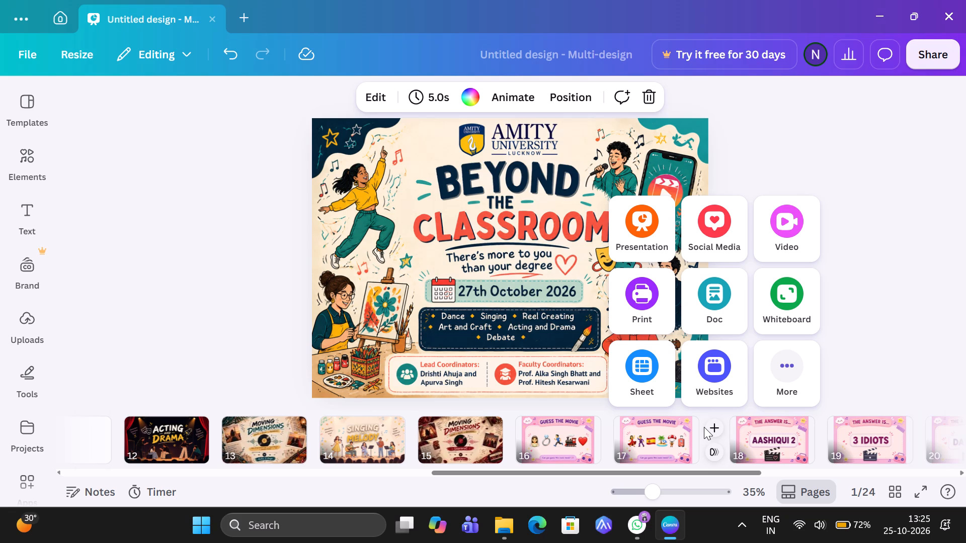
pyautogui.hscroll(2, 442, 432)
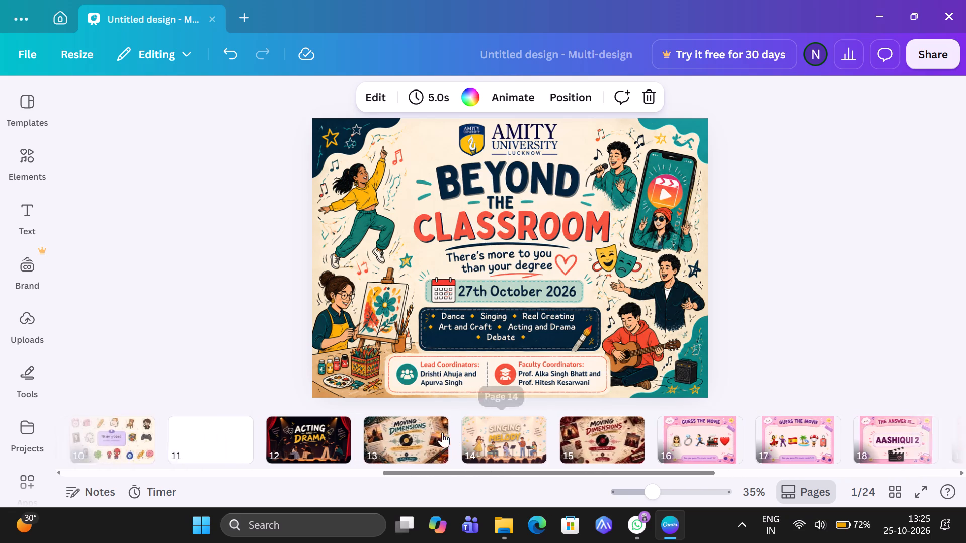
pyautogui.hscroll(8, 442, 432)
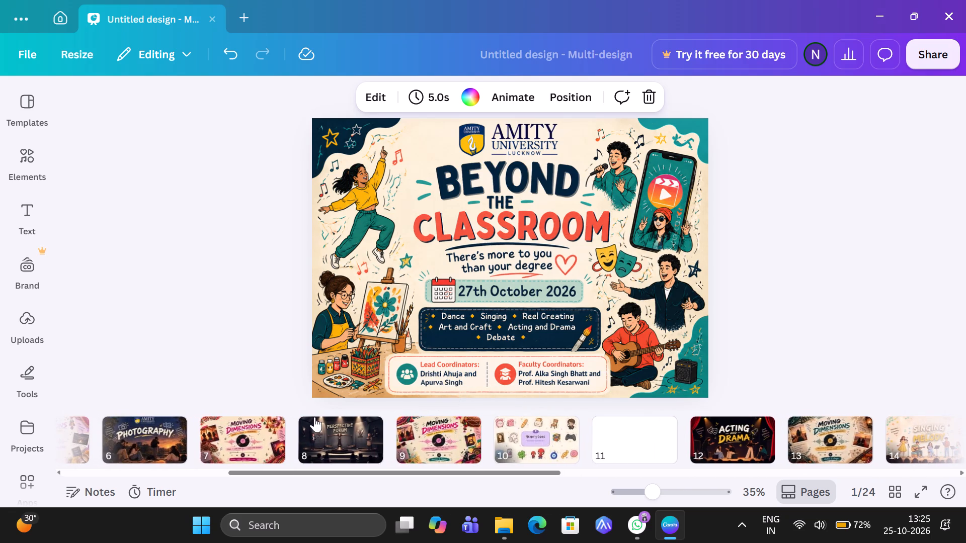
pyautogui.click(241, 455)
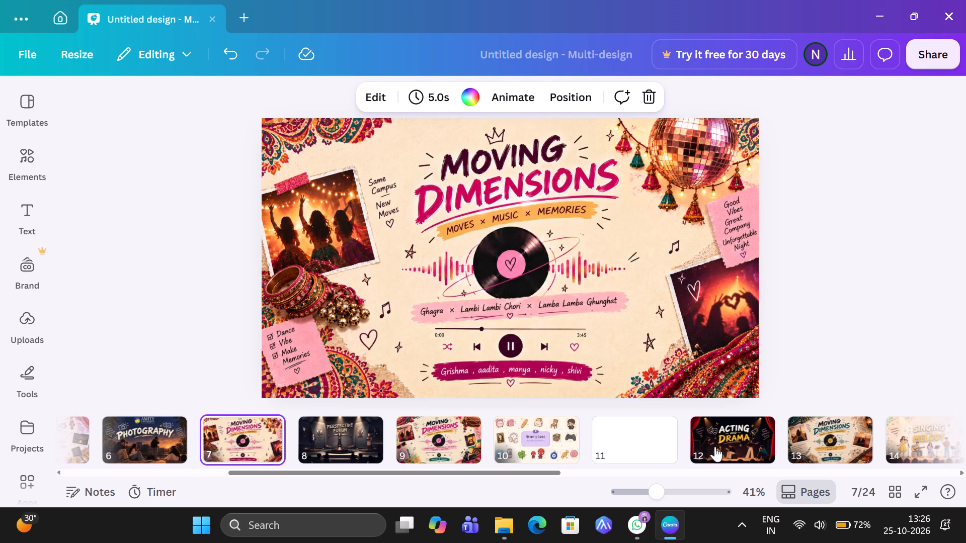
pyautogui.hscroll(-9, 716, 447)
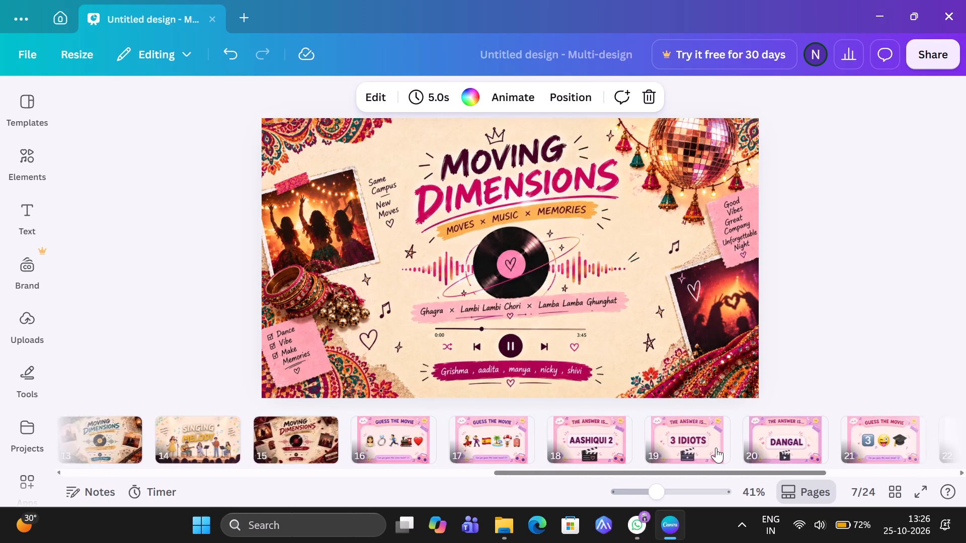
pyautogui.hscroll(-5, 716, 447)
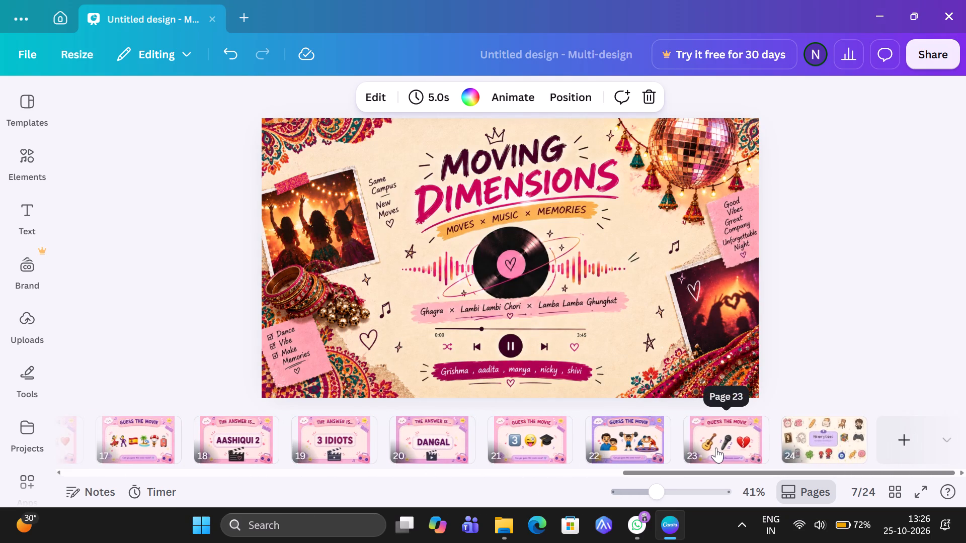
pyautogui.hscroll(2, 716, 447)
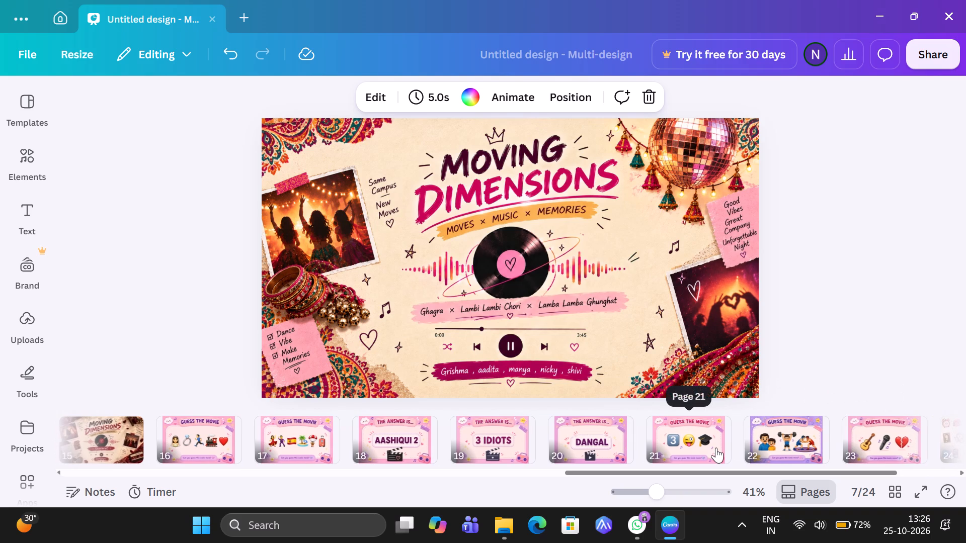
pyautogui.hscroll(2, 716, 447)
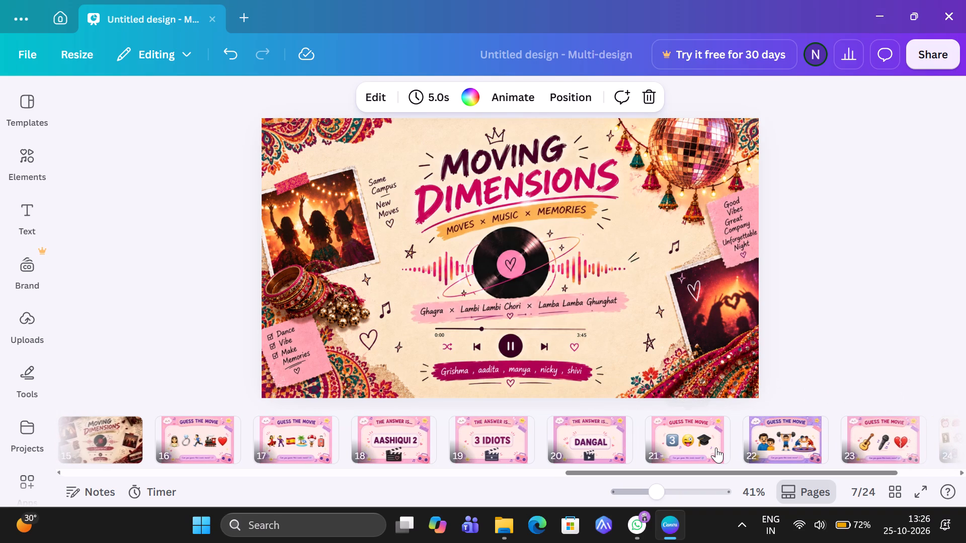
pyautogui.hscroll(1, 716, 447)
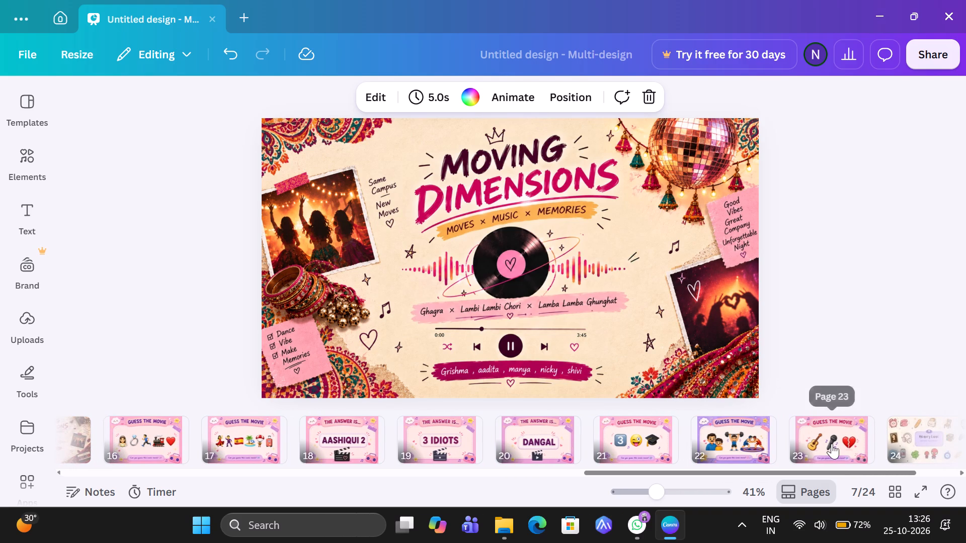
# Move the Guess the Movie page with the guitar, microphone and broken heart to position 8, right after the page 7 Moving Dimensions slide.
pyautogui.moveTo(832, 444); pyautogui.dragTo(305, 480)
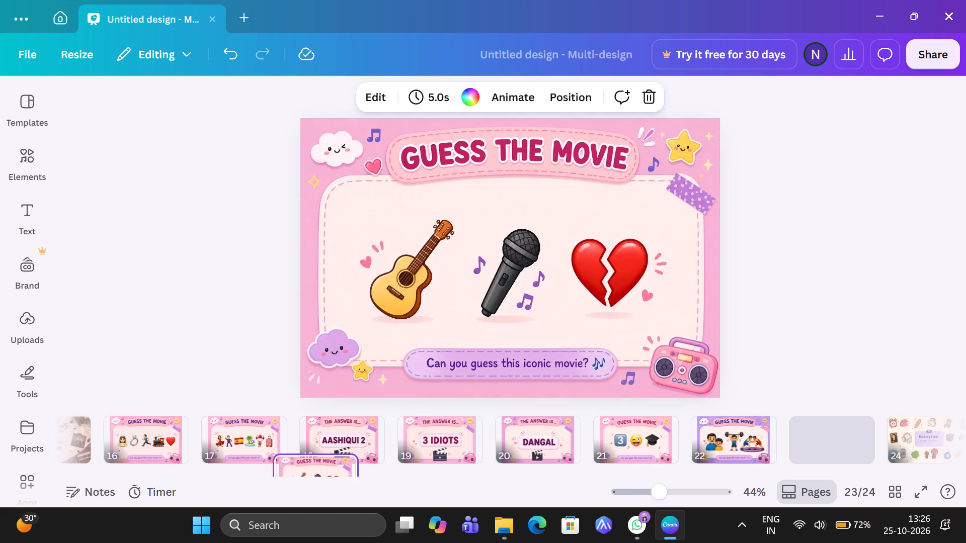
pyautogui.moveTo(305, 480); pyautogui.dragTo(220, 511)
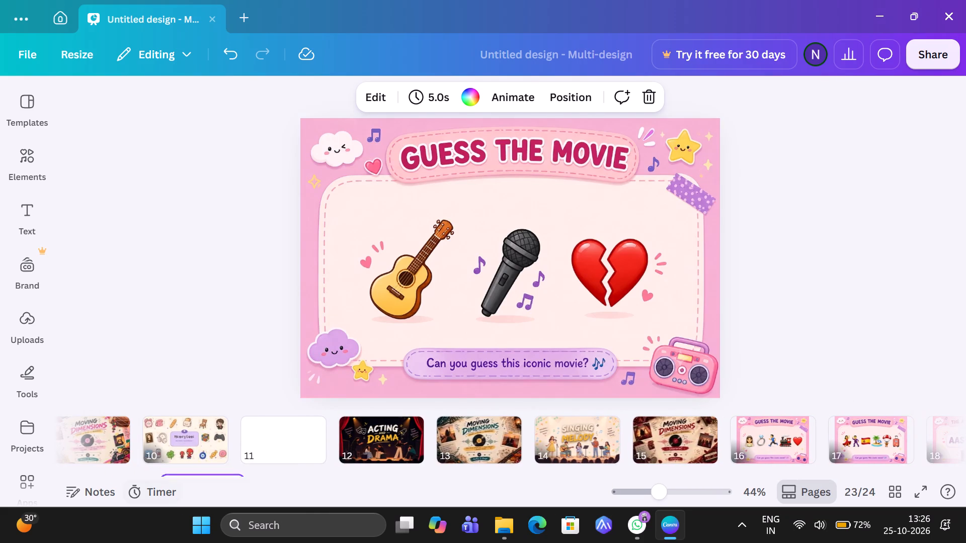
pyautogui.moveTo(220, 511); pyautogui.dragTo(239, 458)
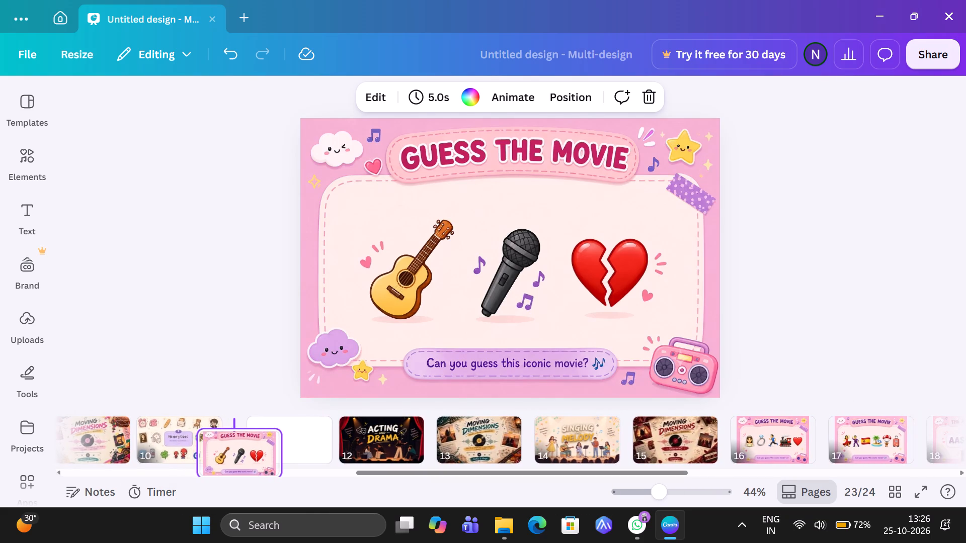
pyautogui.moveTo(239, 458); pyautogui.dragTo(253, 459)
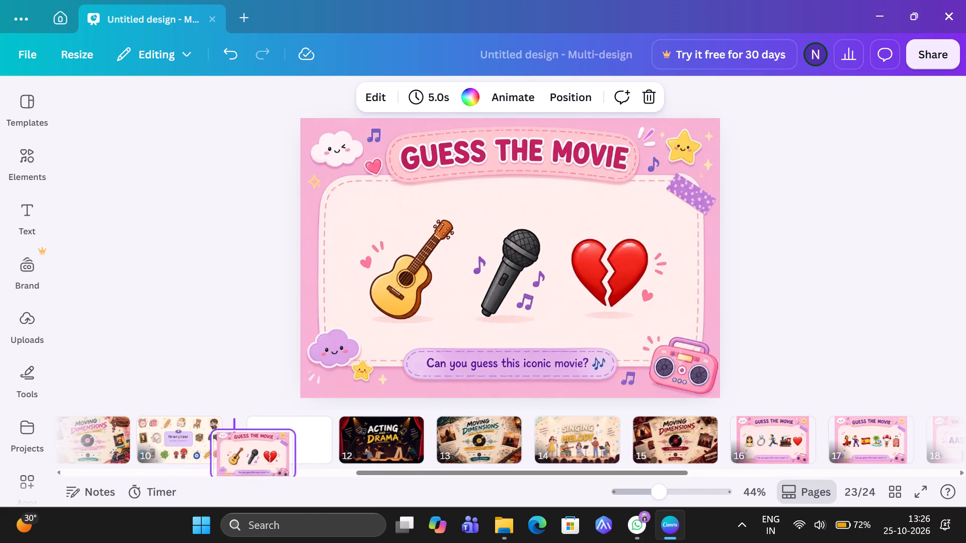
pyautogui.moveTo(253, 459); pyautogui.dragTo(172, 494)
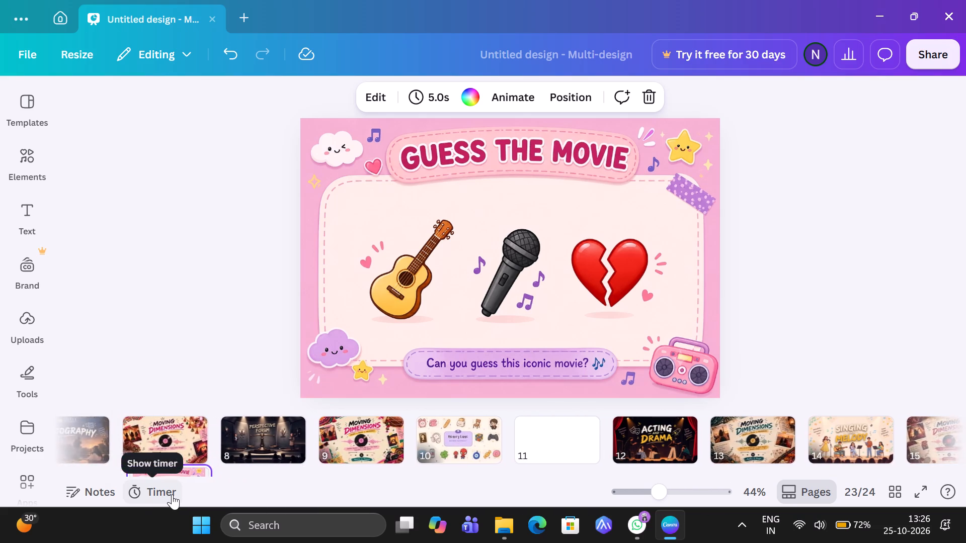
pyautogui.moveTo(172, 494); pyautogui.dragTo(194, 495)
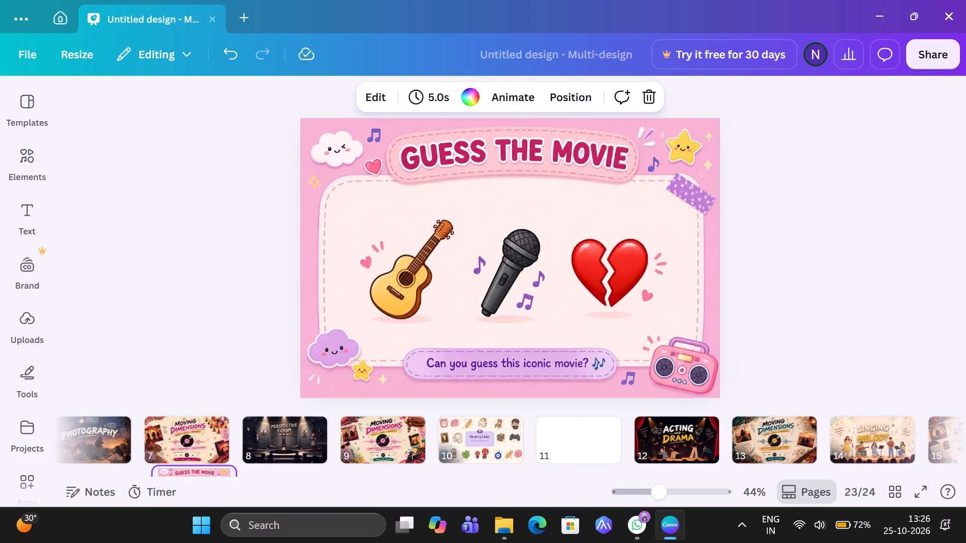
pyautogui.moveTo(194, 495); pyautogui.dragTo(160, 470)
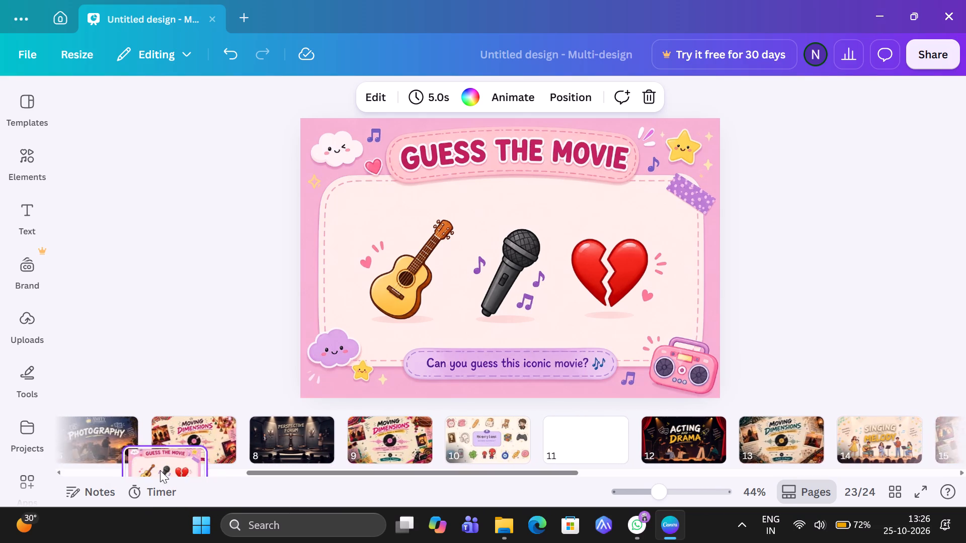
pyautogui.moveTo(160, 470); pyautogui.dragTo(190, 462)
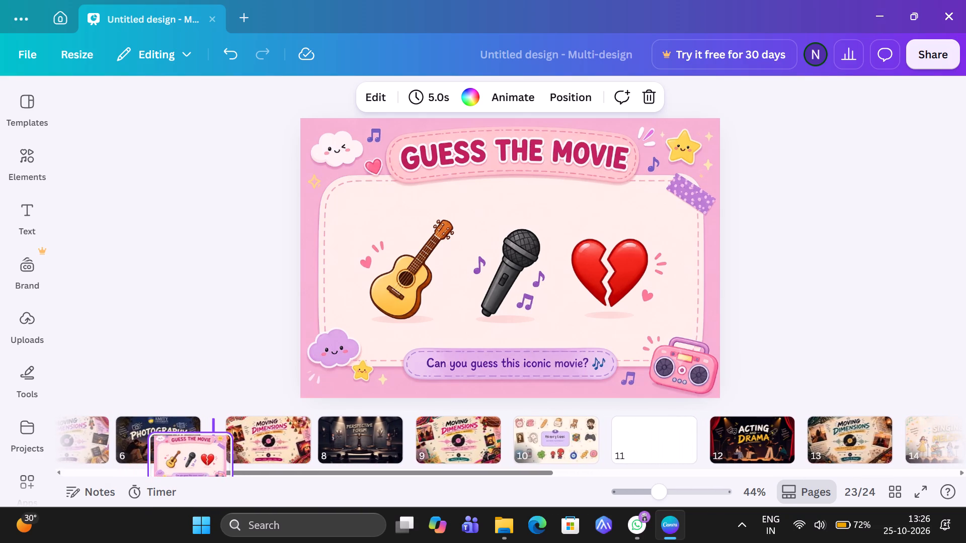
pyautogui.moveTo(190, 462); pyautogui.dragTo(216, 457)
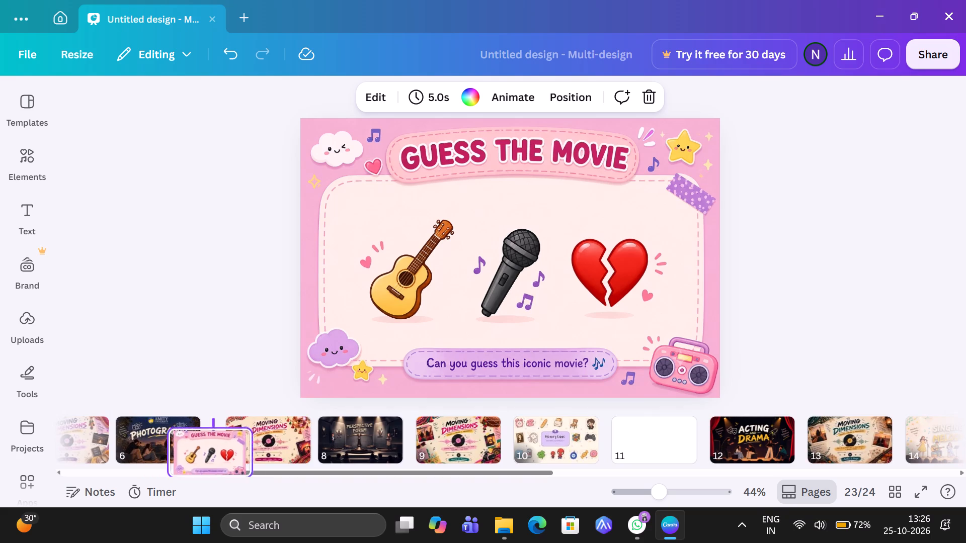
pyautogui.moveTo(216, 457); pyautogui.dragTo(319, 445)
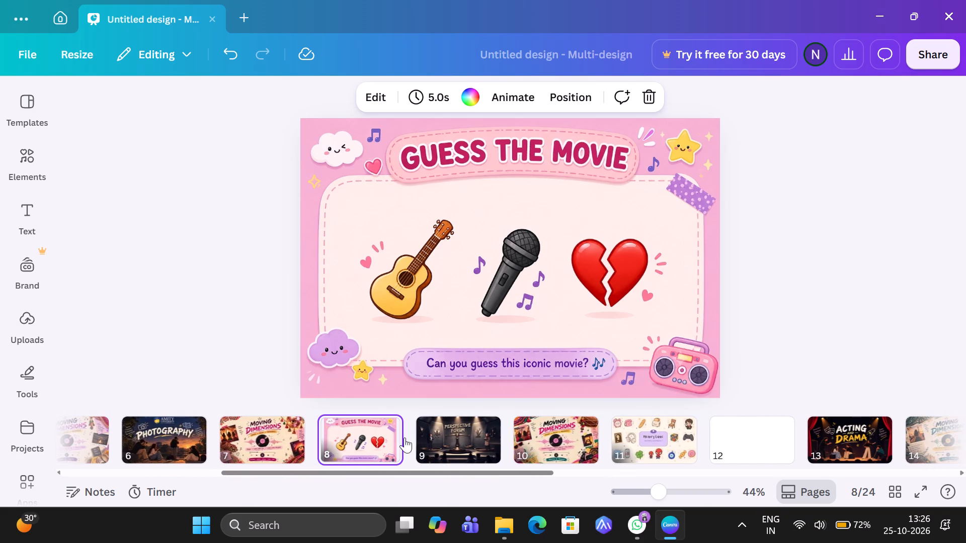
# Move the Aashiqui 2 answer page to position 9, right after the guitar and microphone question.
pyautogui.hscroll(-12, 606, 438)
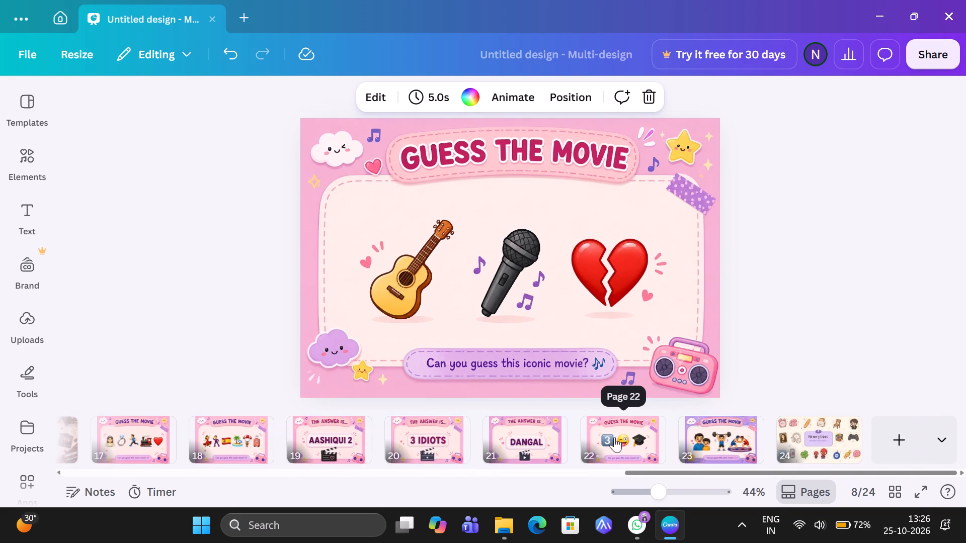
pyautogui.moveTo(346, 454); pyautogui.dragTo(98, 478)
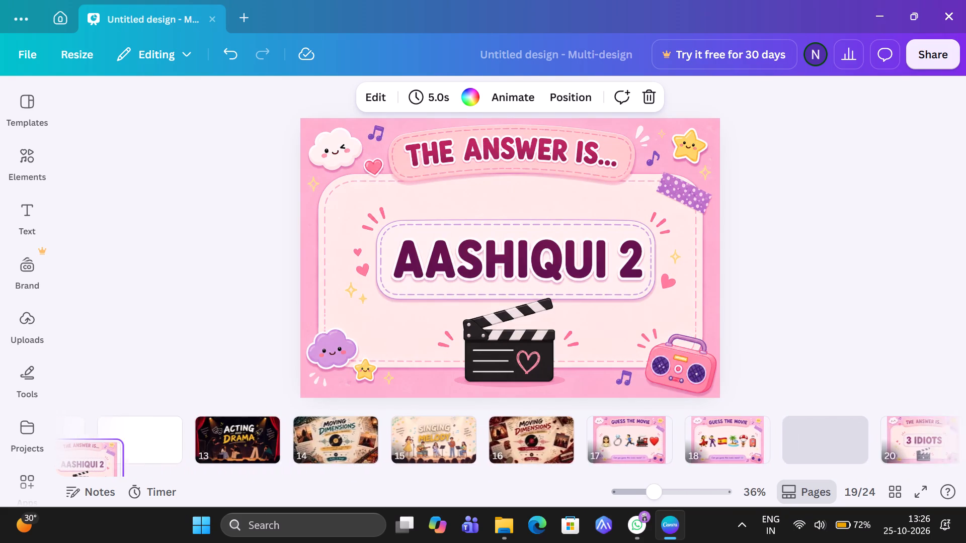
pyautogui.moveTo(98, 478); pyautogui.dragTo(293, 456)
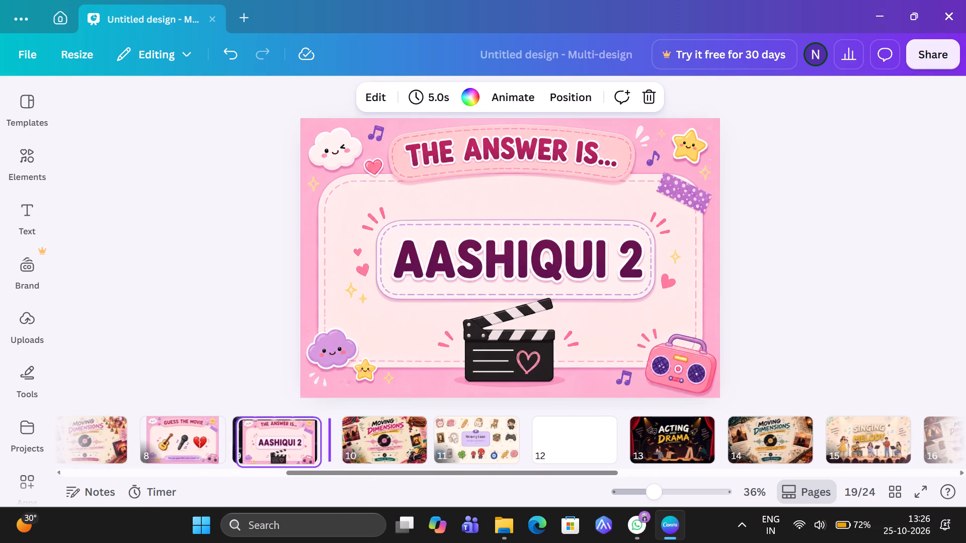
pyautogui.moveTo(293, 456); pyautogui.dragTo(274, 454)
# Move the Guess the Movie page with the number 3, winking face and graduation cap to position 10, after the Aashiqui 2 answer.
pyautogui.hscroll(-8, 475, 445)
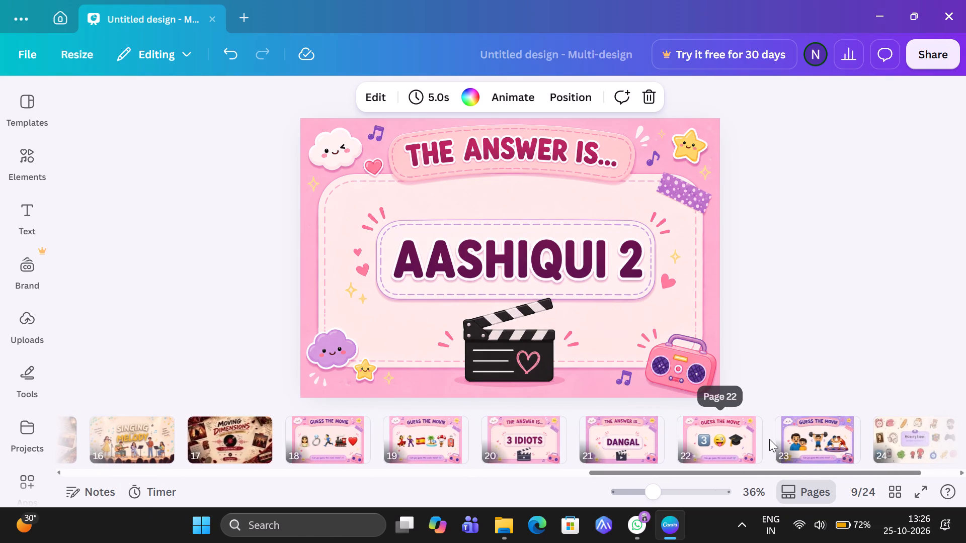
pyautogui.moveTo(745, 441); pyautogui.dragTo(205, 492)
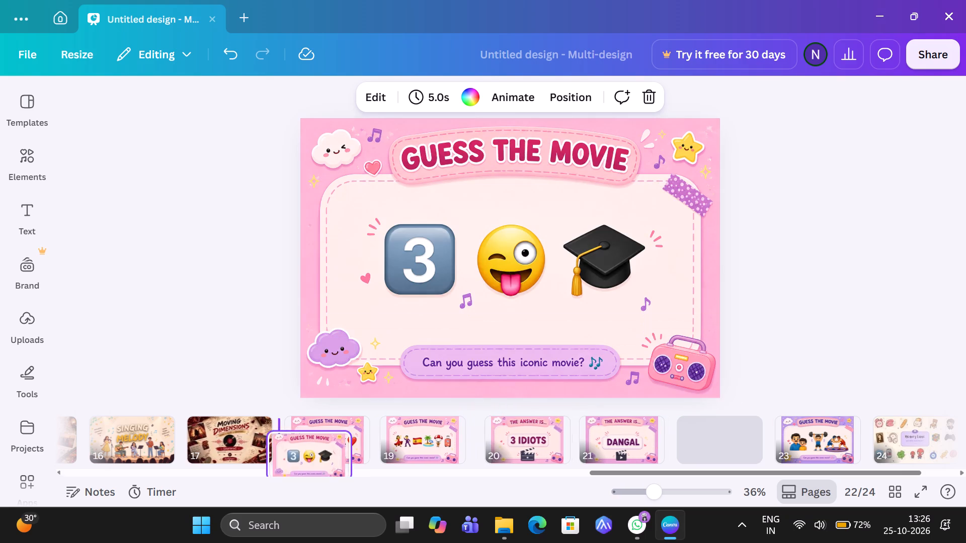
pyautogui.moveTo(205, 492); pyautogui.dragTo(104, 441)
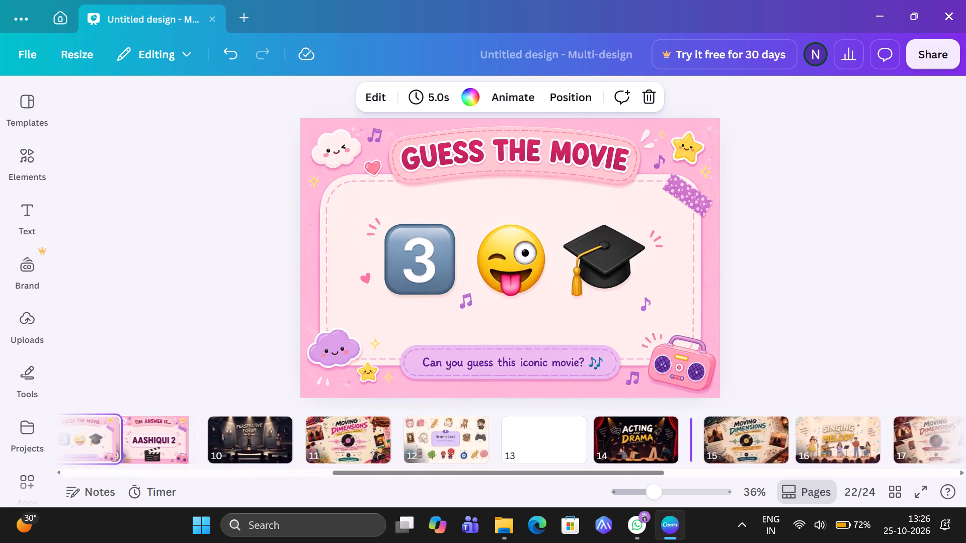
pyautogui.moveTo(104, 441); pyautogui.dragTo(381, 450)
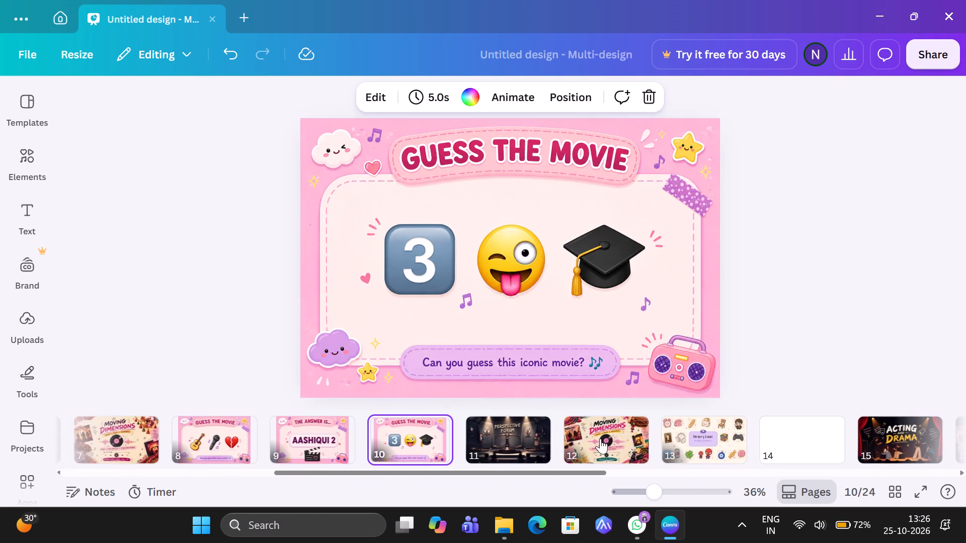
# Move the 3 Idiots answer page to position 11, right after its number 3 and graduation cap question.
pyautogui.hscroll(-12, 607, 438)
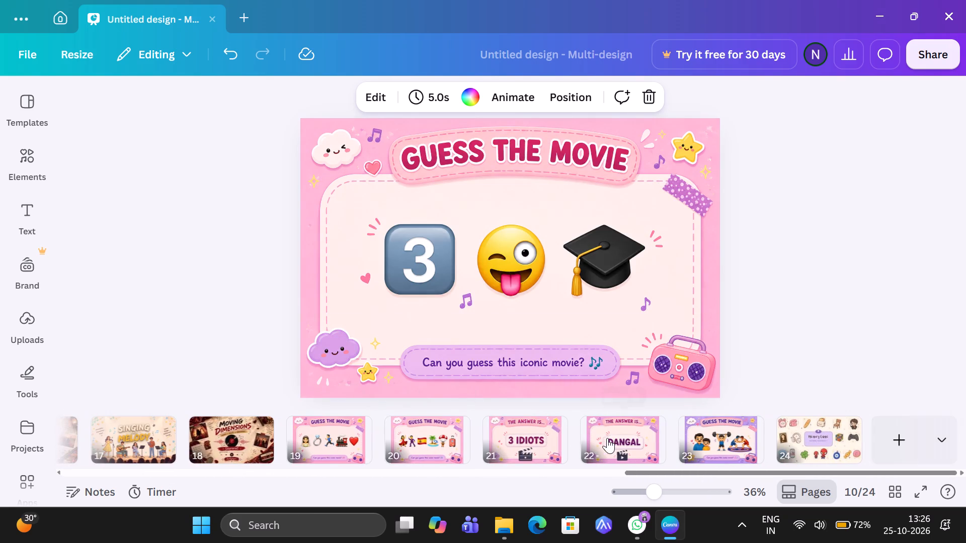
pyautogui.moveTo(520, 449); pyautogui.dragTo(346, 448)
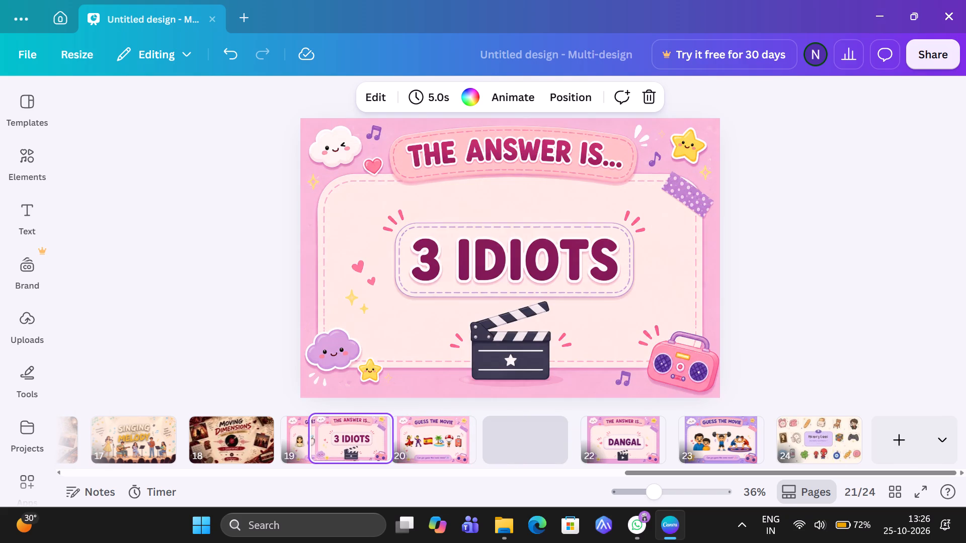
pyautogui.moveTo(346, 448); pyautogui.dragTo(135, 476)
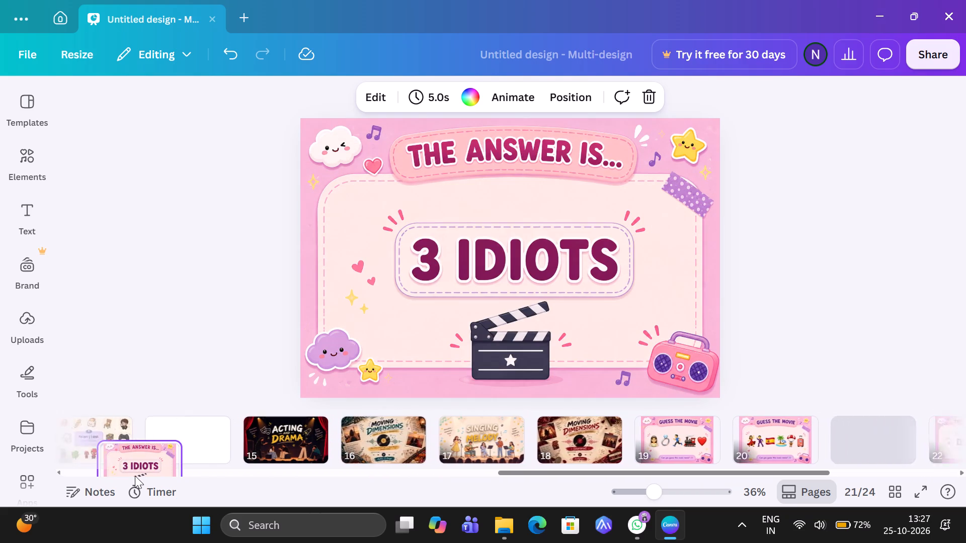
pyautogui.moveTo(135, 476); pyautogui.dragTo(275, 440)
# Move the Guess the Movie page with the father and son, weightlifter and wrestlers to position 12, after the 3 Idiots answer.
pyautogui.hscroll(-4, 526, 450)
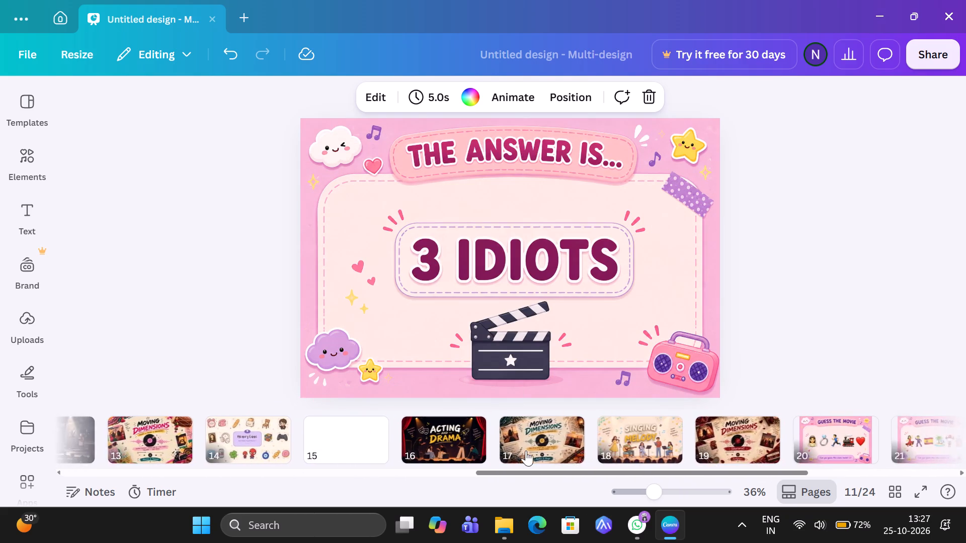
pyautogui.hscroll(-4, 526, 450)
pyautogui.moveTo(714, 423); pyautogui.dragTo(708, 423)
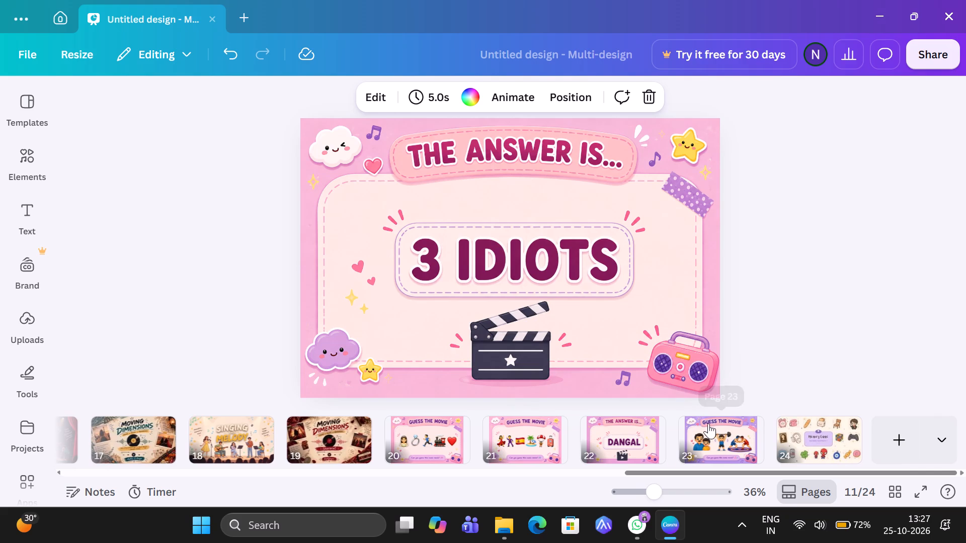
pyautogui.moveTo(708, 423); pyautogui.dragTo(142, 448)
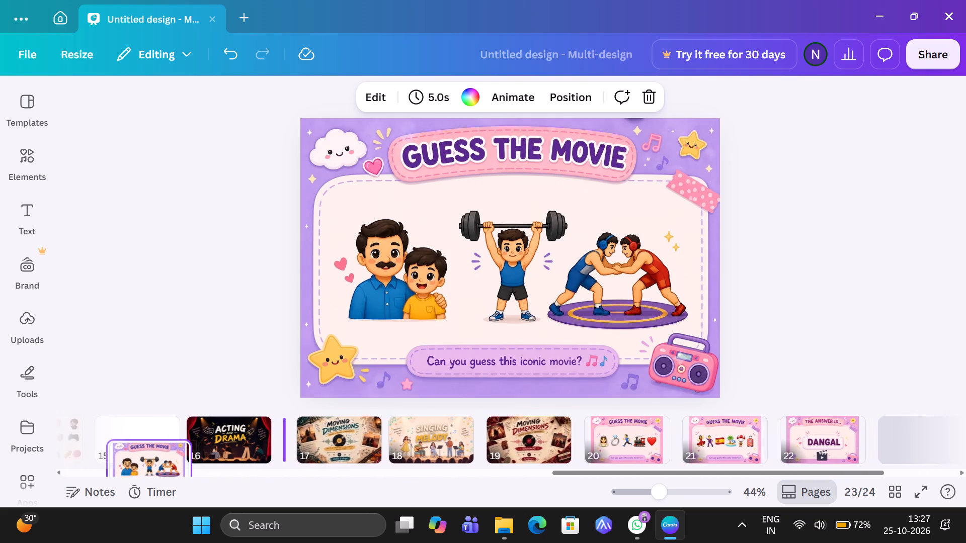
pyautogui.moveTo(142, 448); pyautogui.dragTo(234, 433)
# Move the Dangal answer page to position 13, right after the weightlifter and wrestlers question.
pyautogui.hscroll(-7, 464, 446)
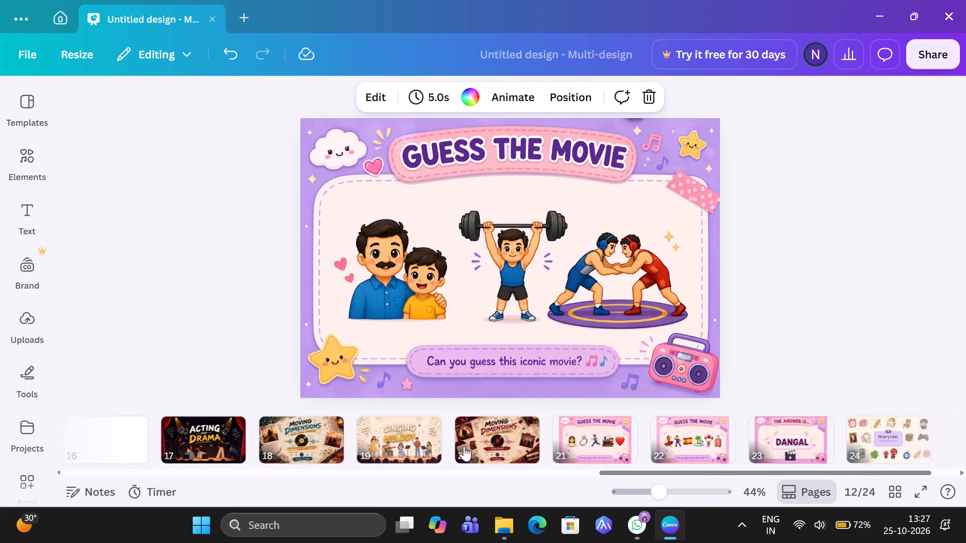
pyautogui.moveTo(777, 437); pyautogui.dragTo(363, 462)
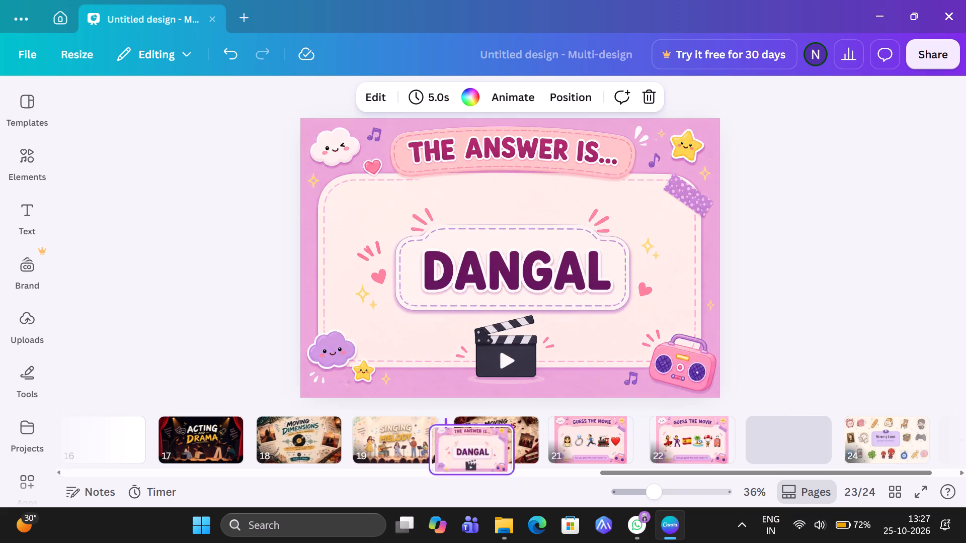
pyautogui.moveTo(363, 462); pyautogui.dragTo(174, 455)
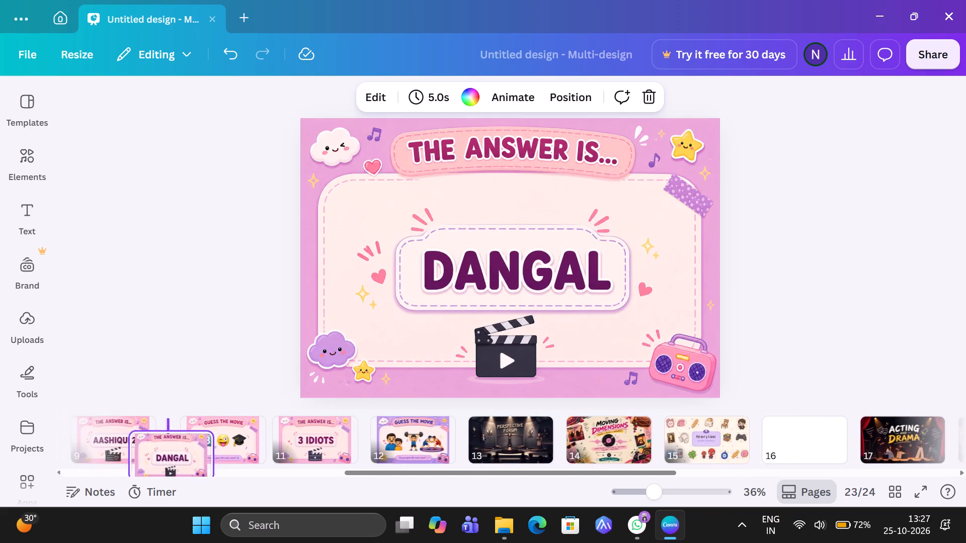
pyautogui.moveTo(174, 455); pyautogui.dragTo(477, 437)
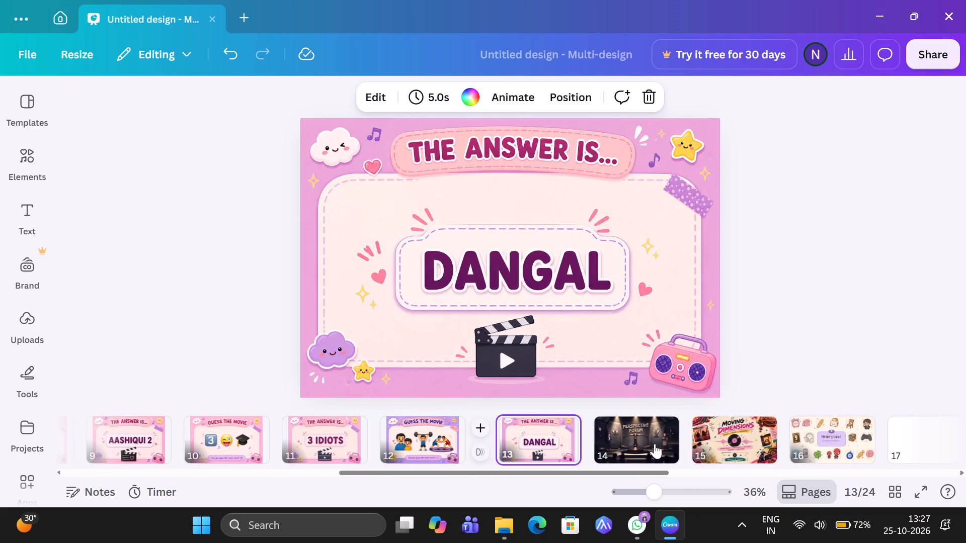
# Move the Guess the Movie page with the bride, ring, runner, train and heart to position 14, after the Dangal answer.
pyautogui.hscroll(-8, 655, 443)
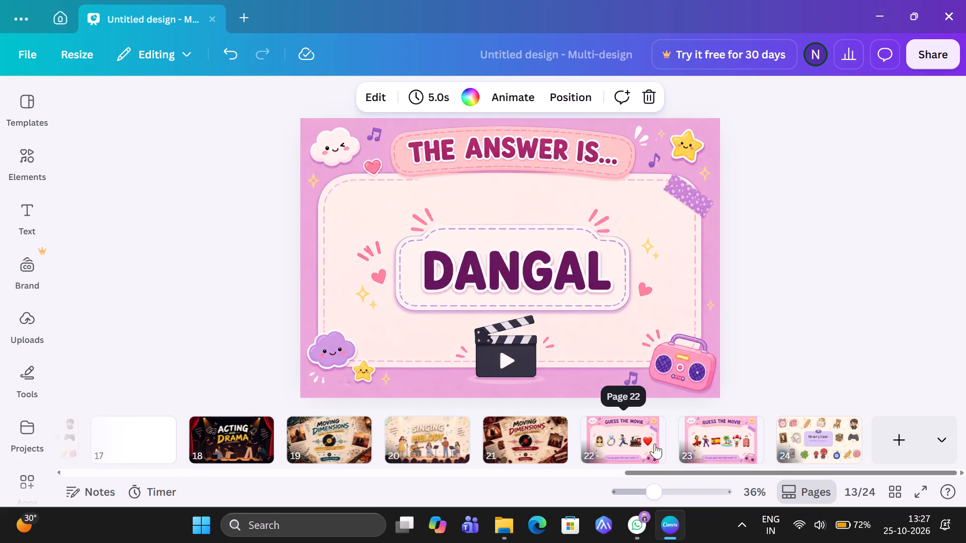
pyautogui.moveTo(601, 446); pyautogui.dragTo(537, 453)
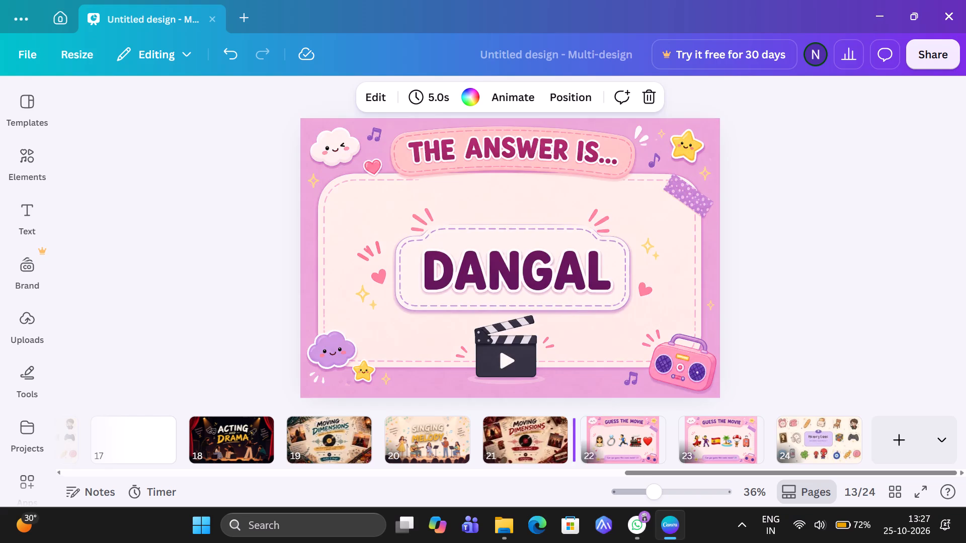
pyautogui.moveTo(537, 453); pyautogui.dragTo(110, 456)
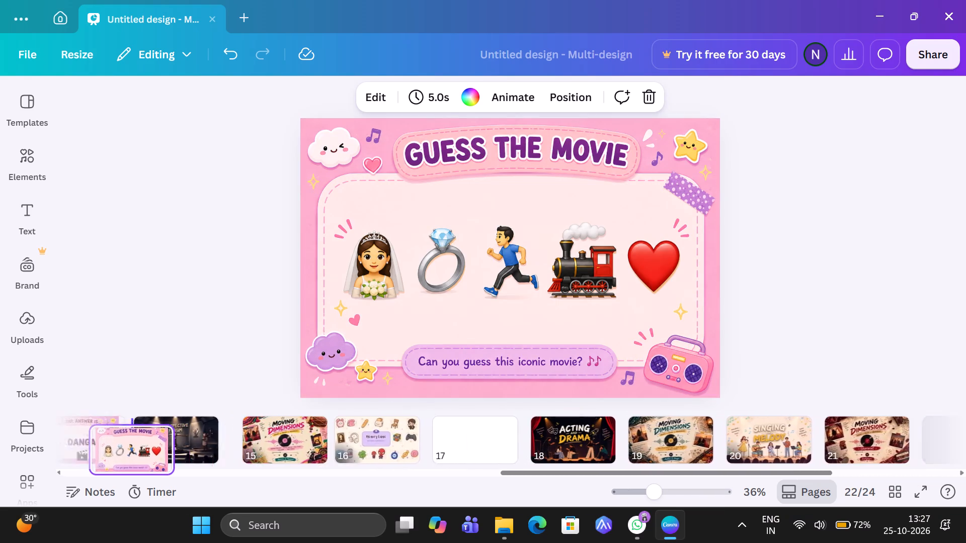
pyautogui.moveTo(110, 456); pyautogui.dragTo(347, 448)
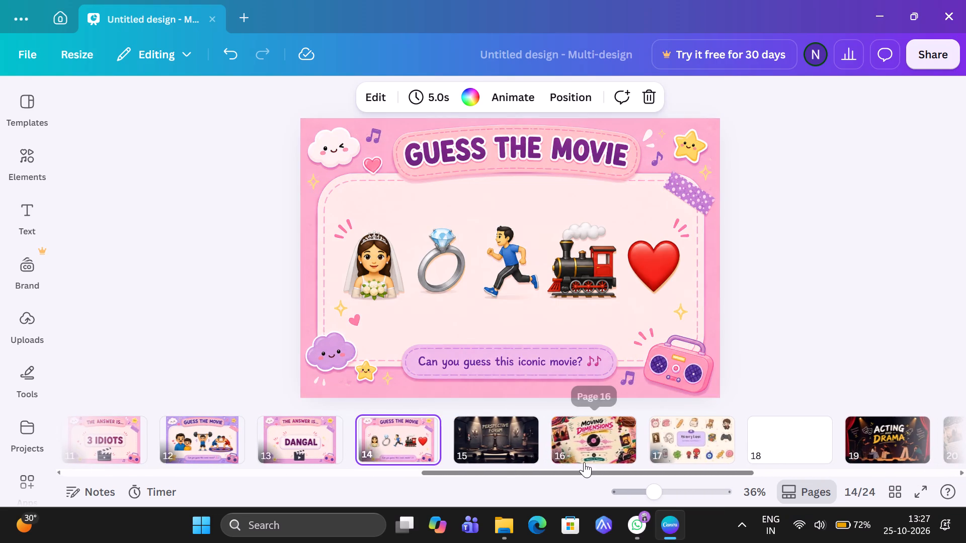
# Move the Guess the Movie page with the dancers, Spanish flag, island, parachute and suitcase to position 15, after the bride and train question.
pyautogui.hscroll(-9, 645, 418)
pyautogui.moveTo(755, 437); pyautogui.dragTo(87, 464)
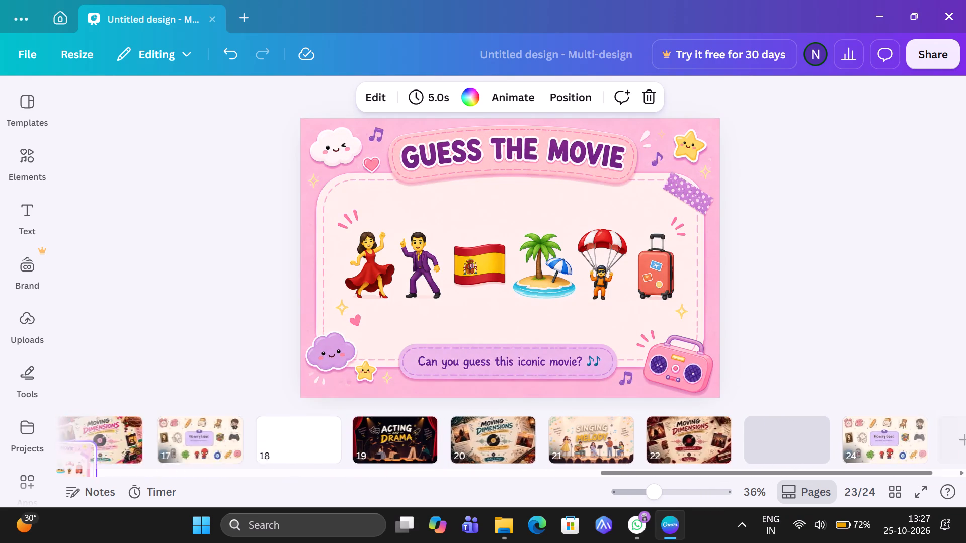
pyautogui.moveTo(87, 464); pyautogui.dragTo(231, 436)
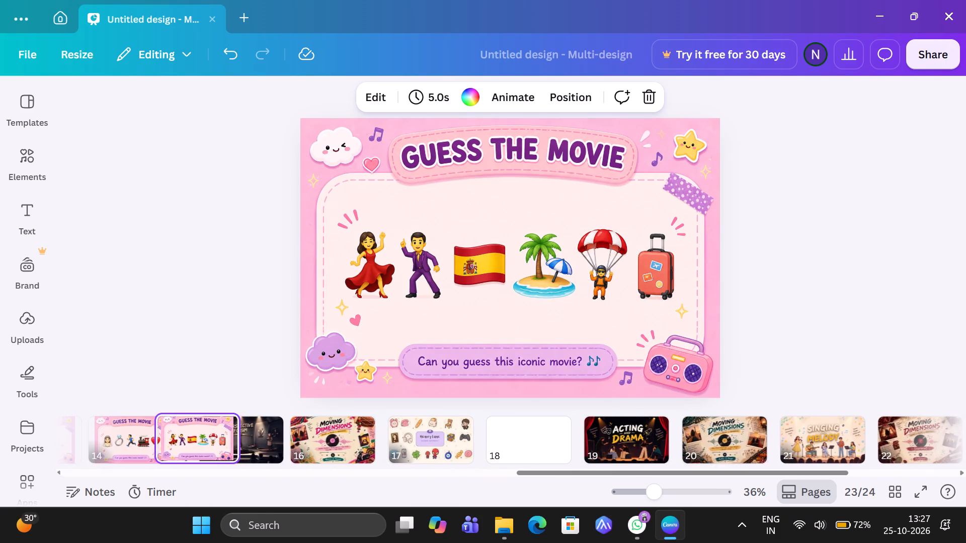
# Delete the duplicate Memory Game page at the end of the presentation, page 24.
pyautogui.hscroll(-7, 592, 427)
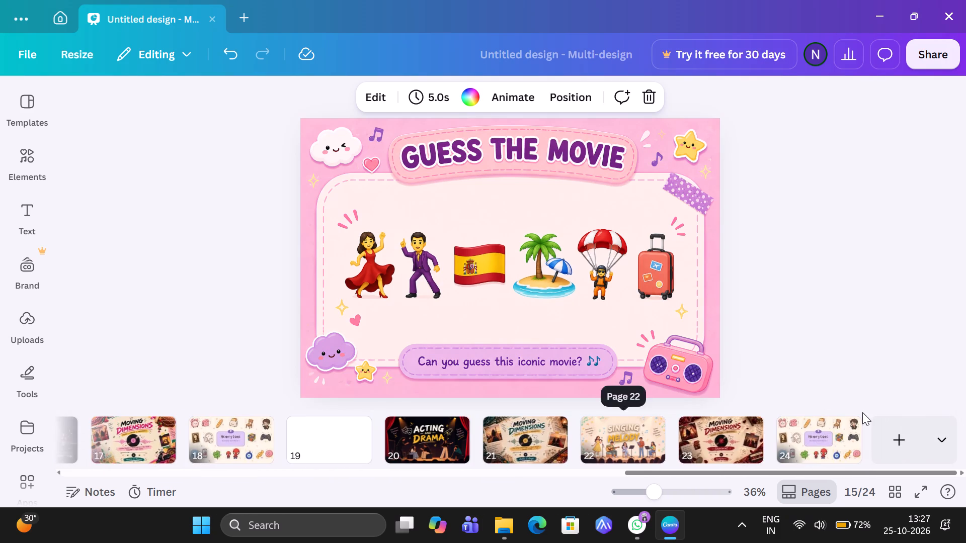
pyautogui.click(835, 428)
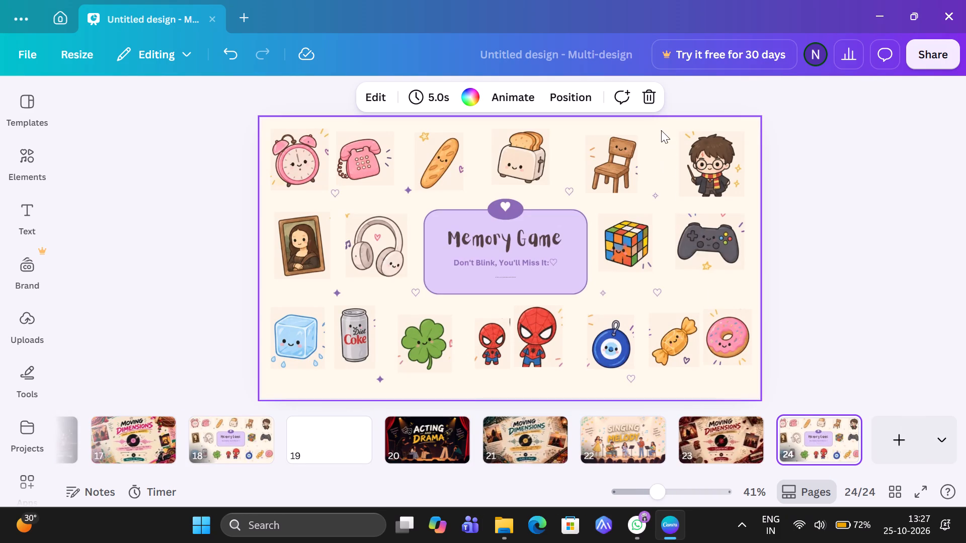
pyautogui.click(652, 108)
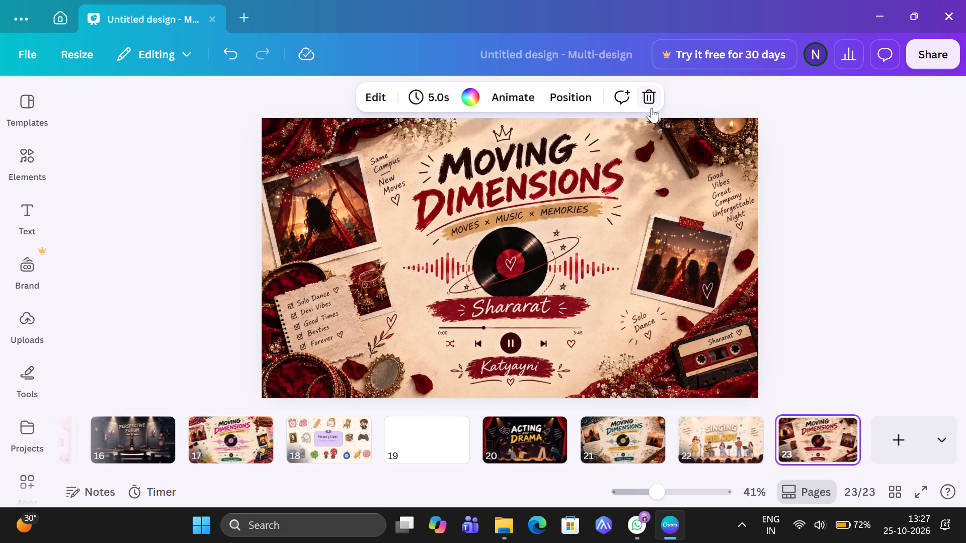
# Review the page order, checking the blank page 19, the Memory Game page and the sequence from the Beyond the Classroom cover onward.
pyautogui.click(438, 441)
pyautogui.click(338, 443)
pyautogui.hscroll(7, 338, 443)
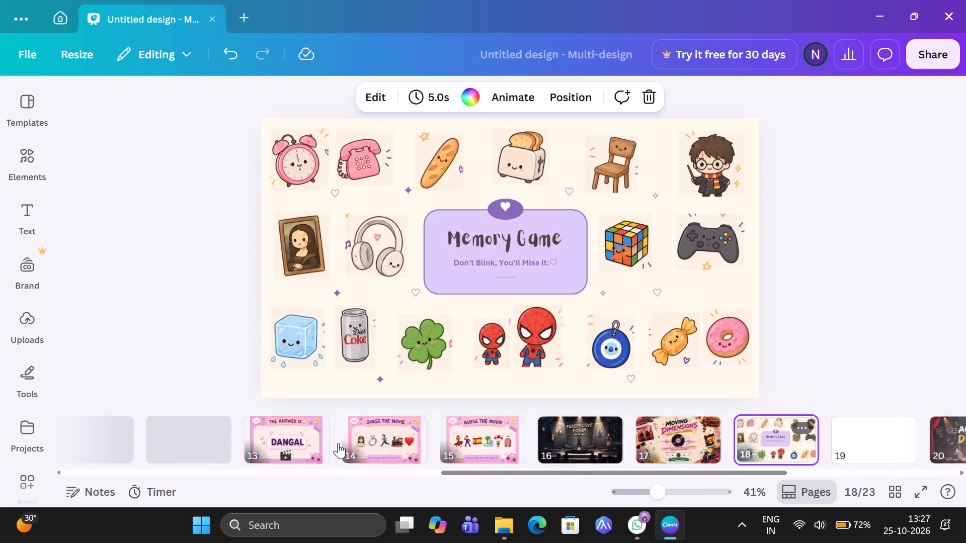
pyautogui.hscroll(7, 338, 443)
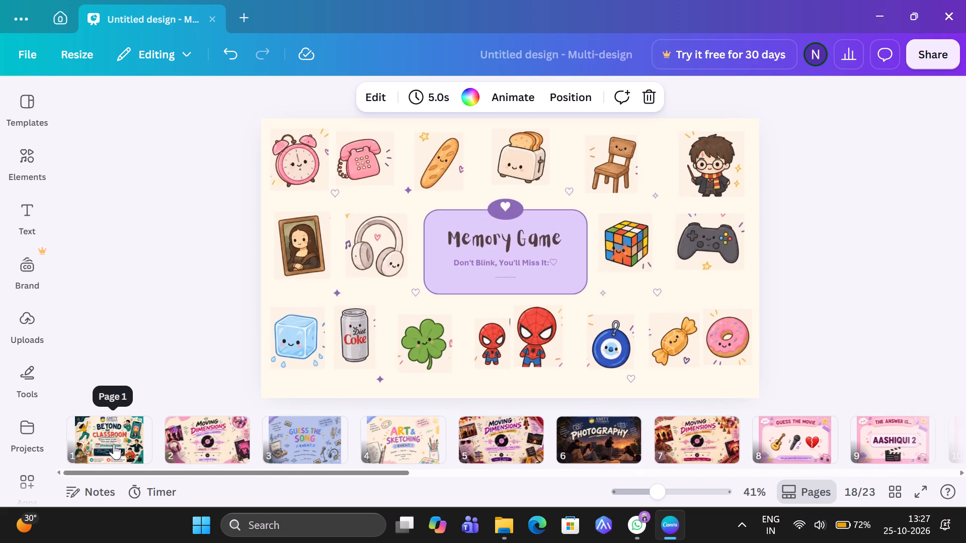
pyautogui.click(114, 444)
pyautogui.scroll(-4, 28, 432)
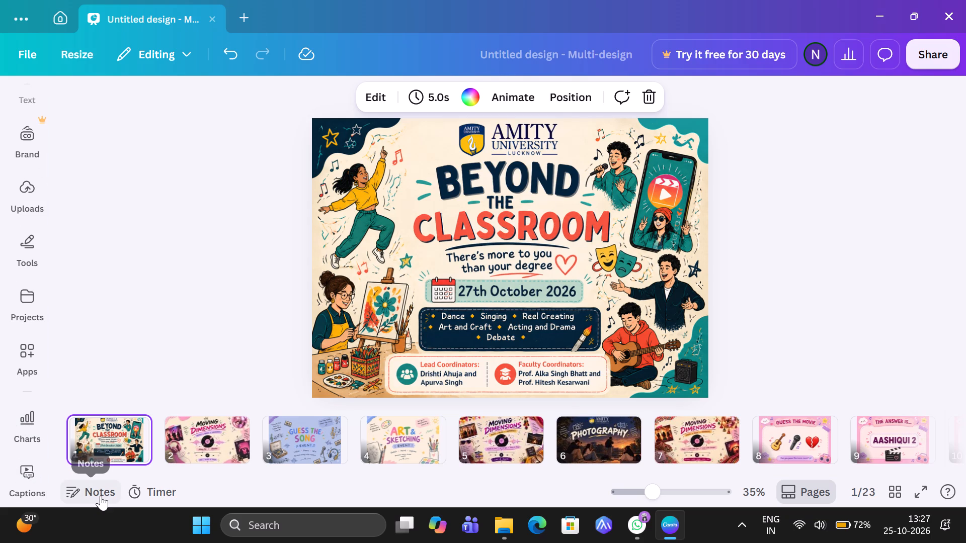
pyautogui.click(139, 494)
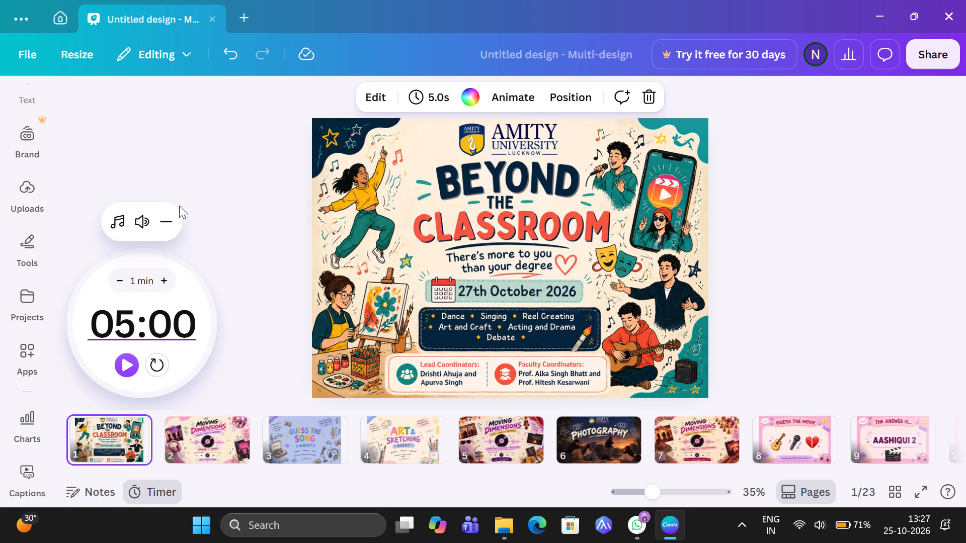
pyautogui.click(172, 219)
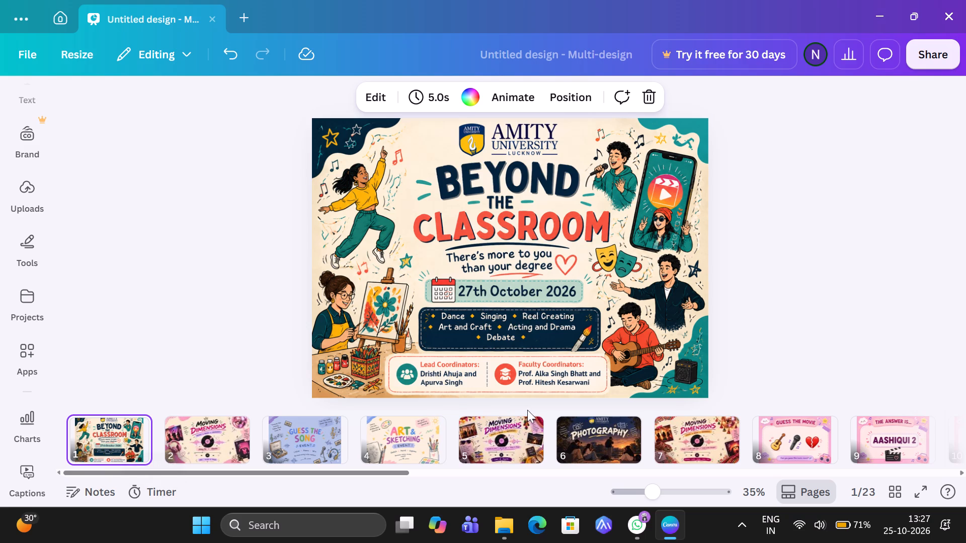
pyautogui.hscroll(2, 632, 444)
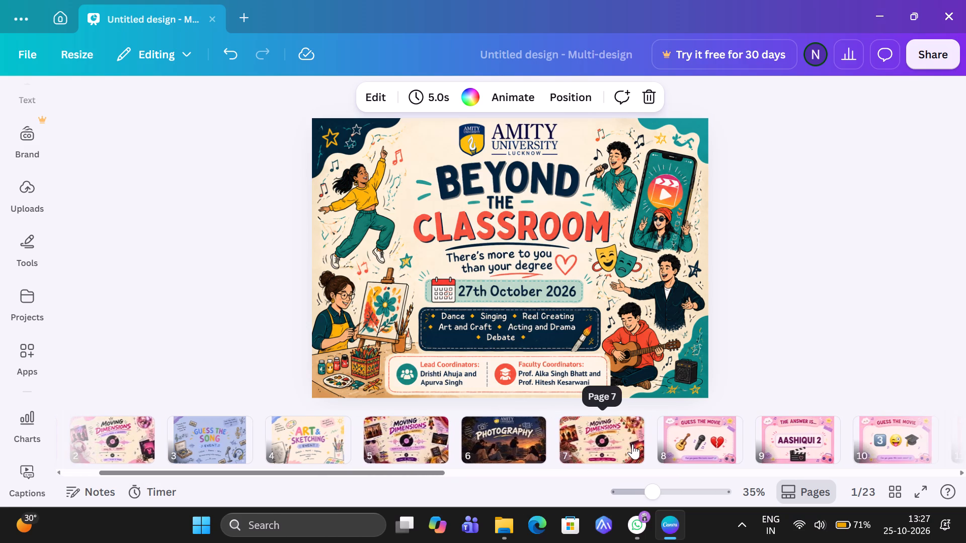
pyautogui.hscroll(2, 632, 444)
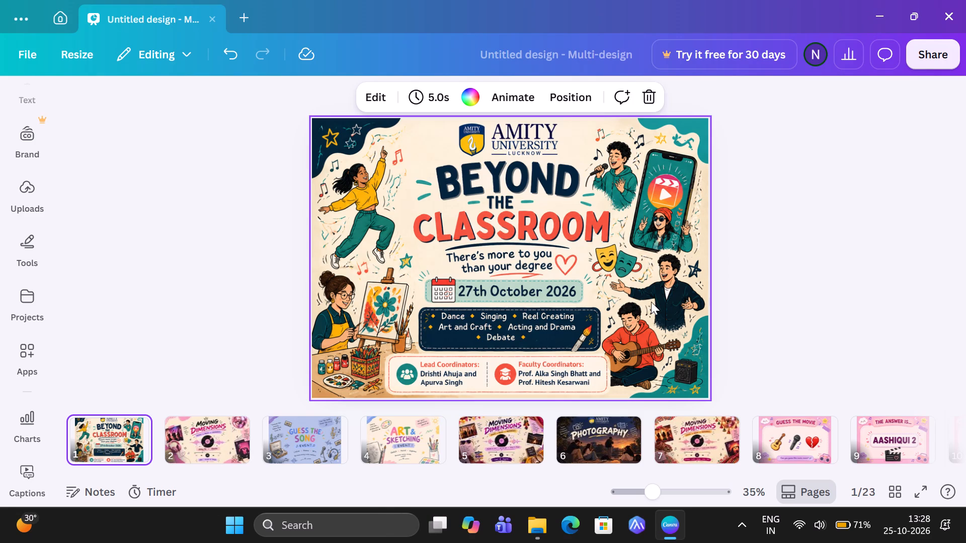
pyautogui.click(963, 6)
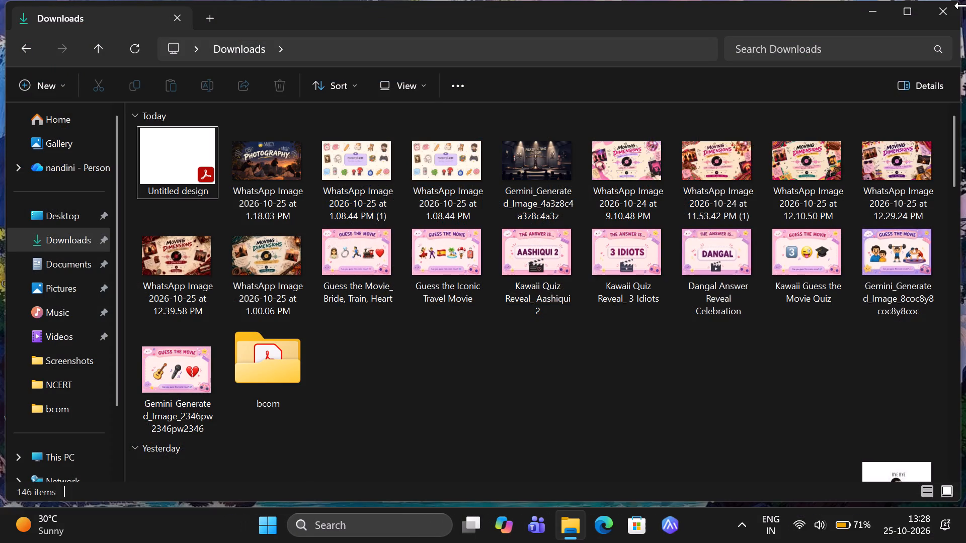
# Close the Downloads folder window.
pyautogui.click(928, 7)
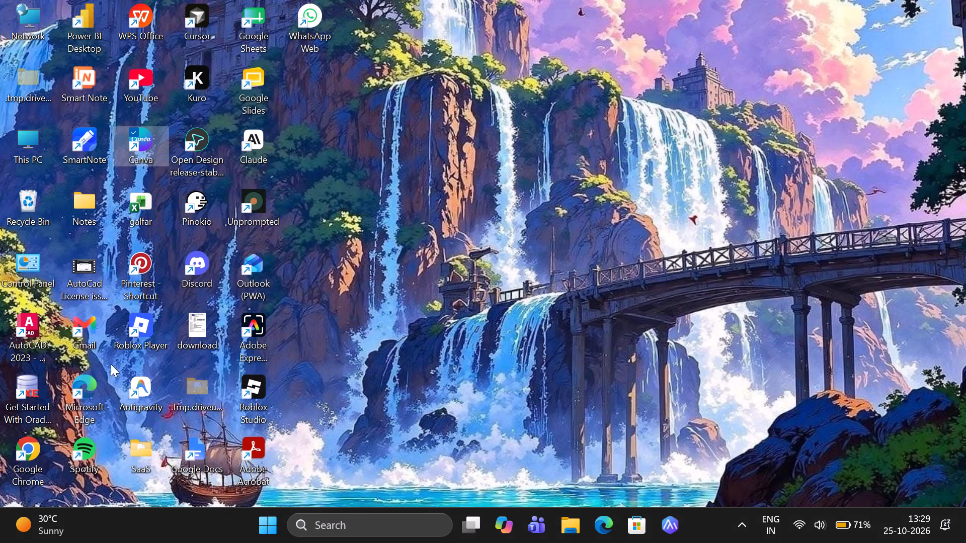
# Find PowerPoint through the system search, open it and start a blank presentation.
pyautogui.click(323, 531)
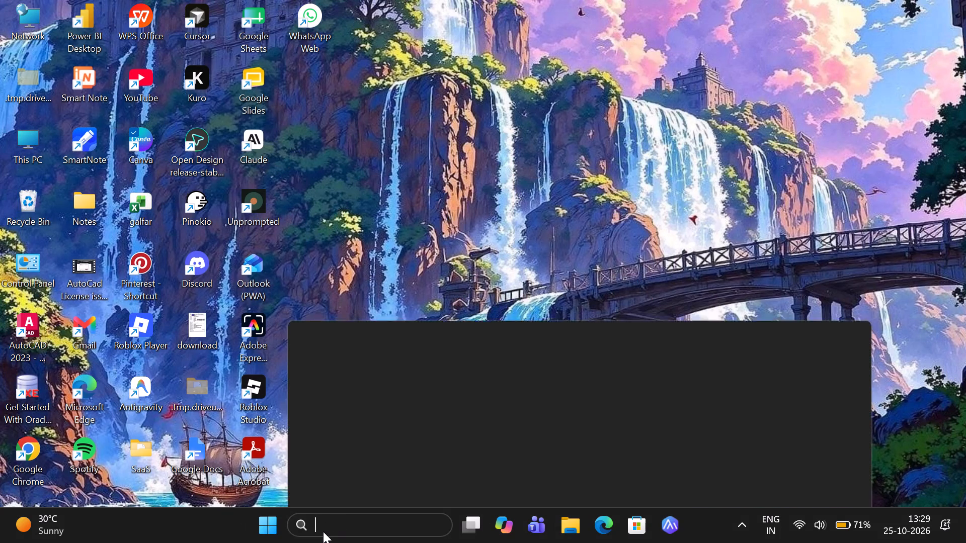
pyautogui.write('per')
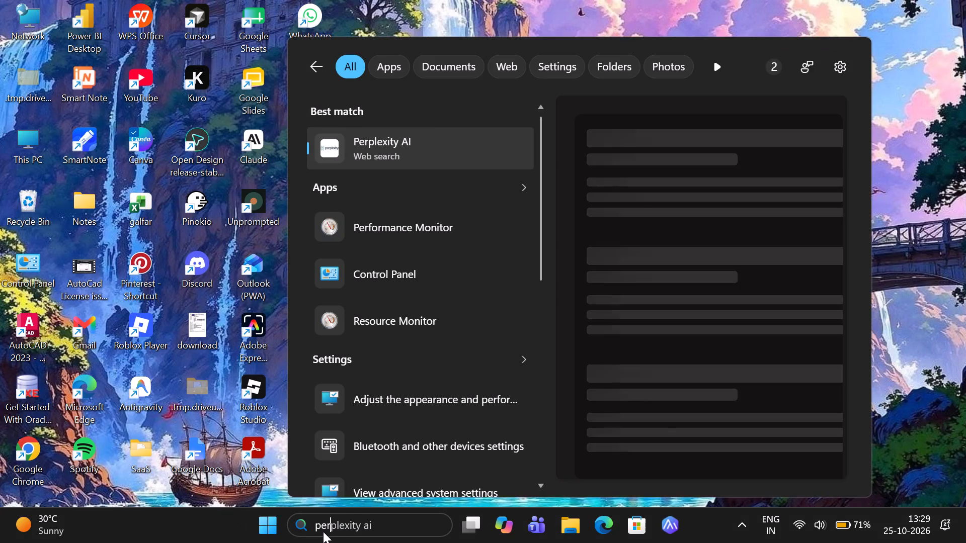
pyautogui.press('BackSpace')
pyautogui.press('BackSpace')
pyautogui.write('re')
pyautogui.press('BackSpace')
pyautogui.press('BackSpace')
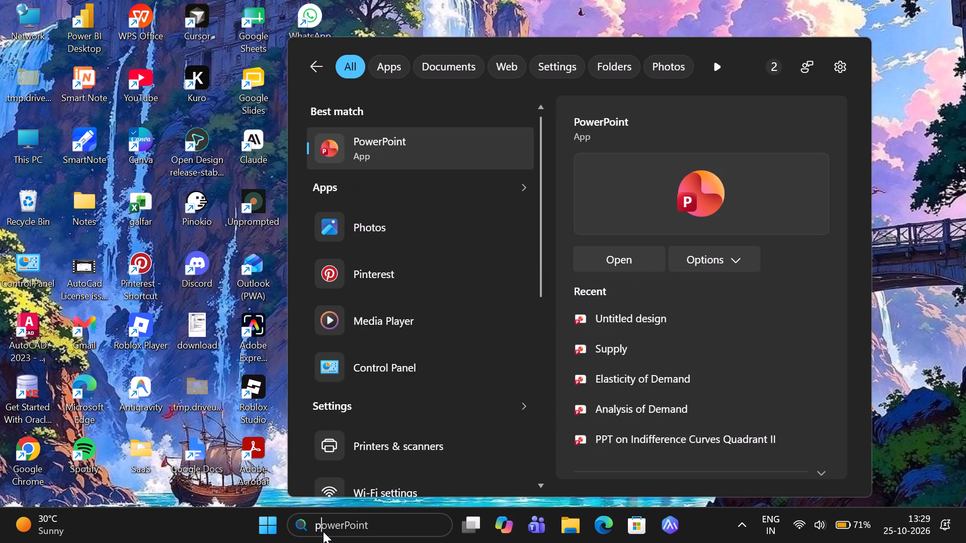
pyautogui.write('pp')
pyautogui.press('BackSpace')
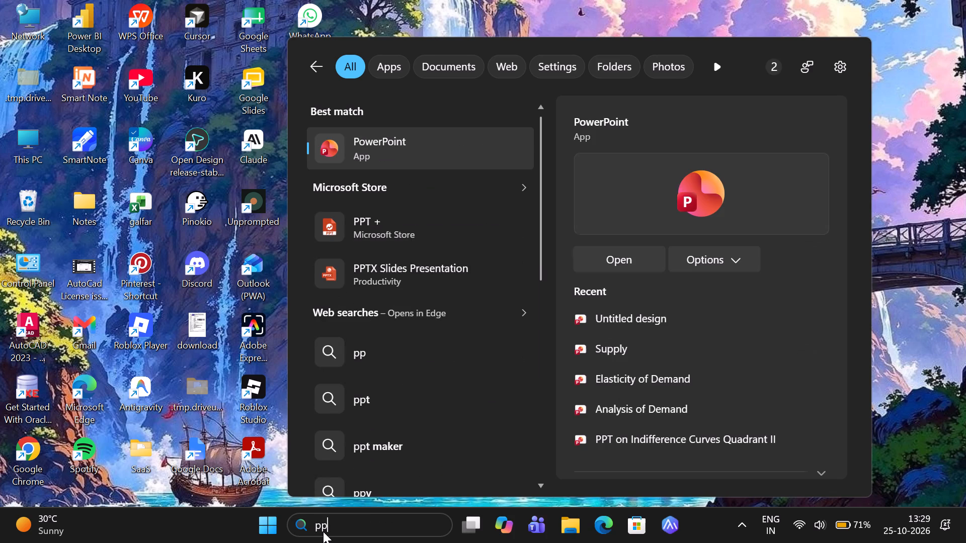
pyautogui.click(464, 163)
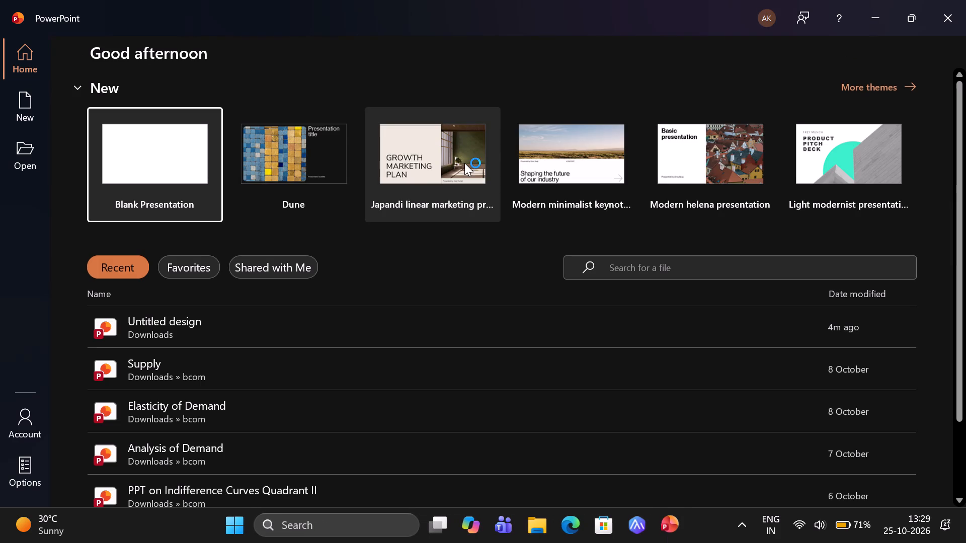
pyautogui.click(128, 201)
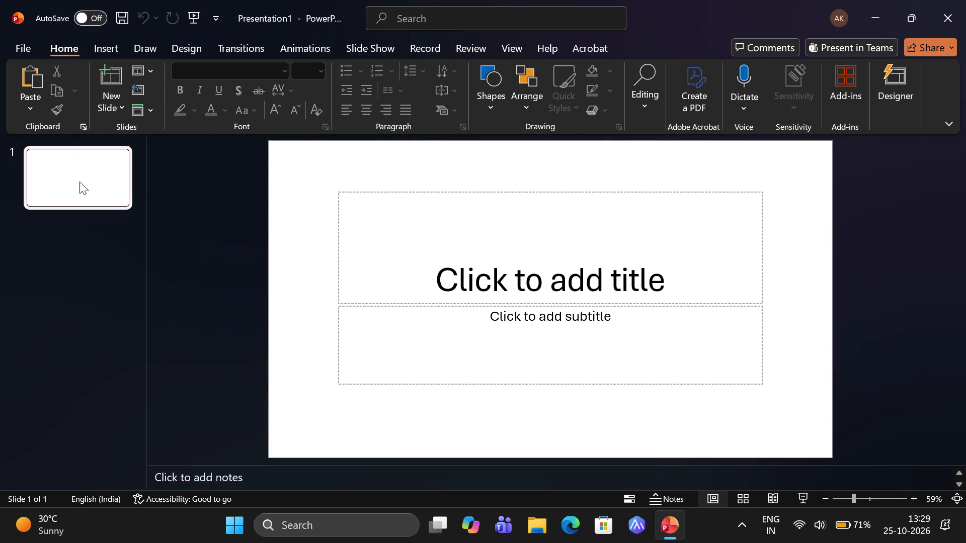
# Add a slide with the Blank layout and delete the original title slide.
pyautogui.click(115, 107)
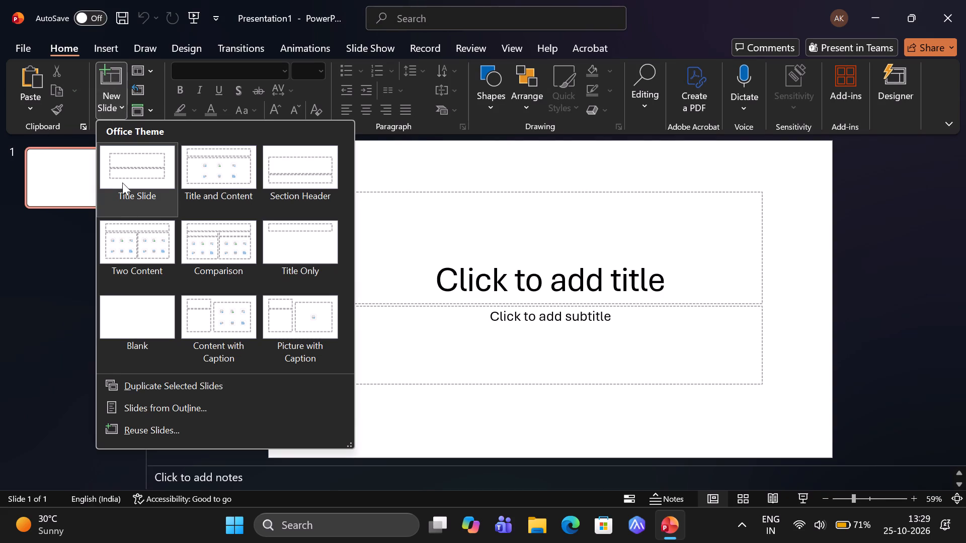
pyautogui.click(117, 313)
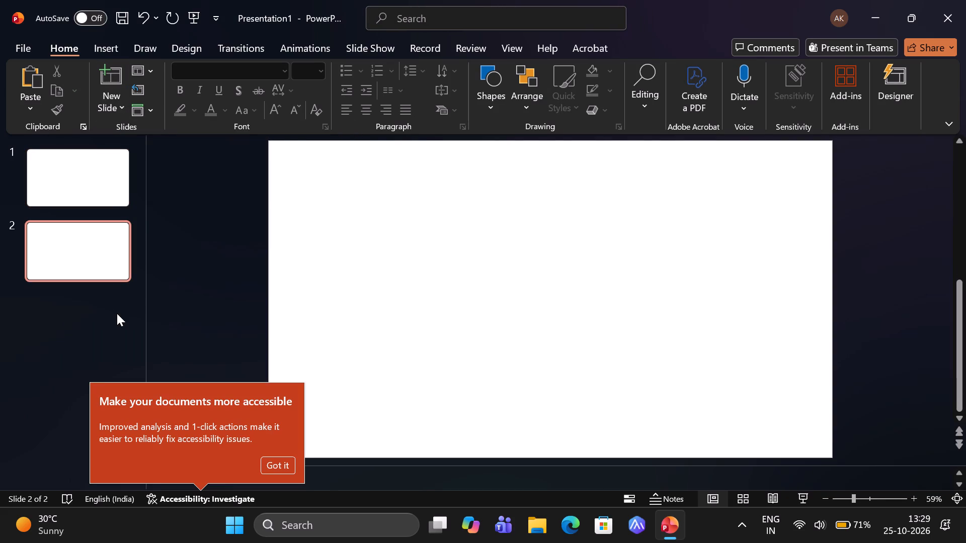
pyautogui.click(104, 193)
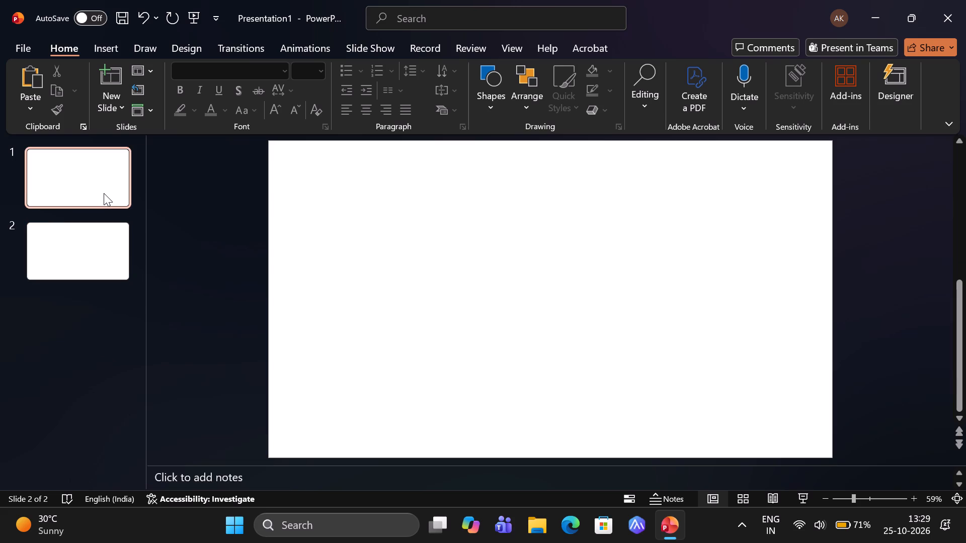
pyautogui.rightClick(113, 172)
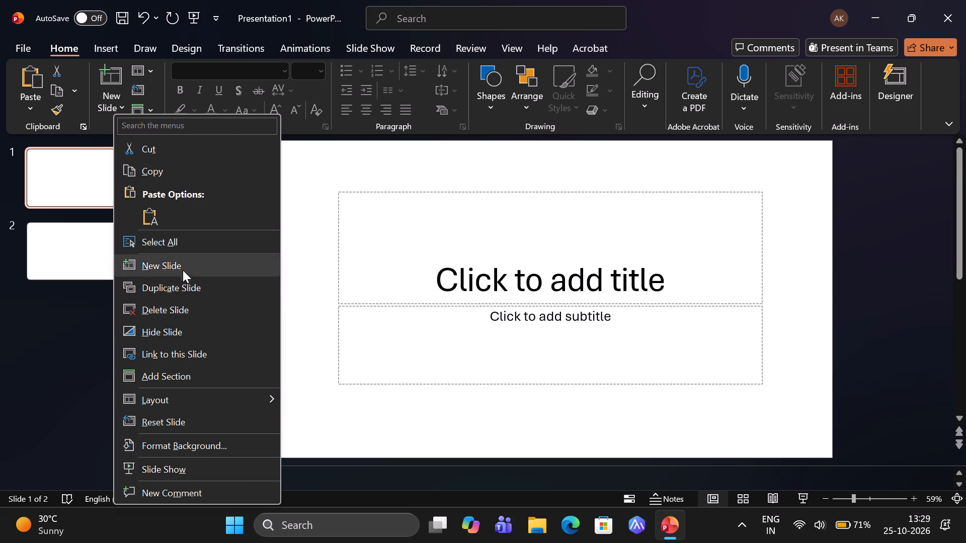
pyautogui.click(183, 313)
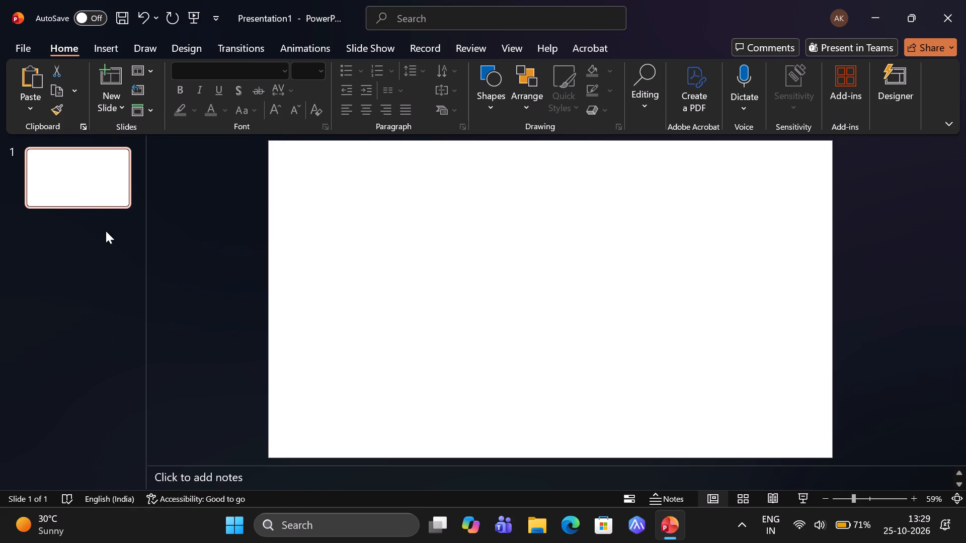
# Insert the picture "Amity University Beyond the Classroom Fest" from the Downloads folder onto the blank first slide.
pyautogui.click(90, 188)
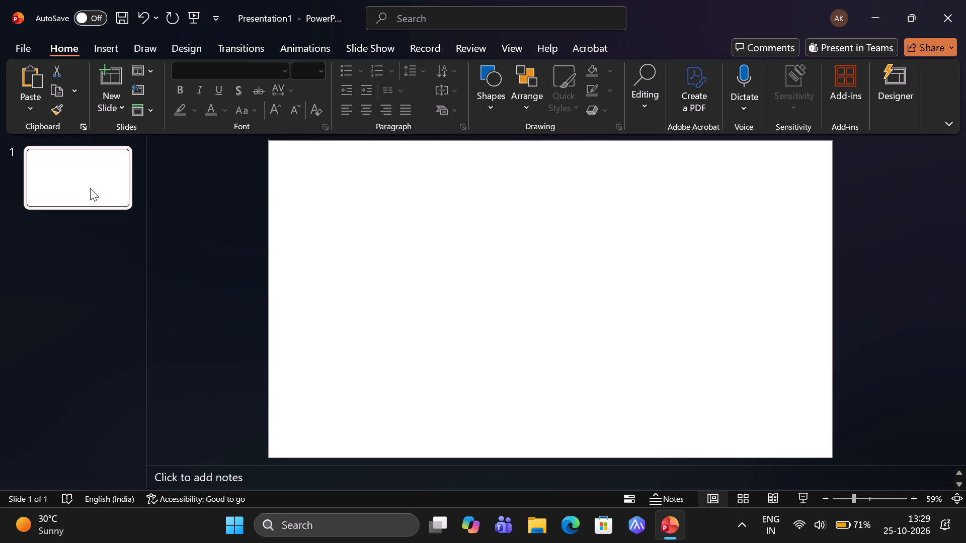
pyautogui.click(107, 47)
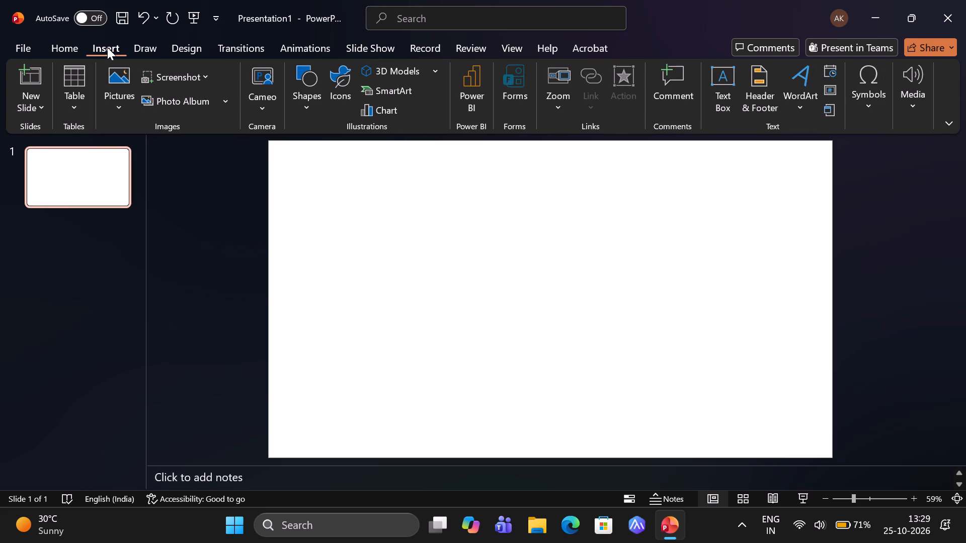
pyautogui.click(107, 47)
pyautogui.click(124, 100)
pyautogui.click(148, 153)
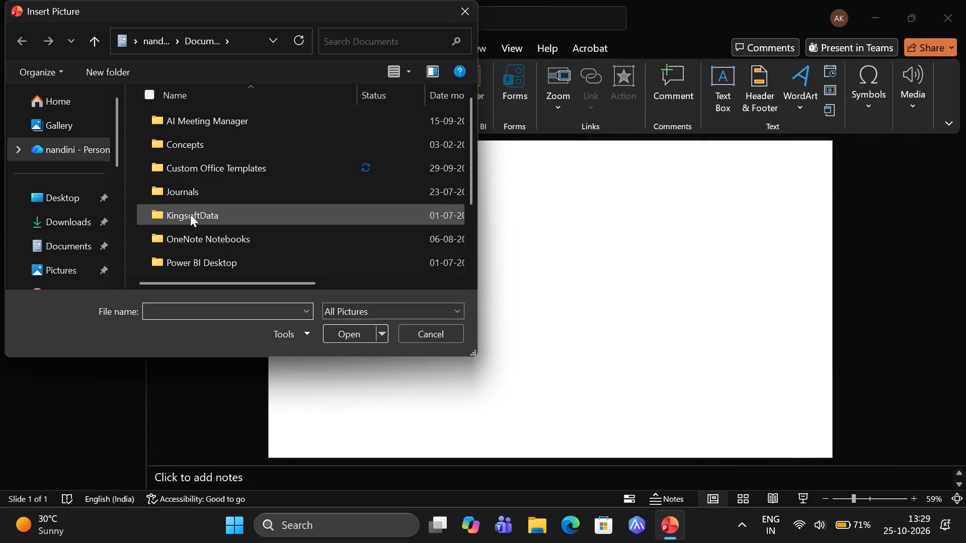
pyautogui.click(68, 229)
pyautogui.scroll(-1, 267, 221)
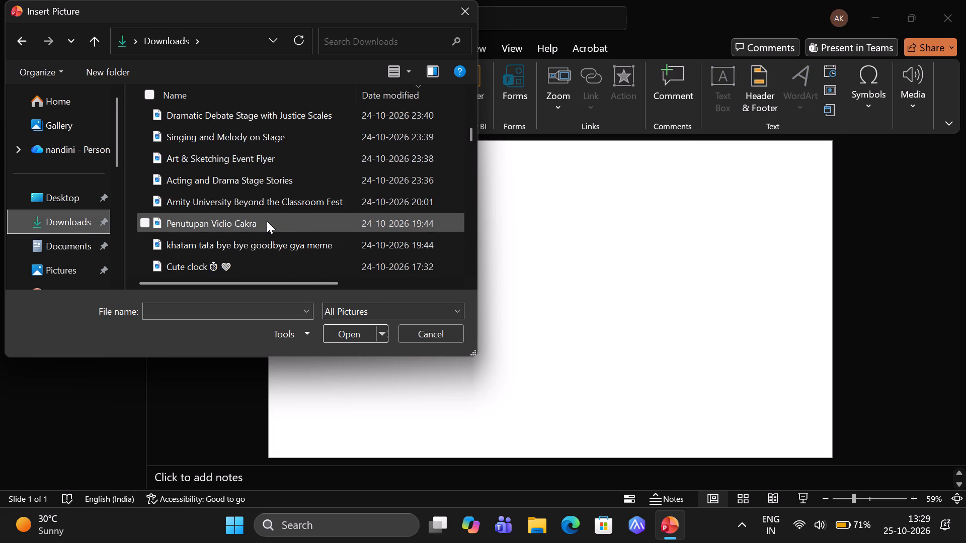
pyautogui.scroll(-3, 267, 221)
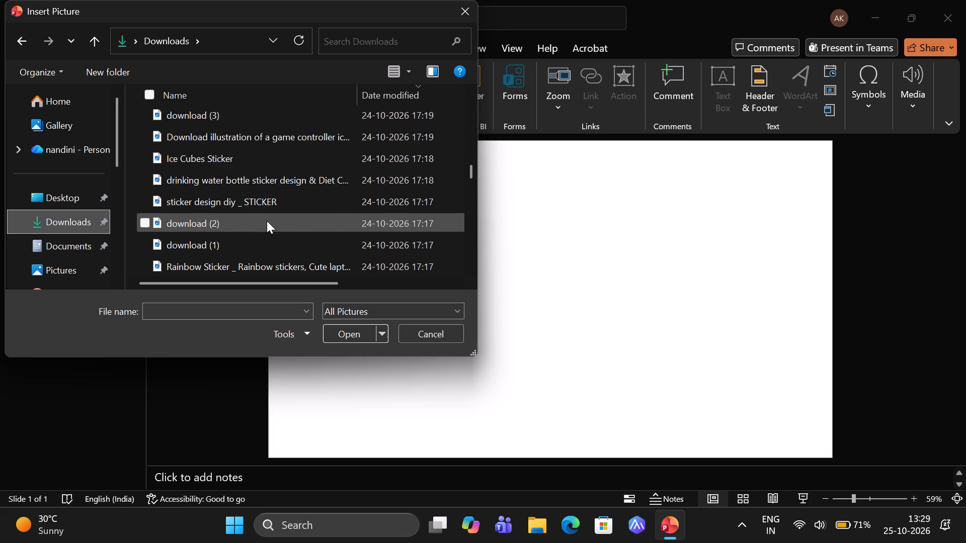
pyautogui.scroll(-2, 267, 221)
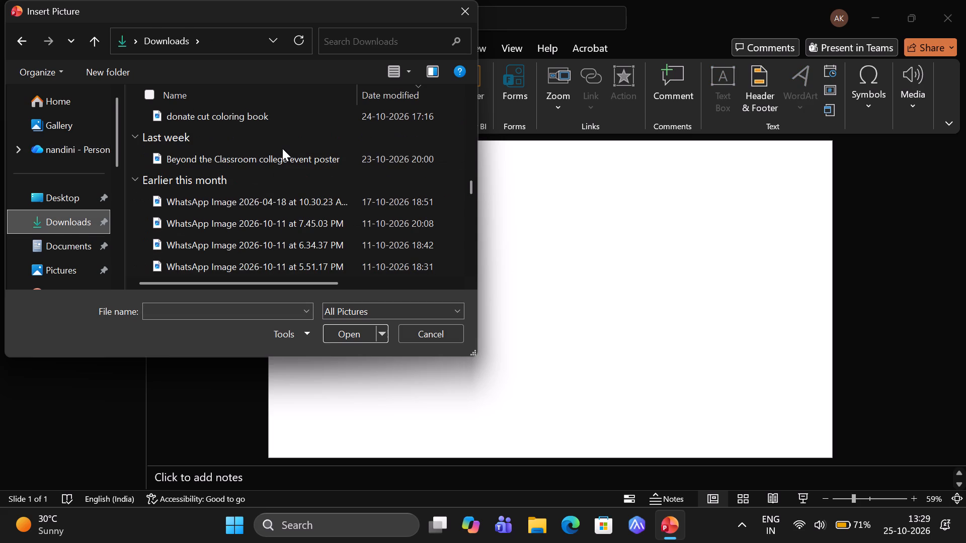
pyautogui.scroll(3, 282, 148)
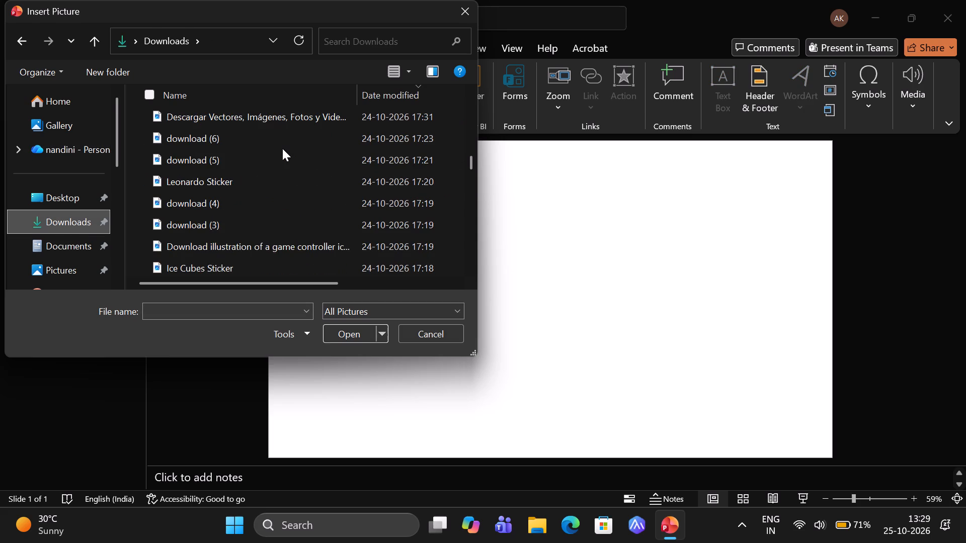
pyautogui.scroll(1, 282, 148)
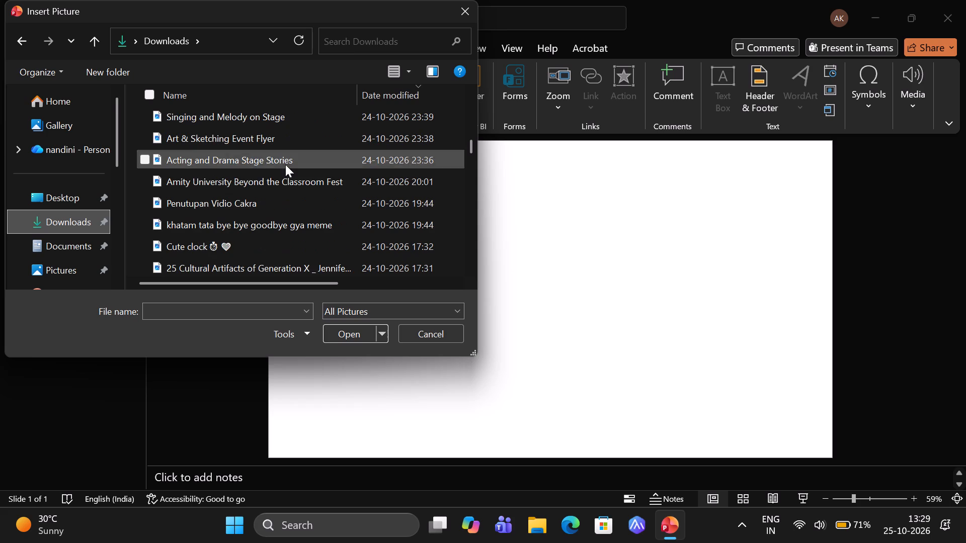
pyautogui.doubleClick(290, 179)
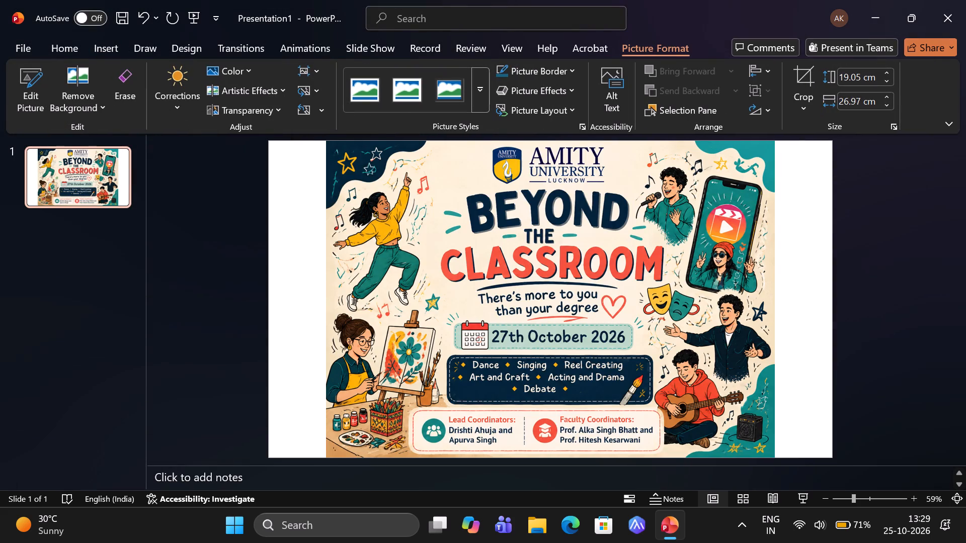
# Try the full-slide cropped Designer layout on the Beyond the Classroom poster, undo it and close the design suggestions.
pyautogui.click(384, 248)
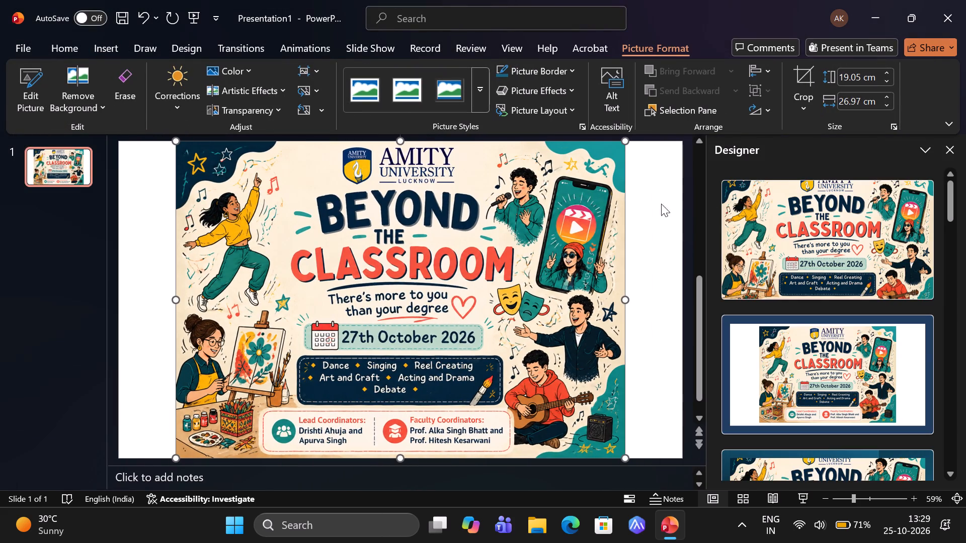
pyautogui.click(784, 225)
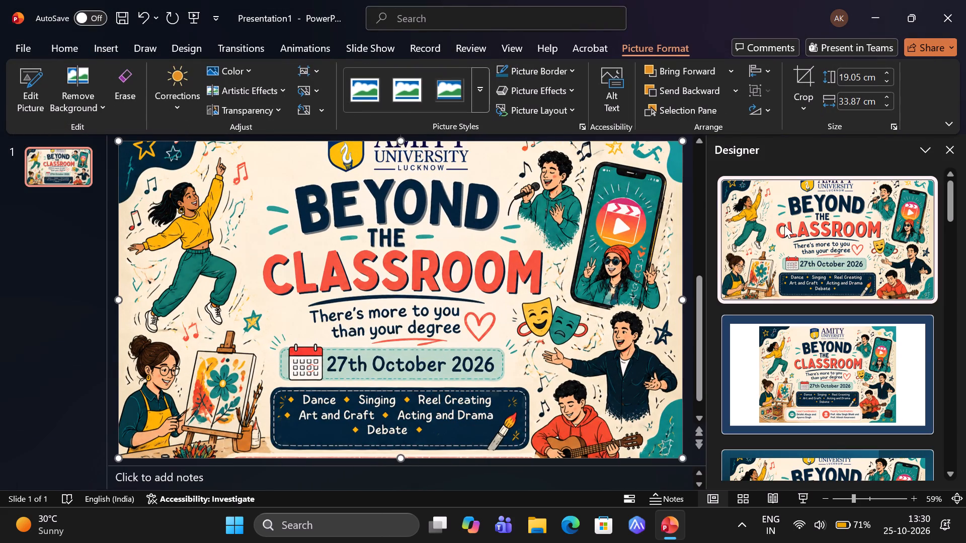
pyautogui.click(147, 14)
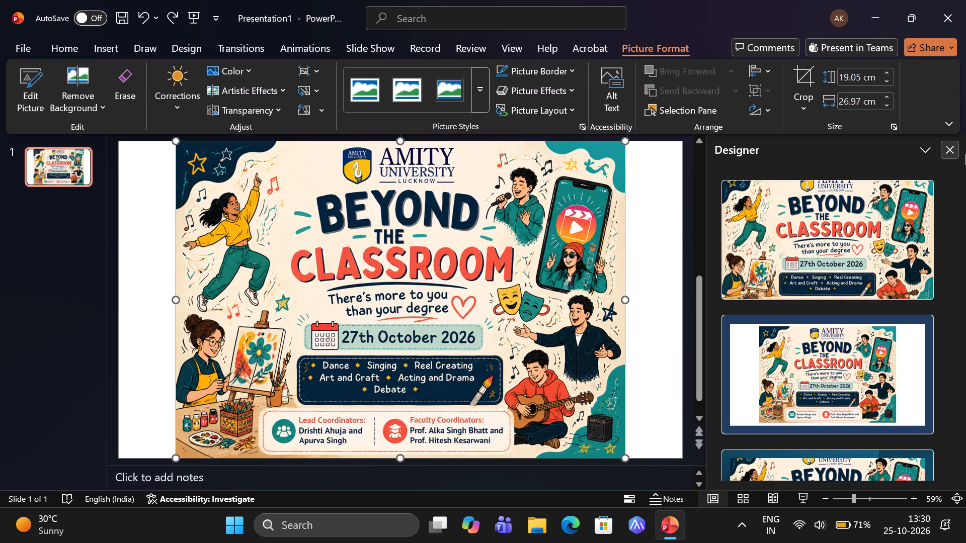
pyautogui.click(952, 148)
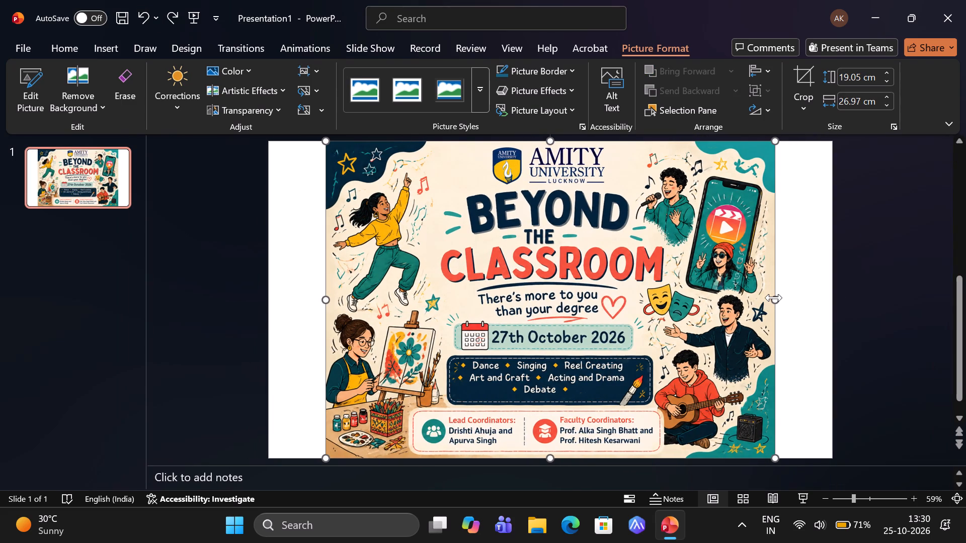
# Stretch the Beyond the Classroom poster horizontally to both side edges of the slide, 33.87 cm wide.
pyautogui.moveTo(773, 298); pyautogui.dragTo(833, 289)
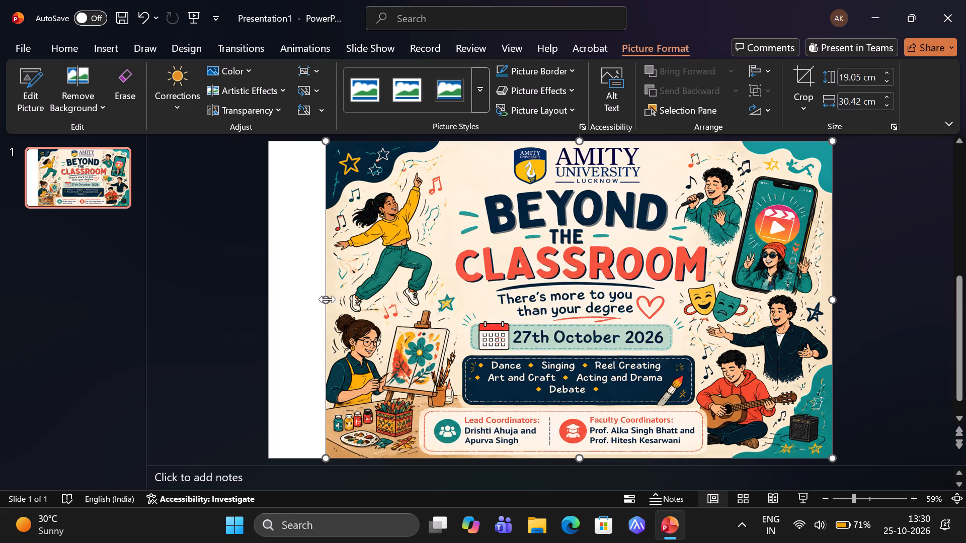
pyautogui.moveTo(327, 300); pyautogui.dragTo(271, 300)
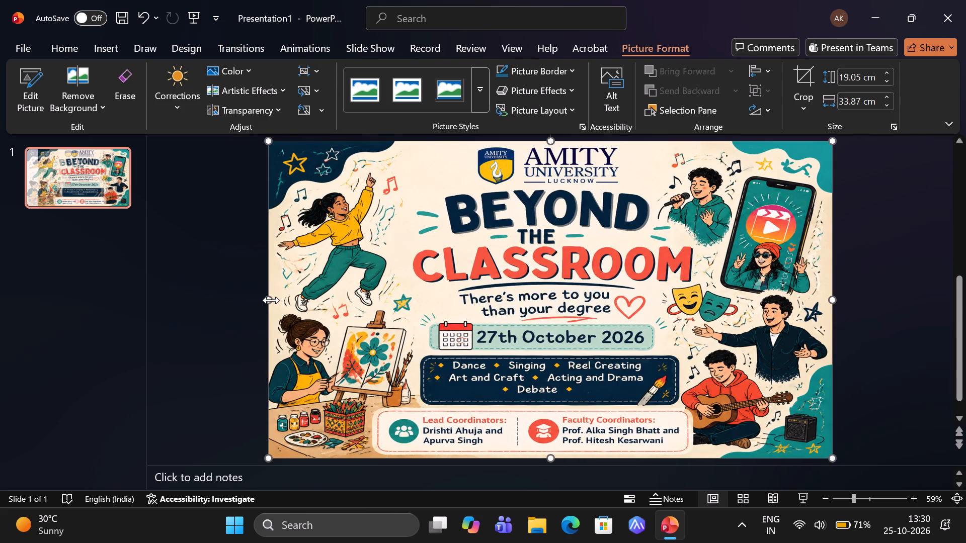
# Add a Blank-layout second slide holding the Photography picture "WhatsApp Image 2026-10-25 at 1.18.03 PM" from Downloads, dismissing the design suggestions.
pyautogui.click(97, 50)
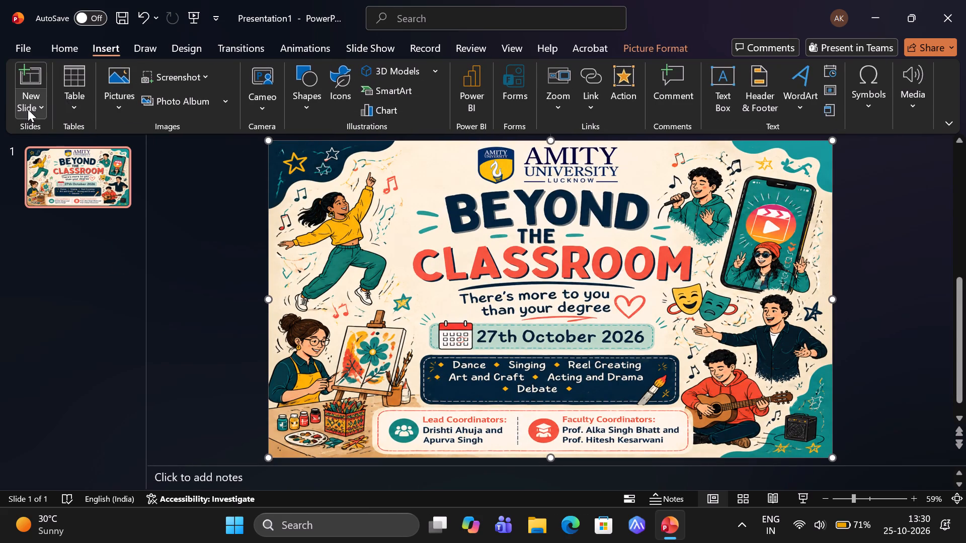
pyautogui.click(28, 109)
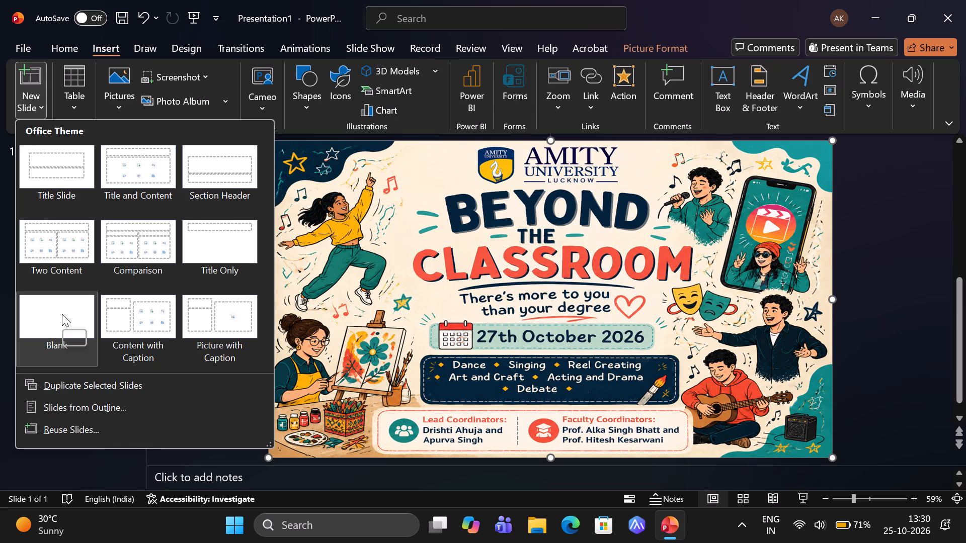
pyautogui.click(62, 314)
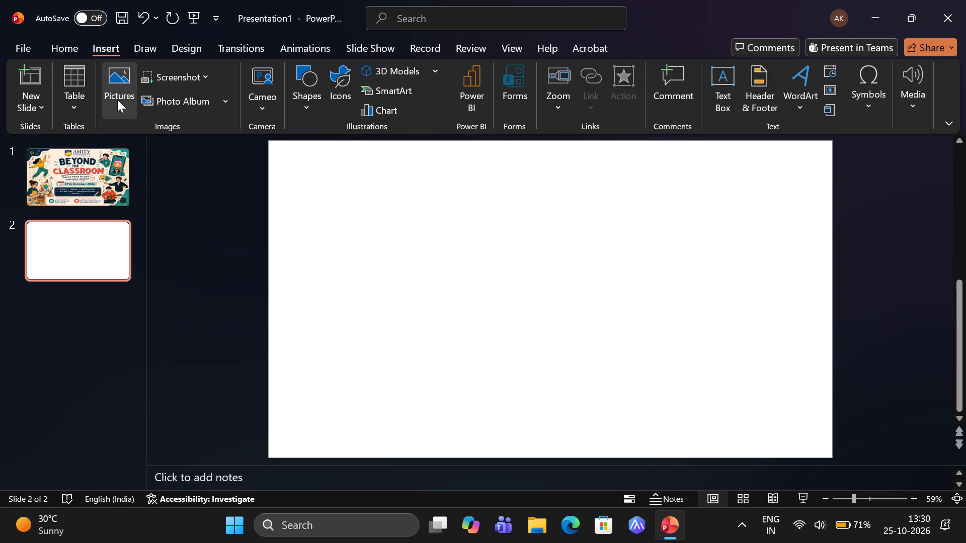
pyautogui.click(119, 107)
pyautogui.click(141, 156)
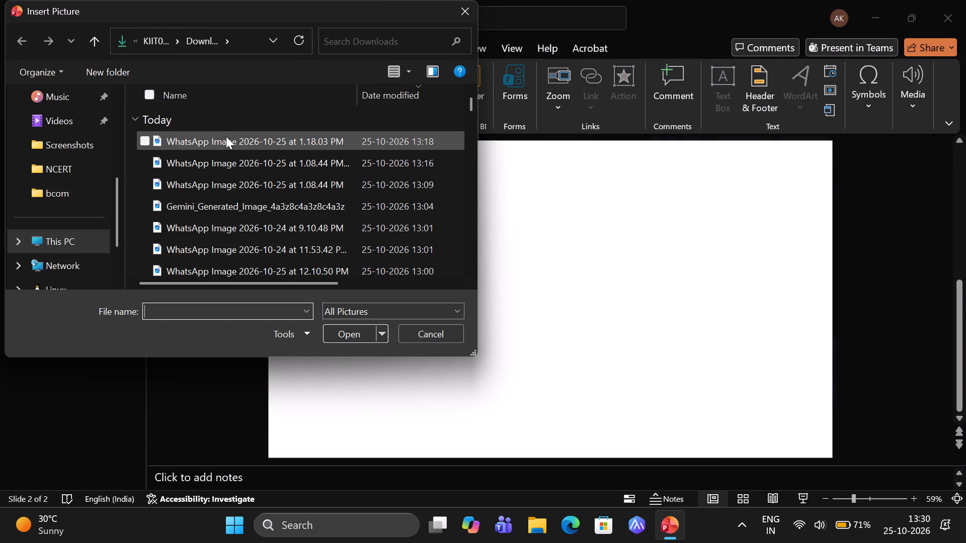
pyautogui.doubleClick(226, 136)
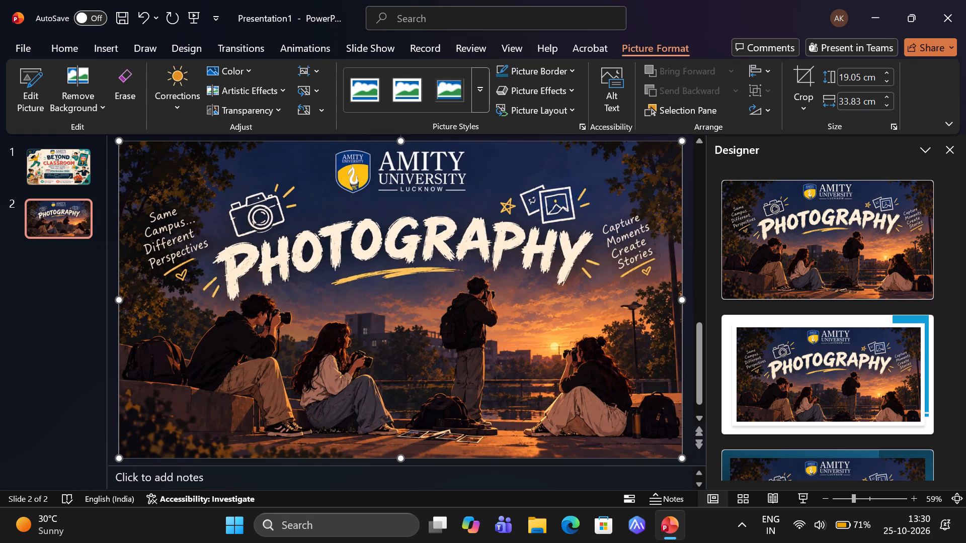
pyautogui.click(952, 147)
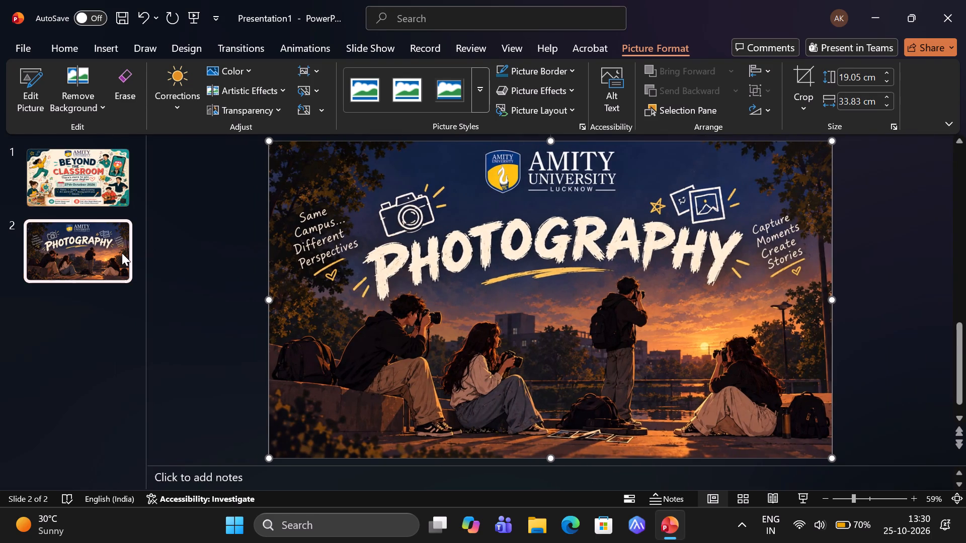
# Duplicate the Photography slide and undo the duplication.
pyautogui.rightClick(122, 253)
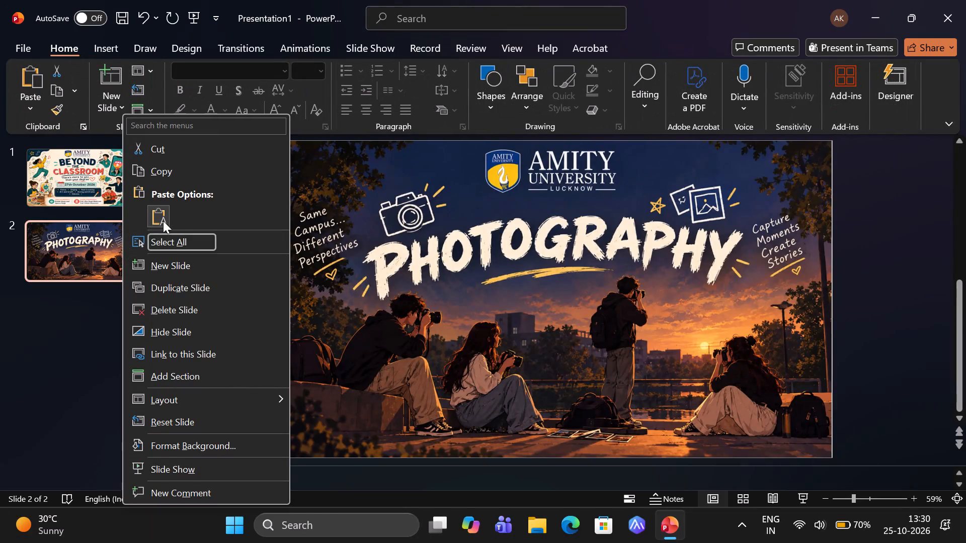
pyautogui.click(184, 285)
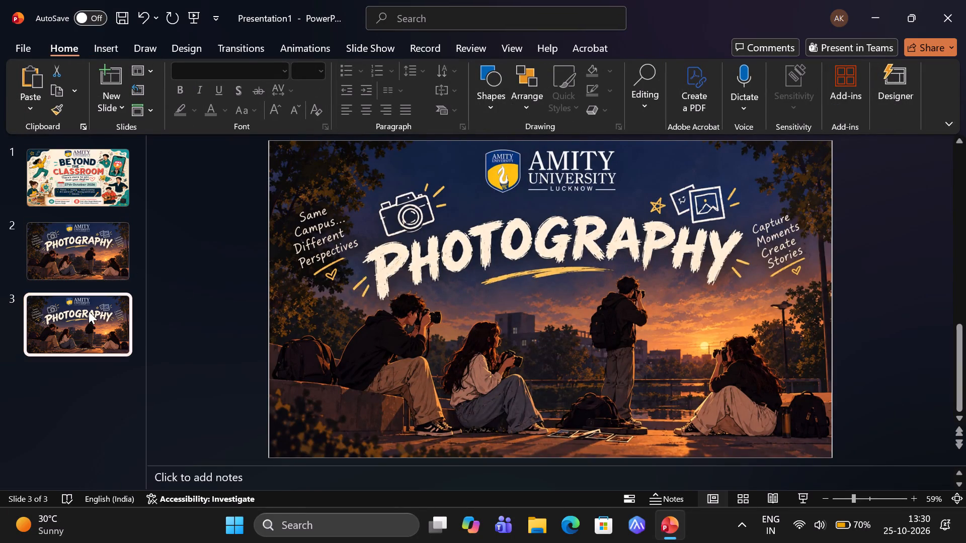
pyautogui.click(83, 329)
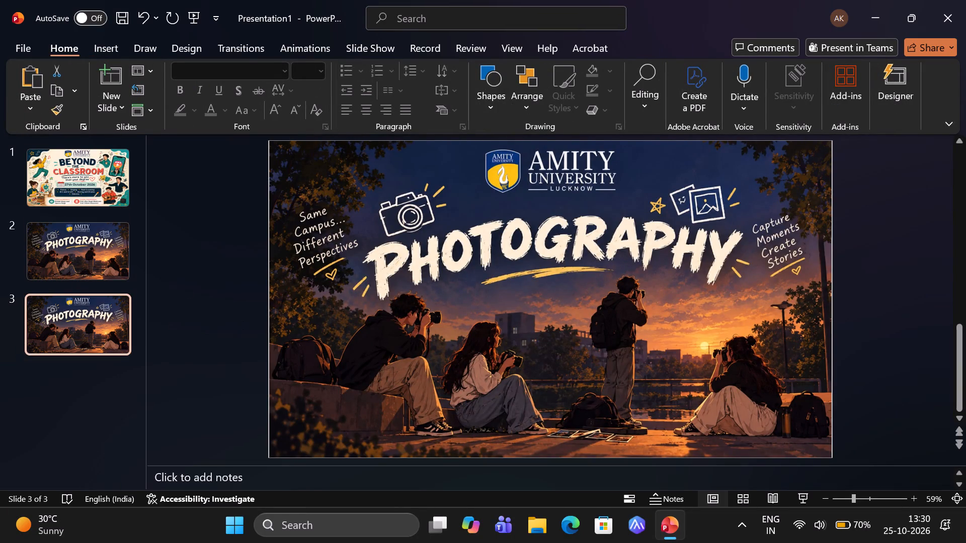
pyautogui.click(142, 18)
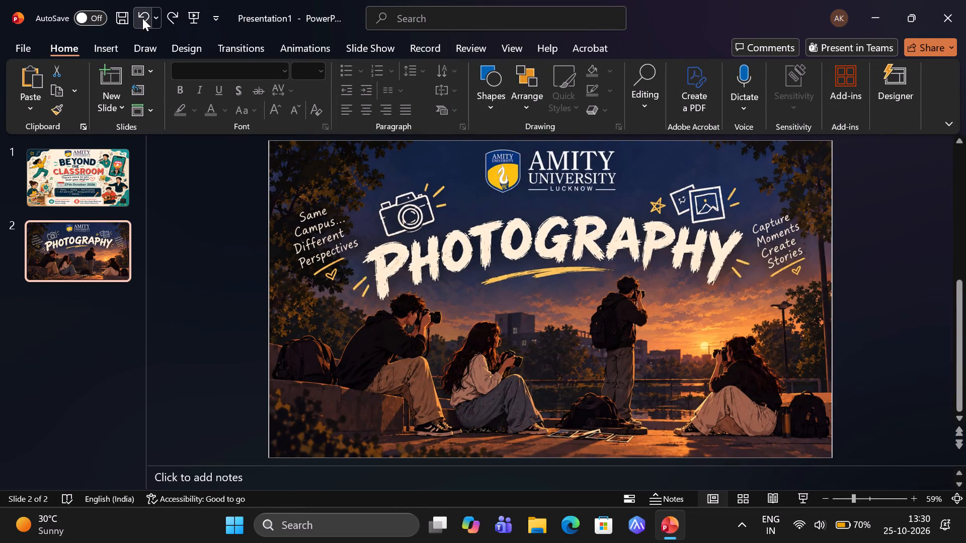
# Add a Blank-layout third slide holding the Memory Game picture, the 1.08.44 PM WhatsApp image dated 13:16, dismissing the design suggestions.
pyautogui.click(101, 49)
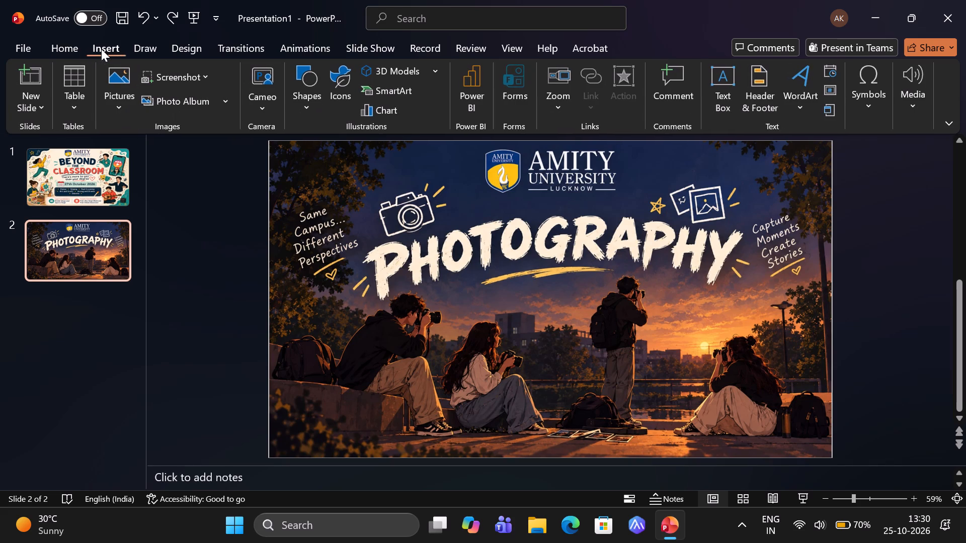
pyautogui.click(37, 107)
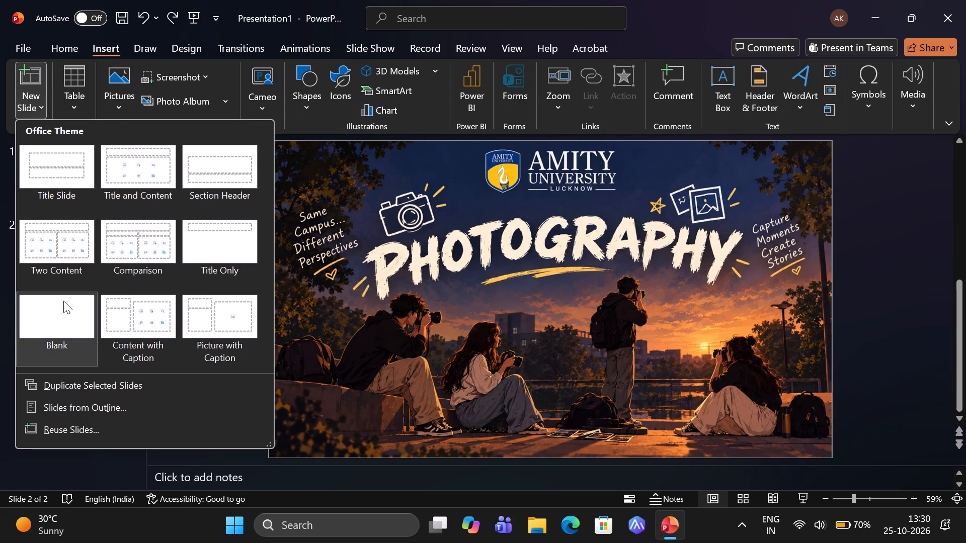
pyautogui.click(62, 317)
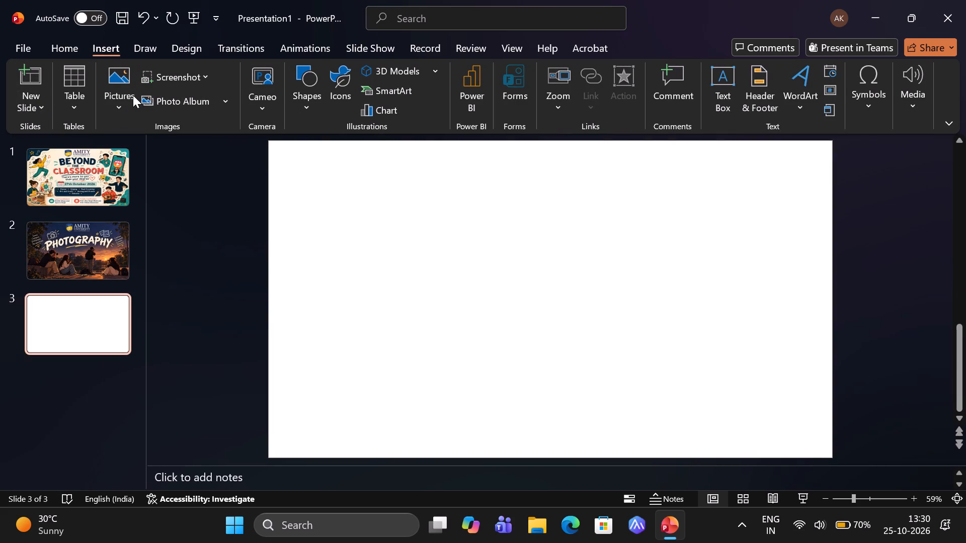
pyautogui.click(131, 105)
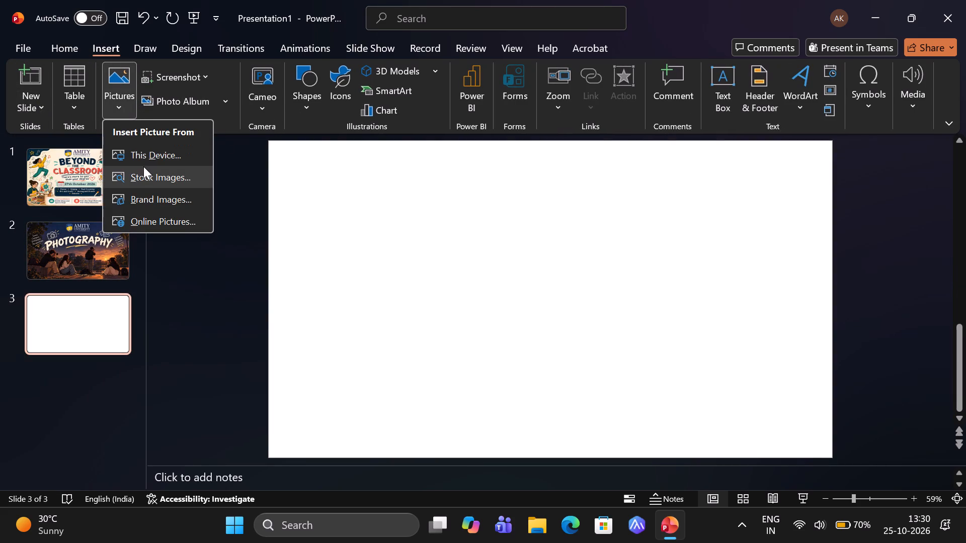
pyautogui.click(151, 154)
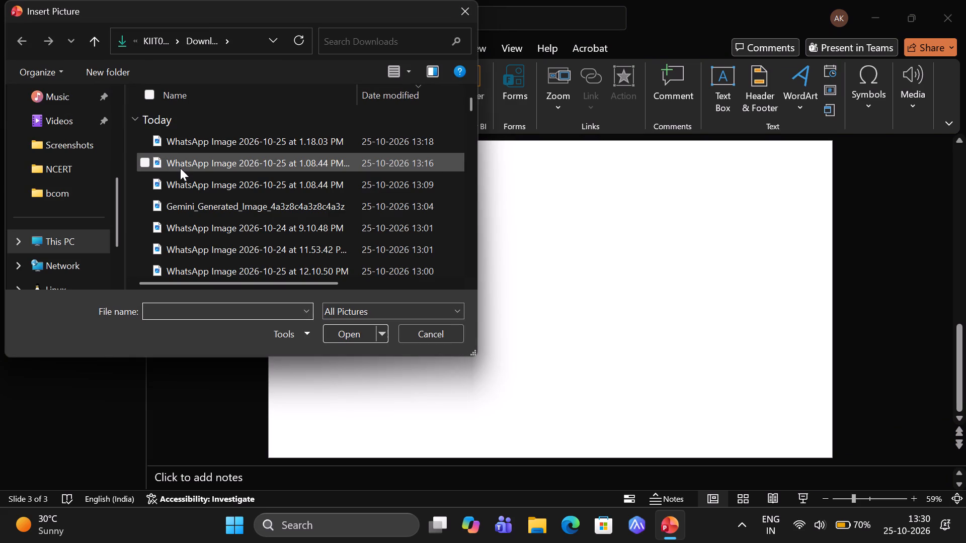
pyautogui.doubleClick(180, 168)
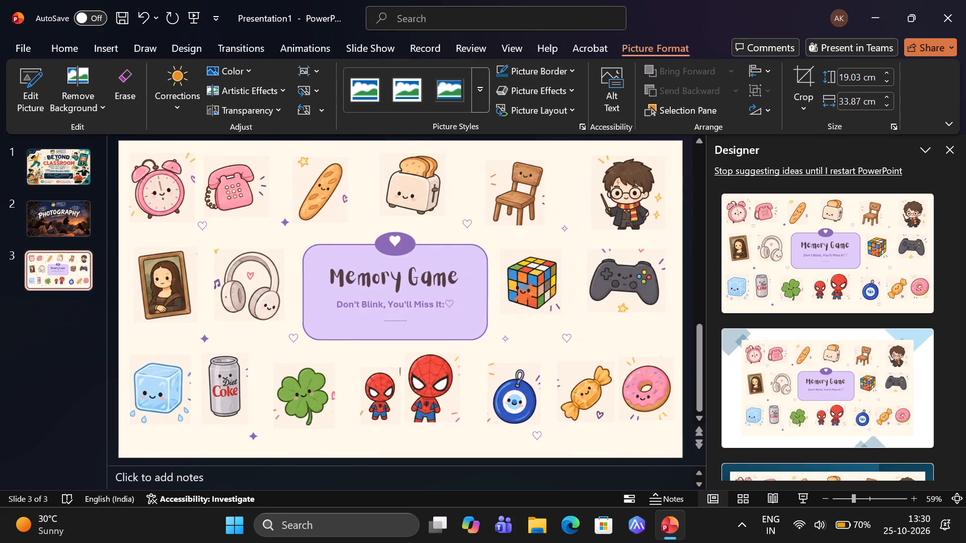
pyautogui.click(947, 146)
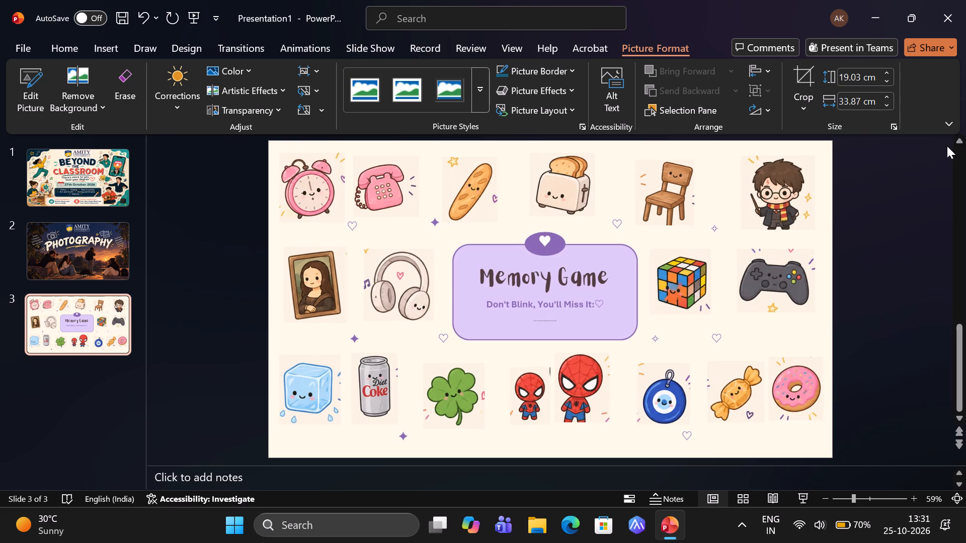
# Add a fourth slide with the Blank layout after the Memory Game slide.
pyautogui.click(97, 51)
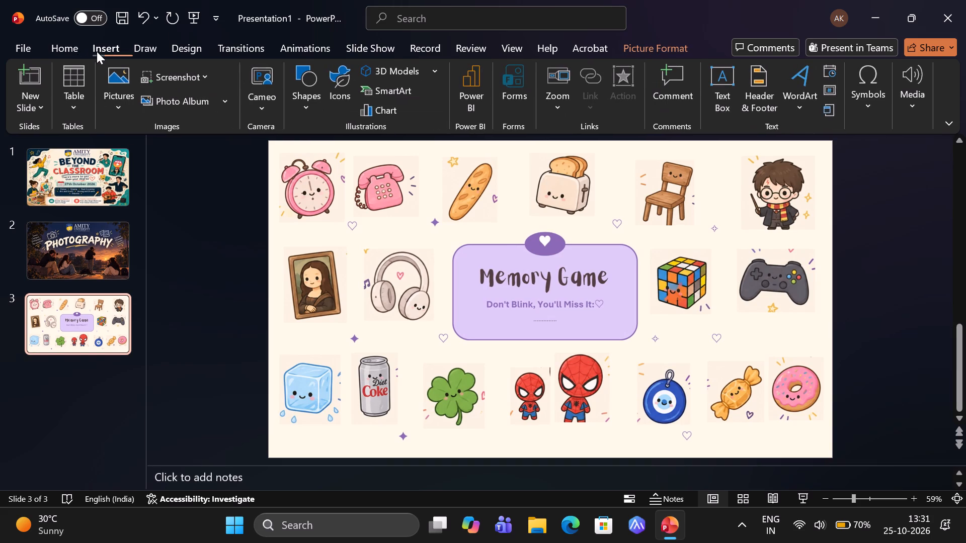
pyautogui.click(37, 110)
pyautogui.click(55, 309)
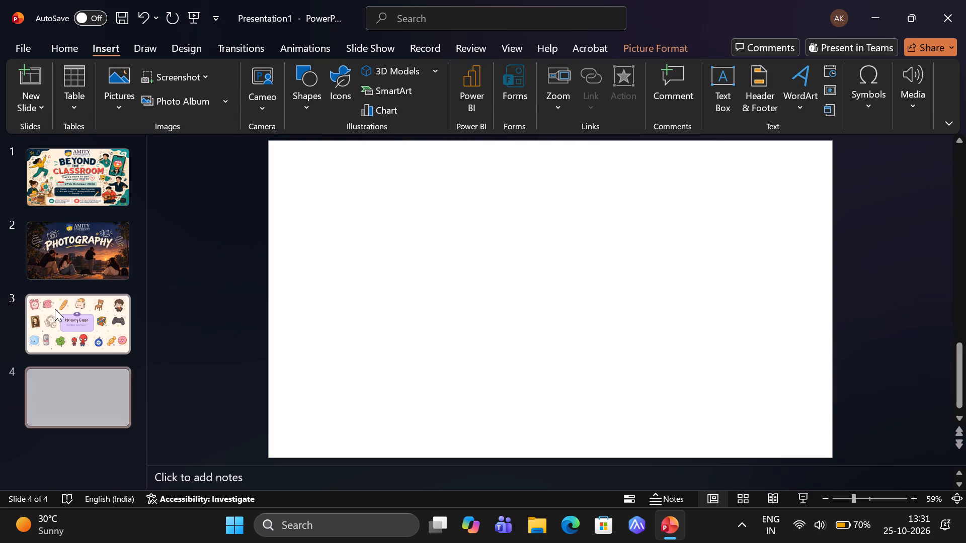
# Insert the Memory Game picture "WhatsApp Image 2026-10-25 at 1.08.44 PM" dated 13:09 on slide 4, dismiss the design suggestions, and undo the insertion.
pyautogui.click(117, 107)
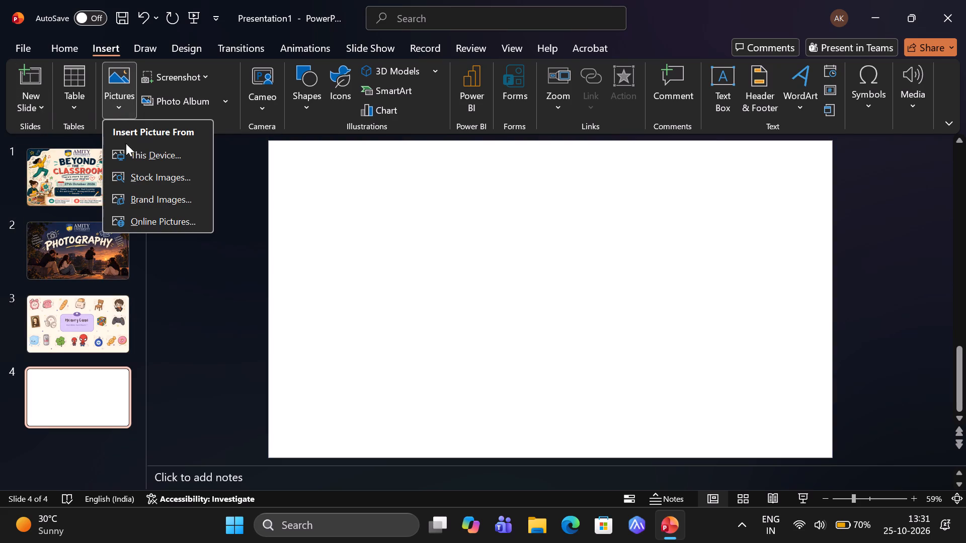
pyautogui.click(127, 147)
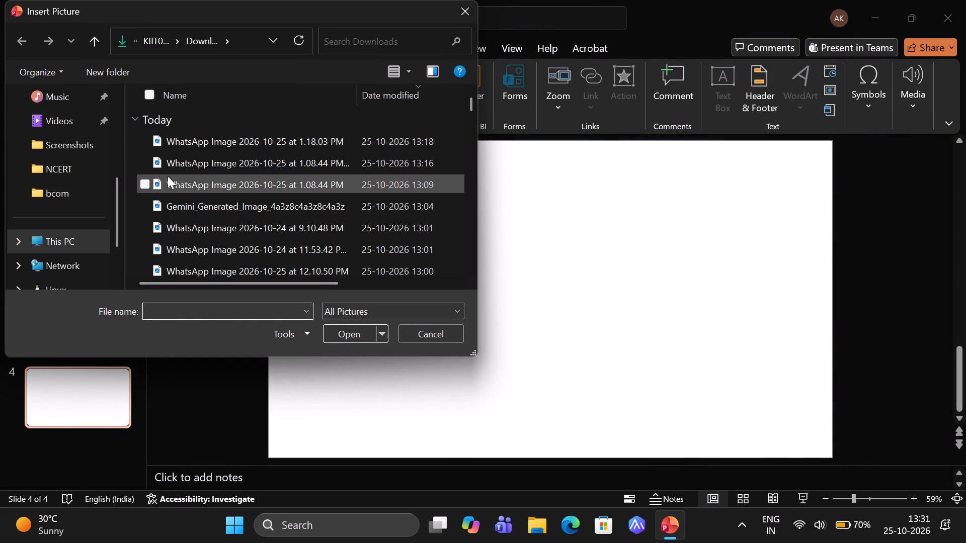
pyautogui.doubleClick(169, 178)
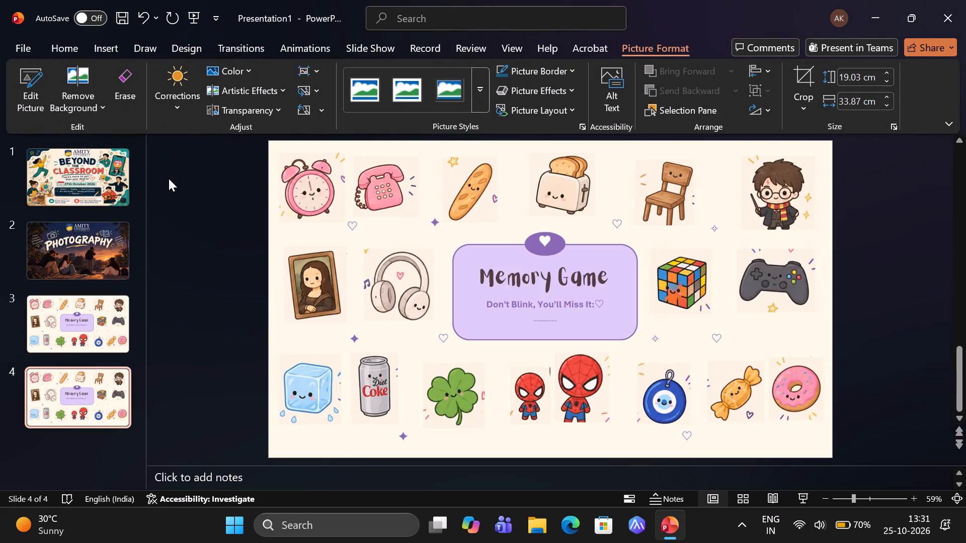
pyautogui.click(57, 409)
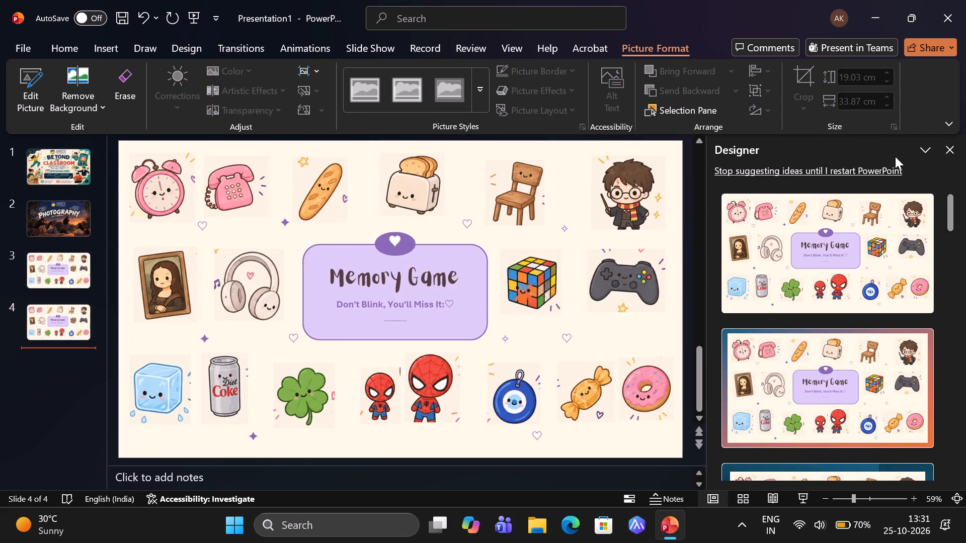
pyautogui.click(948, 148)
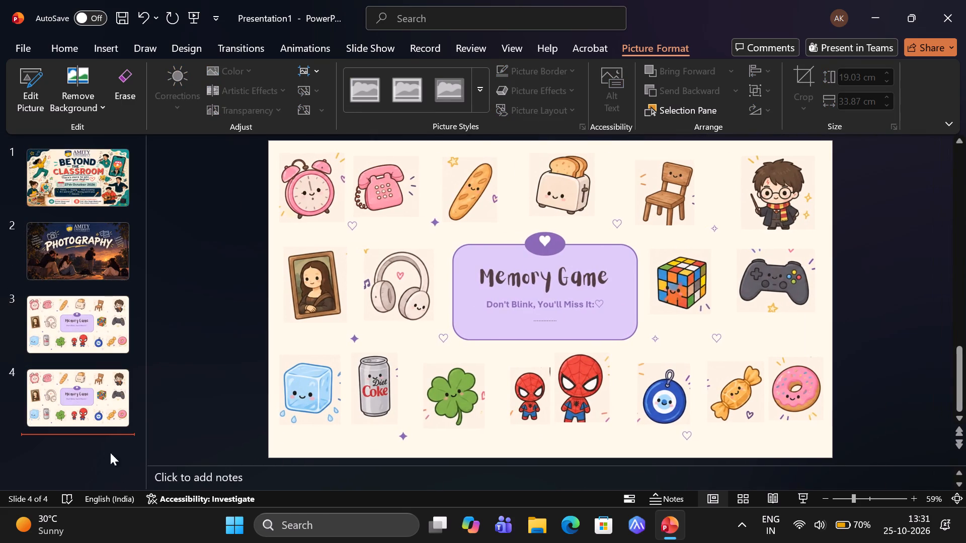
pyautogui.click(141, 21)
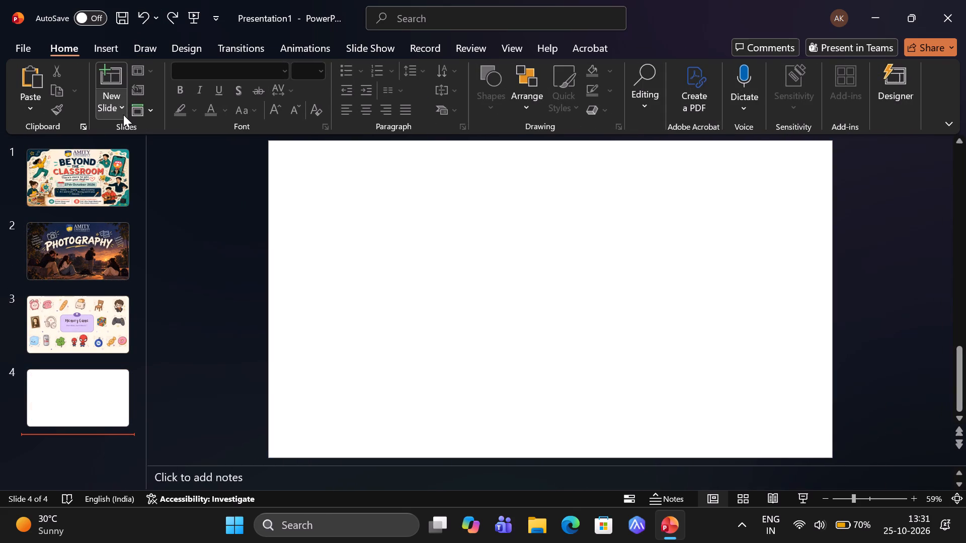
# Insert the Perspective Forum picture "Gemini_Generated_Image_4a3z8c4a3z8c4a3z" from Downloads on blank slide 4, dismissing the design suggestions.
pyautogui.click(115, 45)
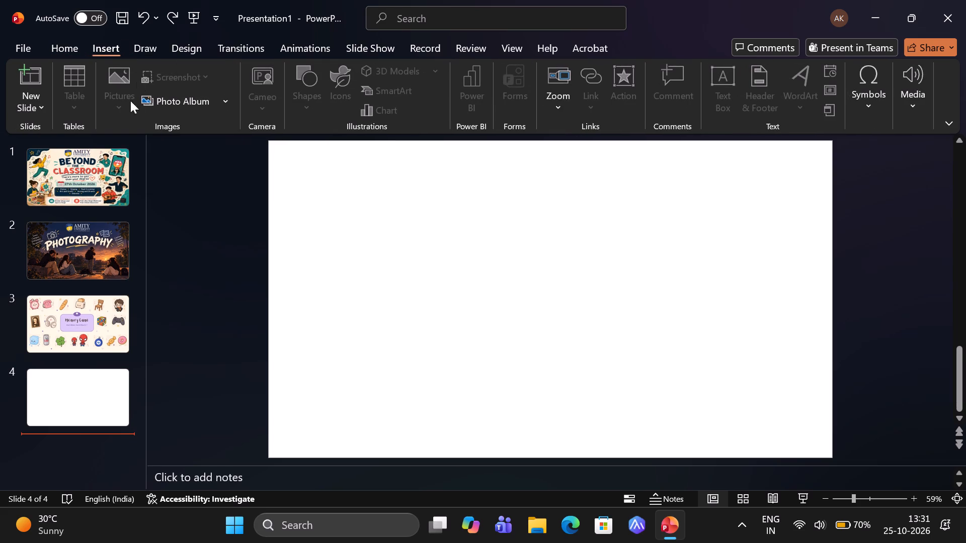
pyautogui.click(102, 385)
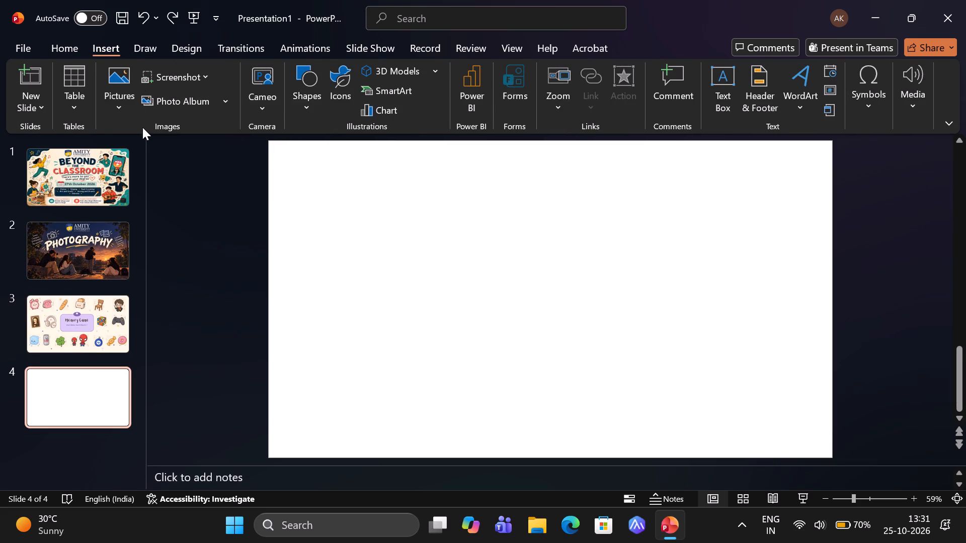
pyautogui.click(117, 112)
pyautogui.click(136, 152)
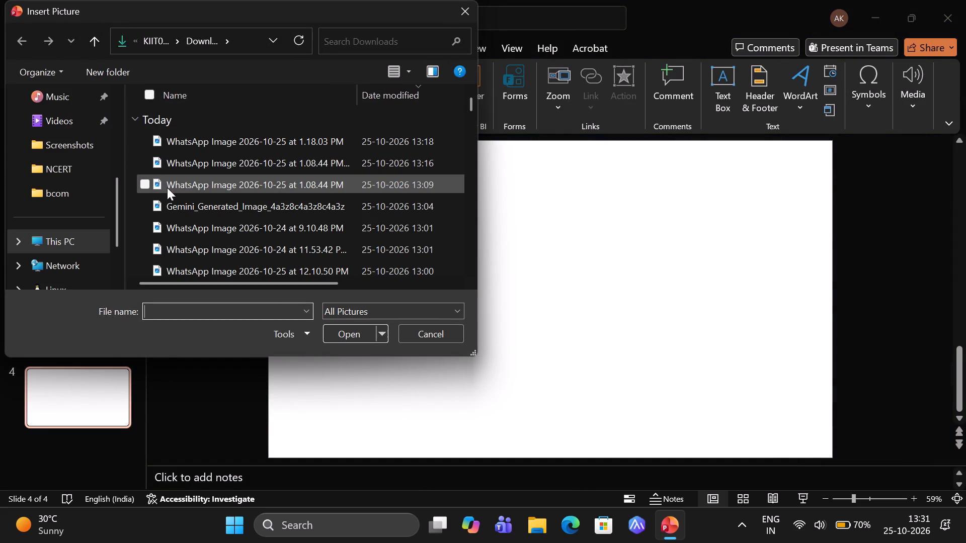
pyautogui.doubleClick(176, 200)
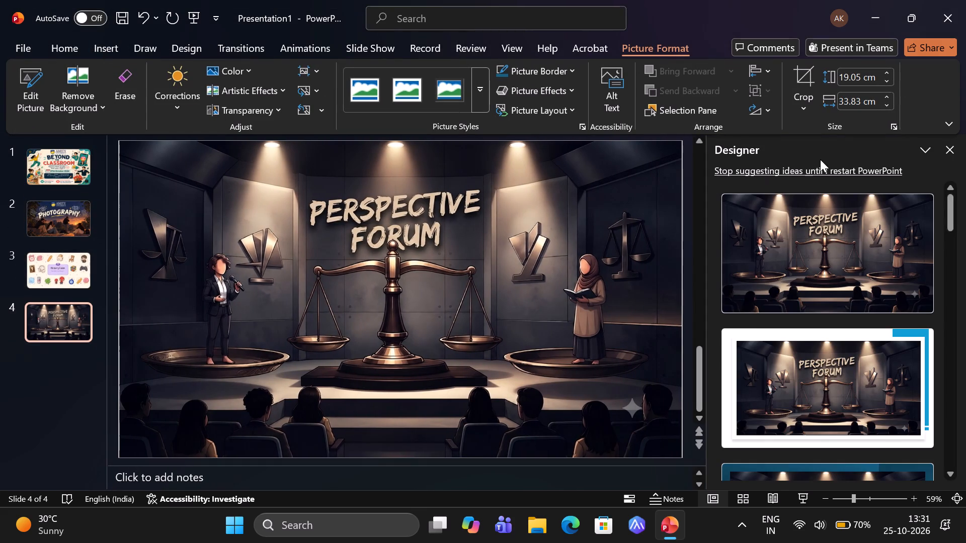
pyautogui.click(950, 149)
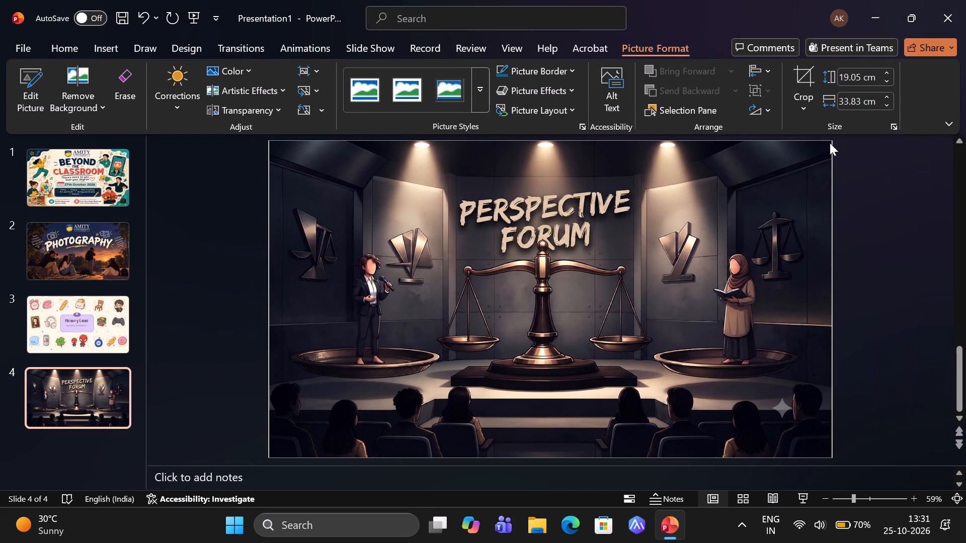
# Add a Blank-layout fifth slide holding the Moving Dimensions picture "WhatsApp Image 2026-10-24 at 9.10.48 PM" from Downloads, dismissing the design suggestions.
pyautogui.click(112, 47)
pyautogui.click(41, 110)
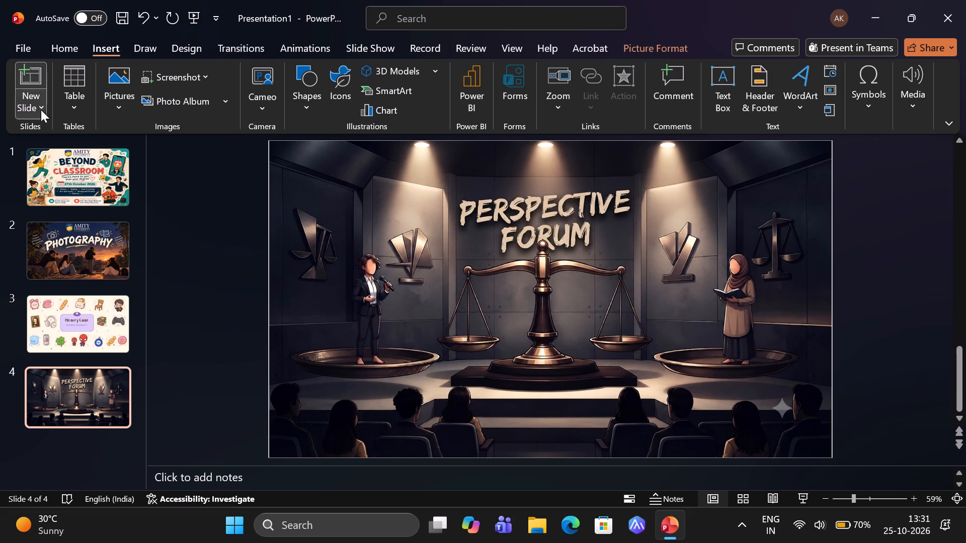
pyautogui.click(57, 305)
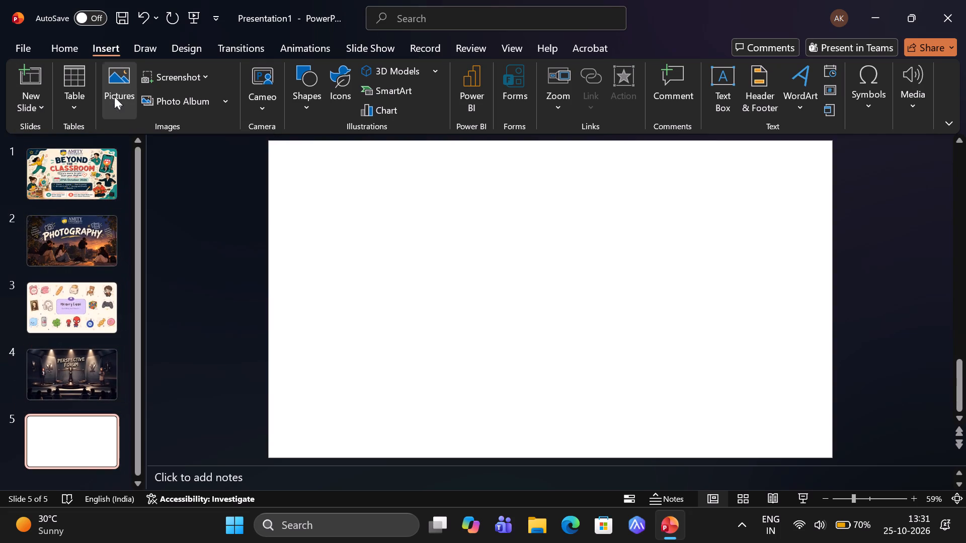
pyautogui.click(118, 109)
pyautogui.click(151, 145)
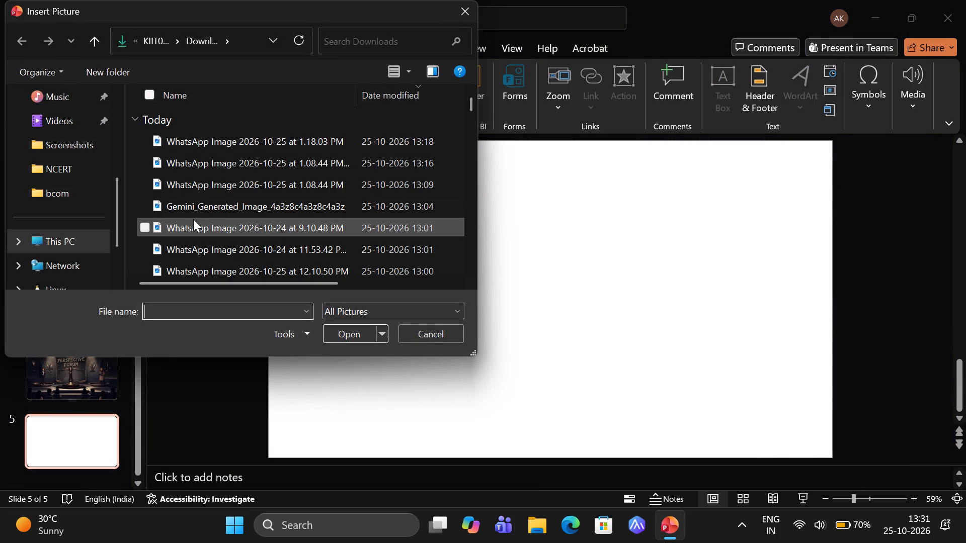
pyautogui.doubleClick(194, 221)
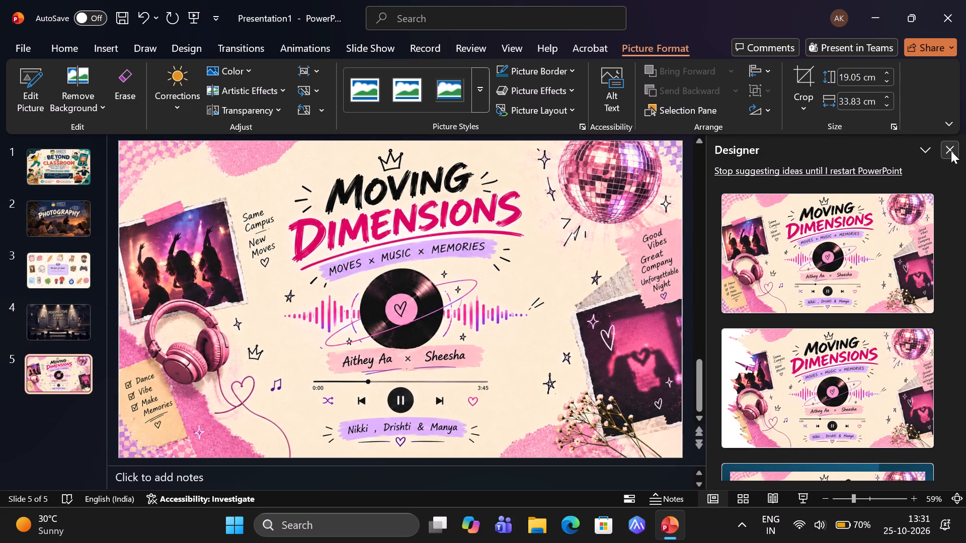
pyautogui.click(951, 151)
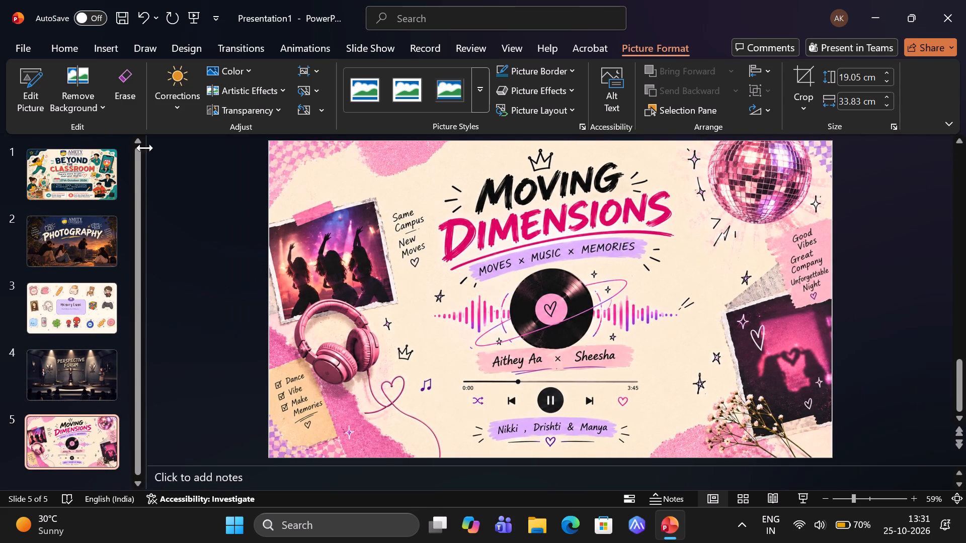
# Add a sixth slide with the Blank layout after the Moving Dimensions slide.
pyautogui.click(108, 43)
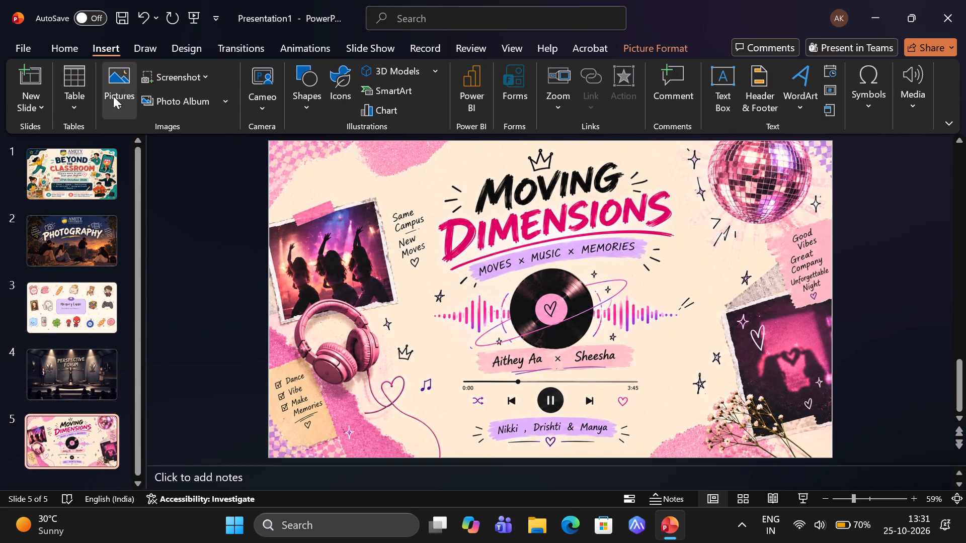
pyautogui.click(32, 104)
pyautogui.click(43, 325)
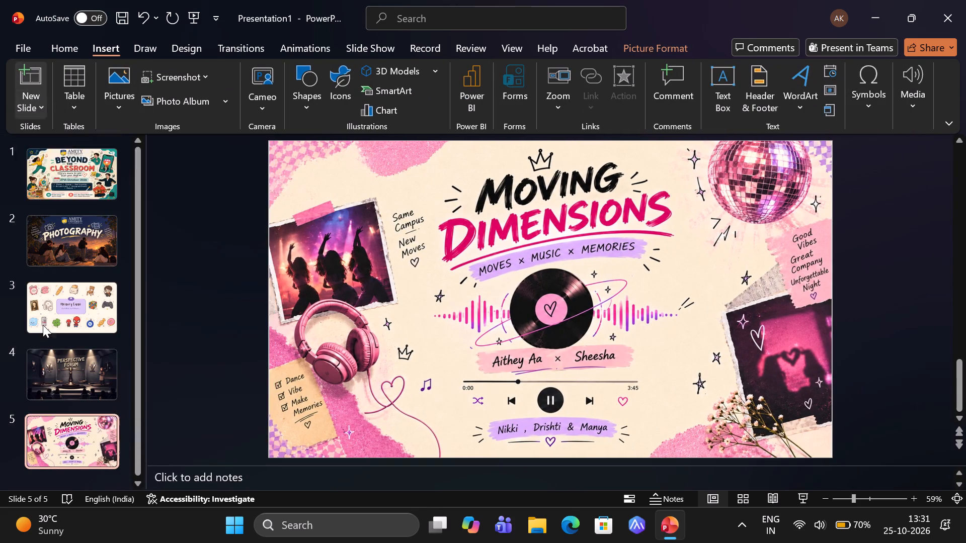
pyautogui.scroll(-1, 79, 438)
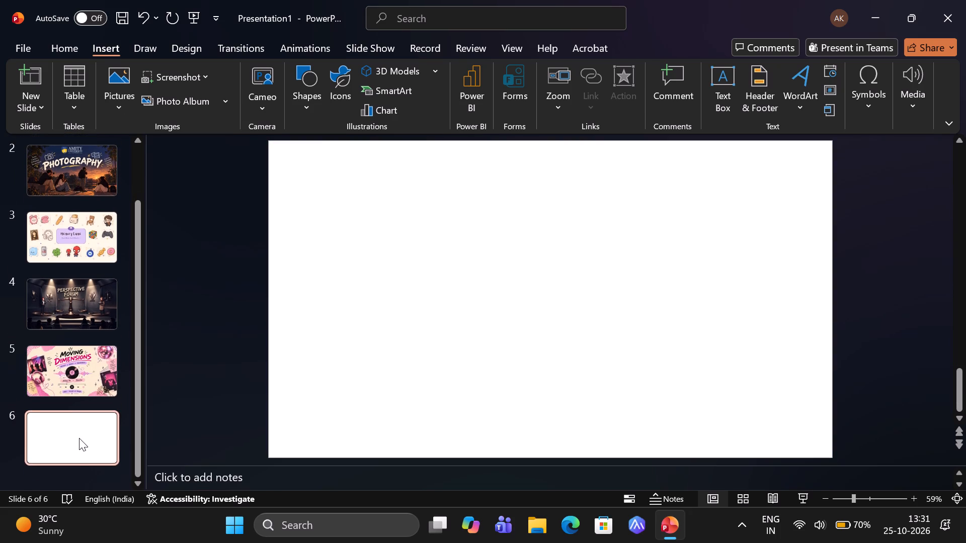
# Duplicate the blank sixth slide repeatedly until the presentation has 13 slides.
pyautogui.rightClick(79, 438)
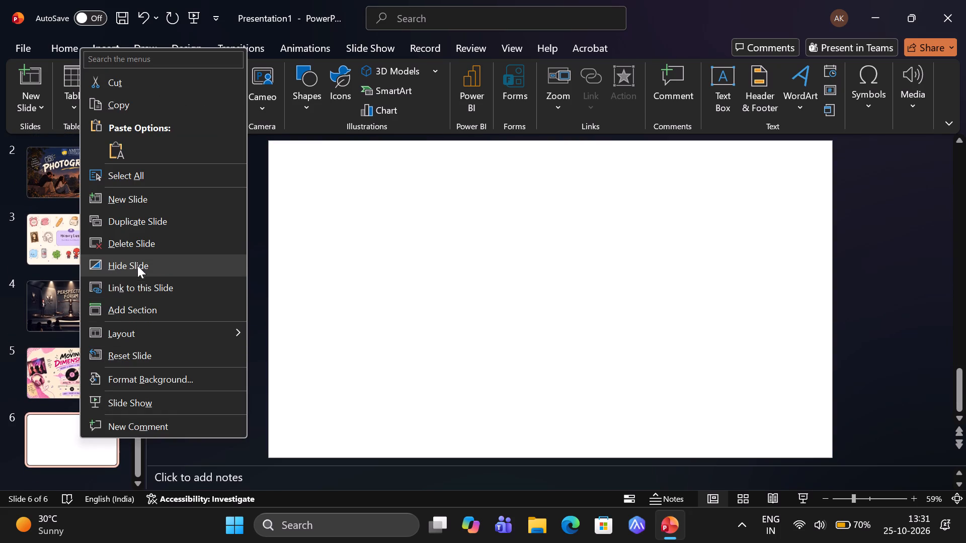
pyautogui.click(145, 225)
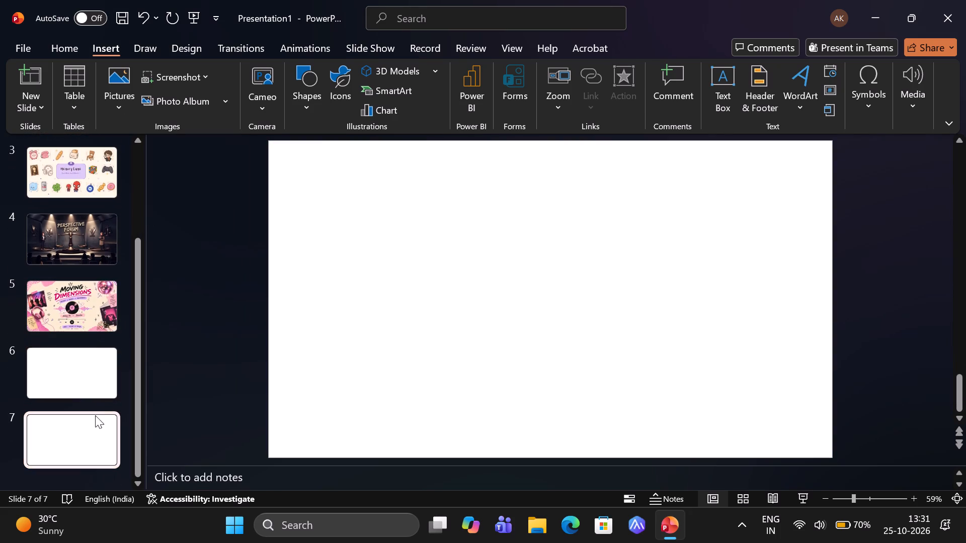
pyautogui.click(95, 427)
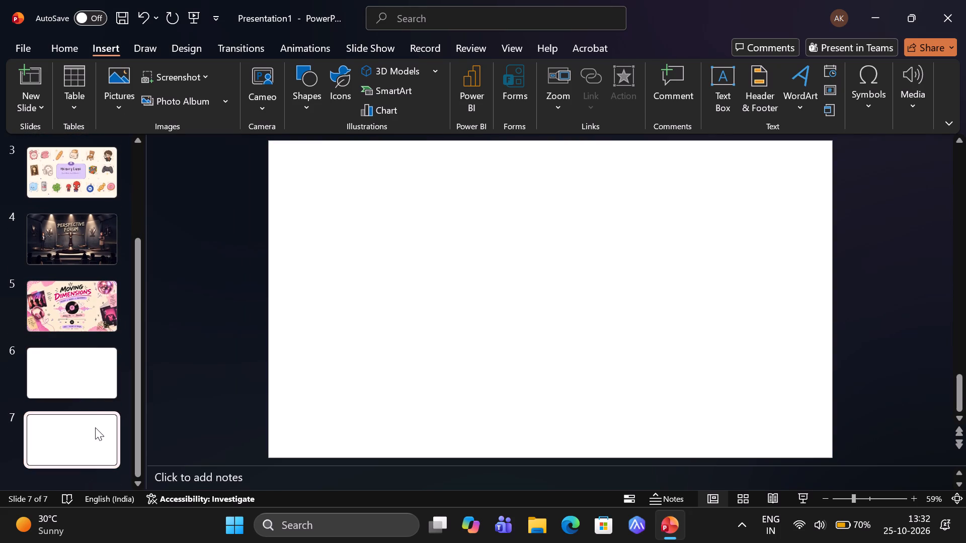
pyautogui.rightClick(95, 427)
pyautogui.click(162, 221)
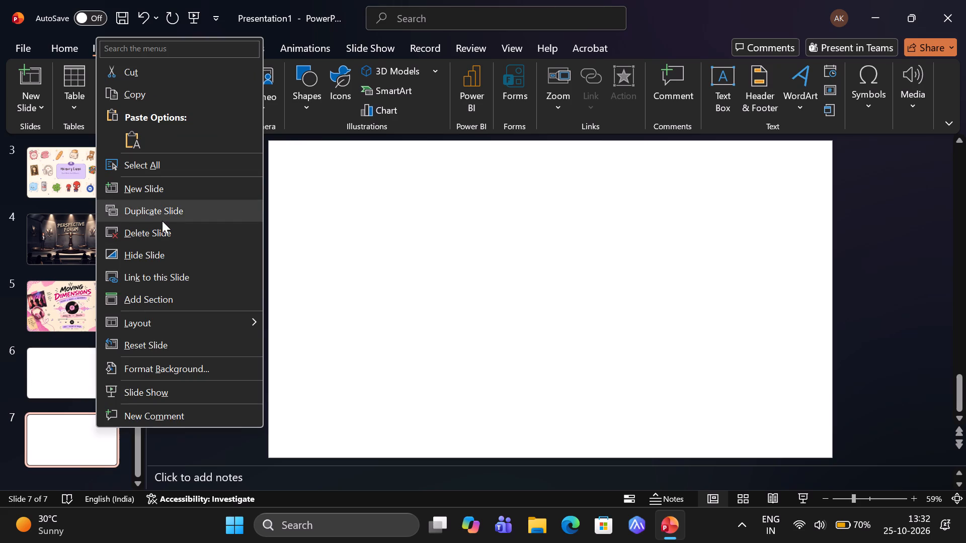
pyautogui.rightClick(162, 221)
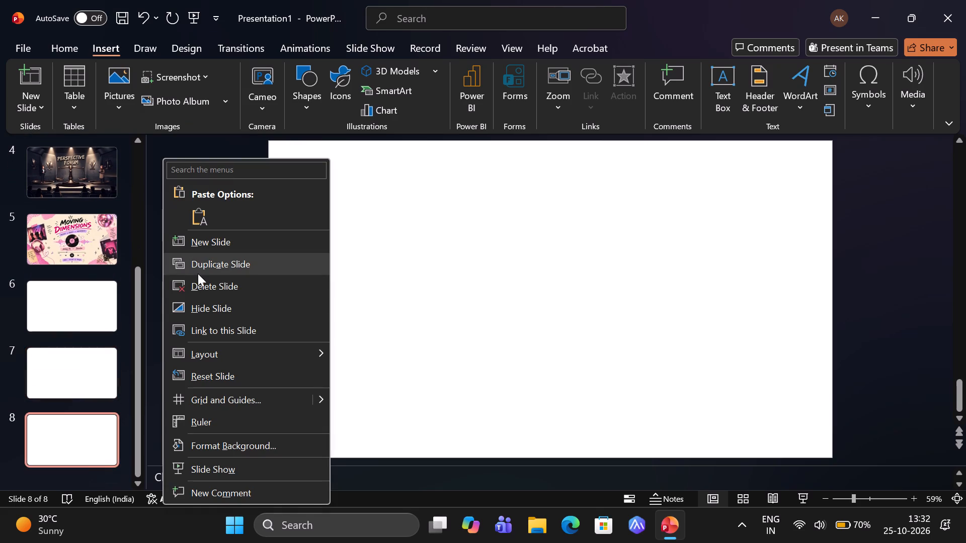
pyautogui.click(198, 274)
pyautogui.rightClick(198, 274)
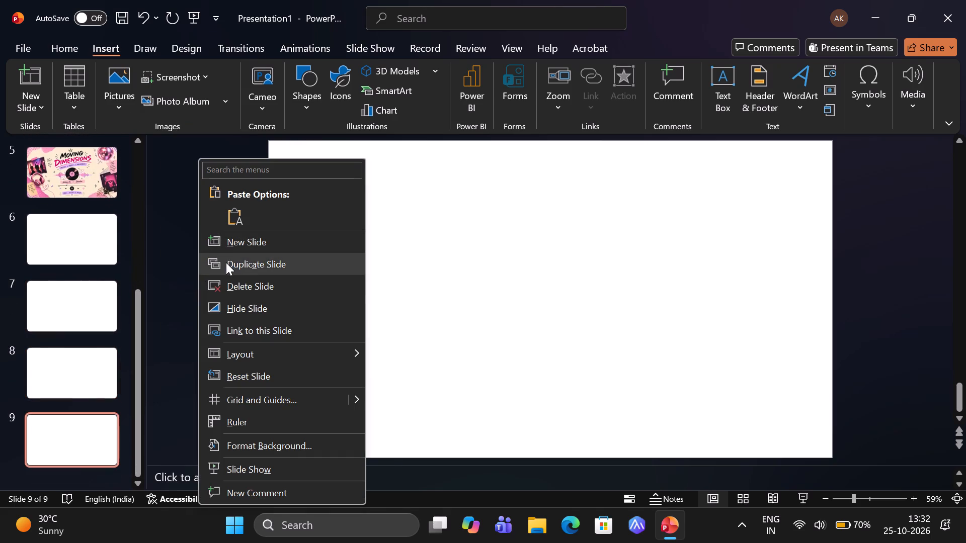
pyautogui.click(226, 262)
pyautogui.rightClick(226, 262)
pyautogui.click(259, 275)
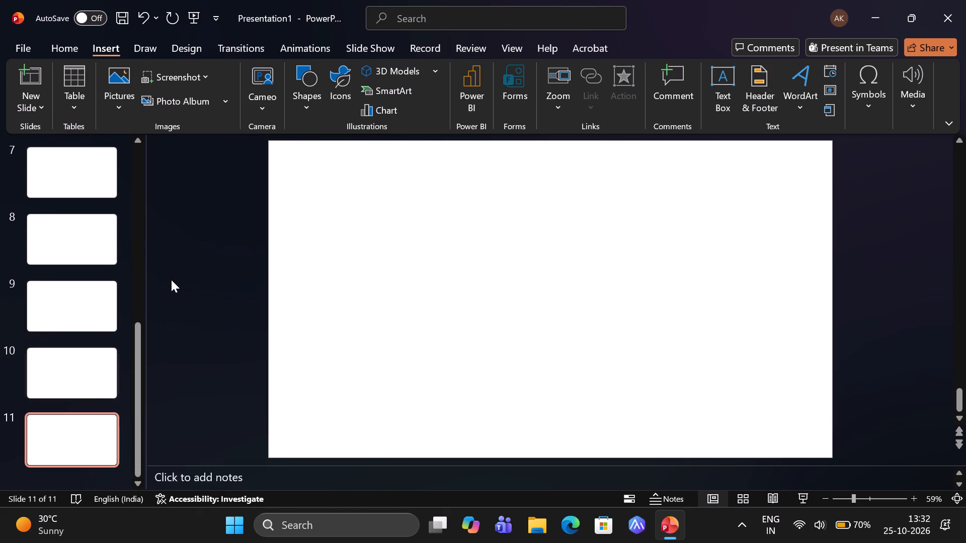
pyautogui.click(168, 280)
pyautogui.click(184, 277)
pyautogui.rightClick(82, 420)
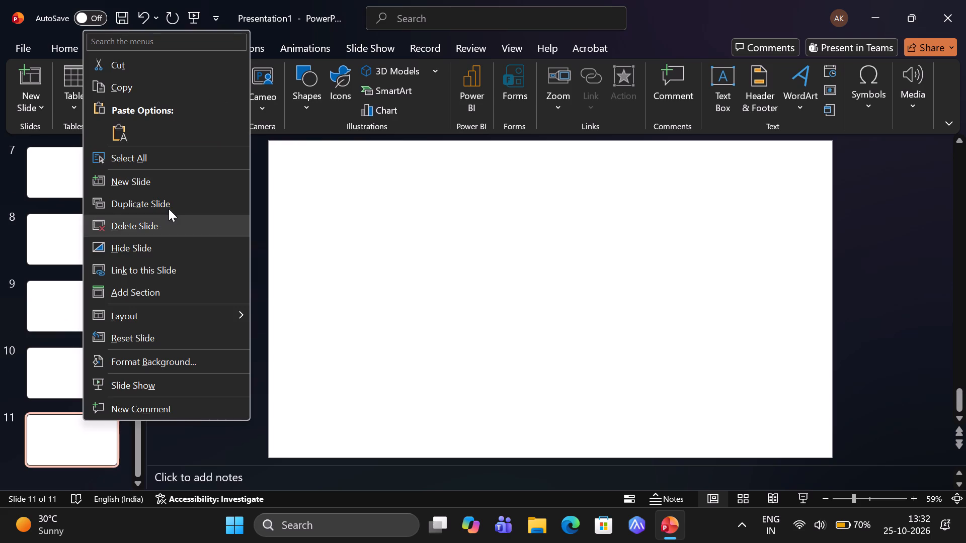
pyautogui.click(173, 201)
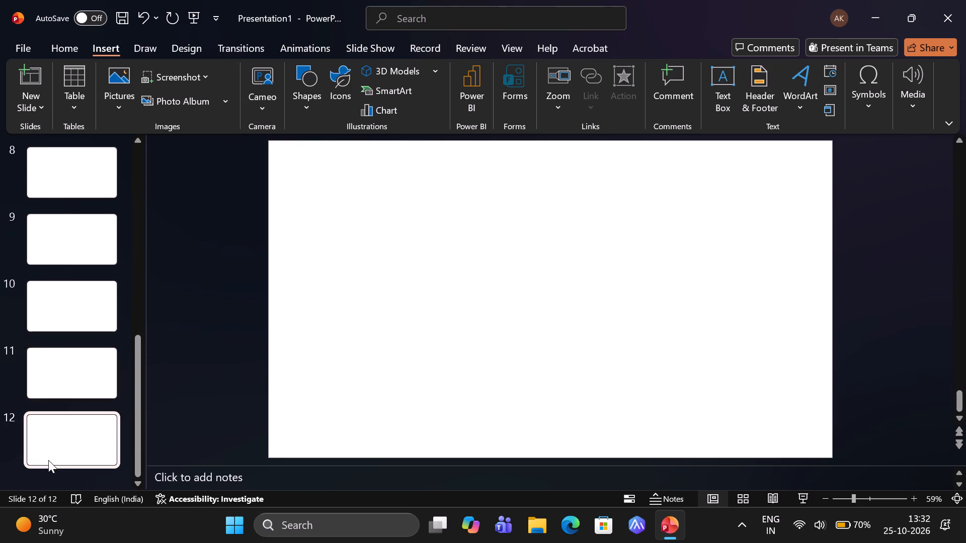
pyautogui.rightClick(52, 456)
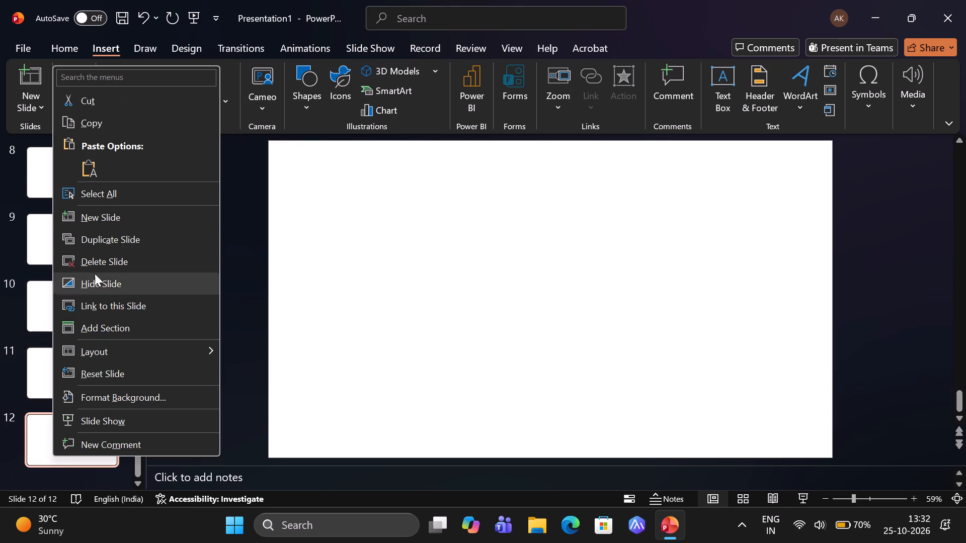
# Duplicate blank slide 12 to add a thirteenth slide.
pyautogui.click(108, 240)
# Insert the Moving Dimensions picture "WhatsApp Image 2026-10-24 at 11.53.42 P..." from Downloads on blank slide 6, dismissing the design suggestions.
pyautogui.scroll(6, 108, 240)
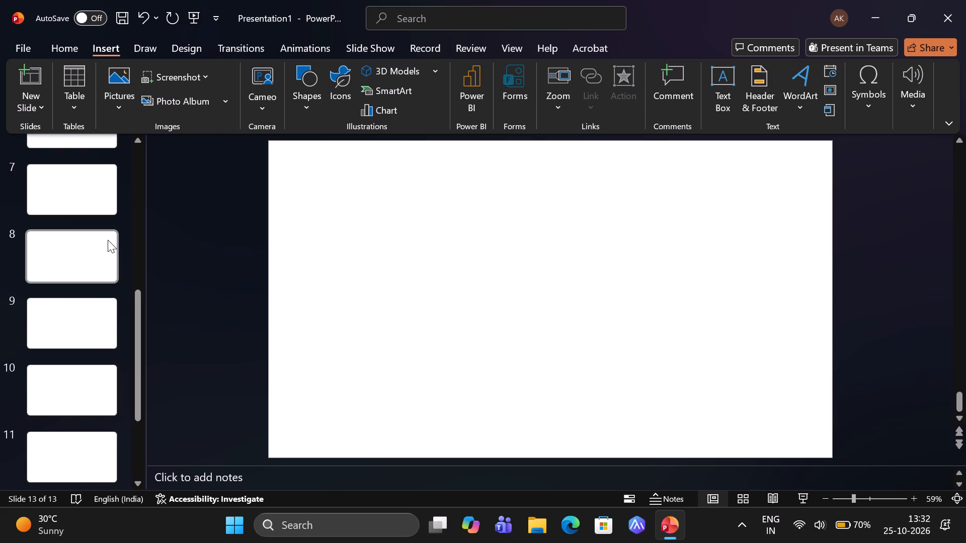
pyautogui.scroll(5, 108, 240)
pyautogui.scroll(-1, 108, 240)
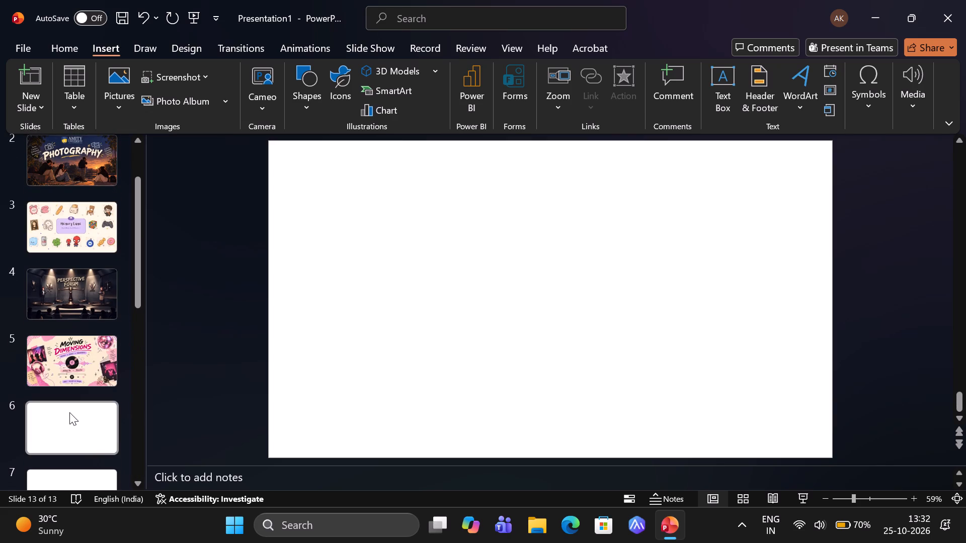
pyautogui.click(69, 412)
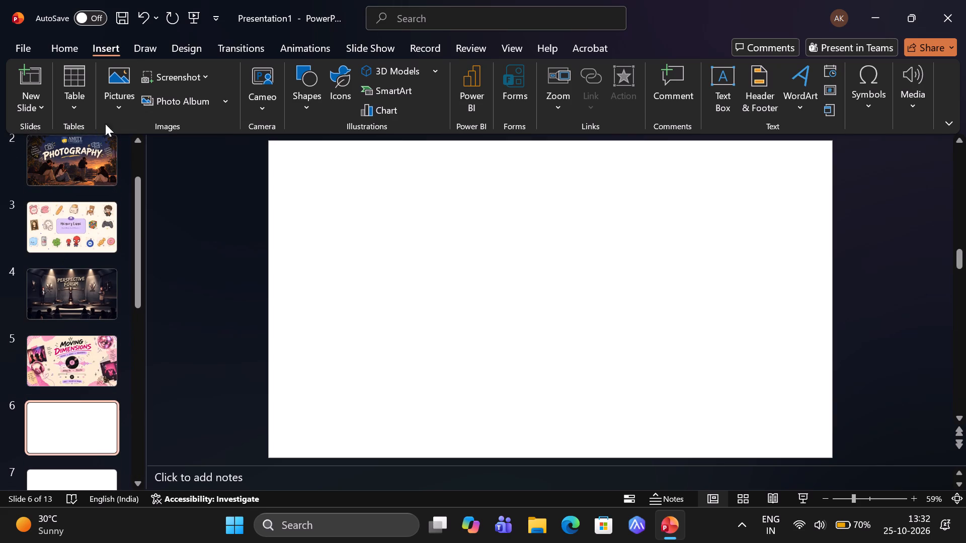
pyautogui.click(119, 114)
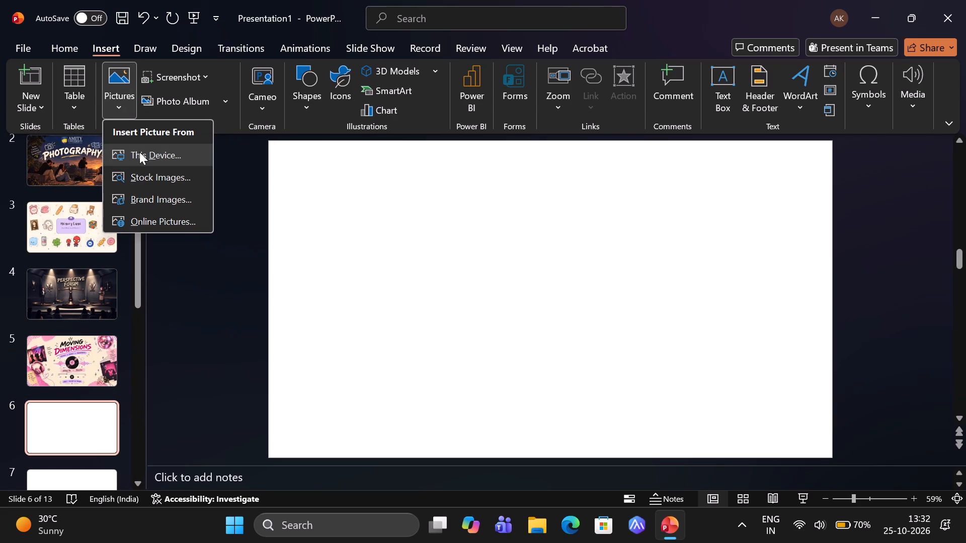
pyautogui.click(139, 152)
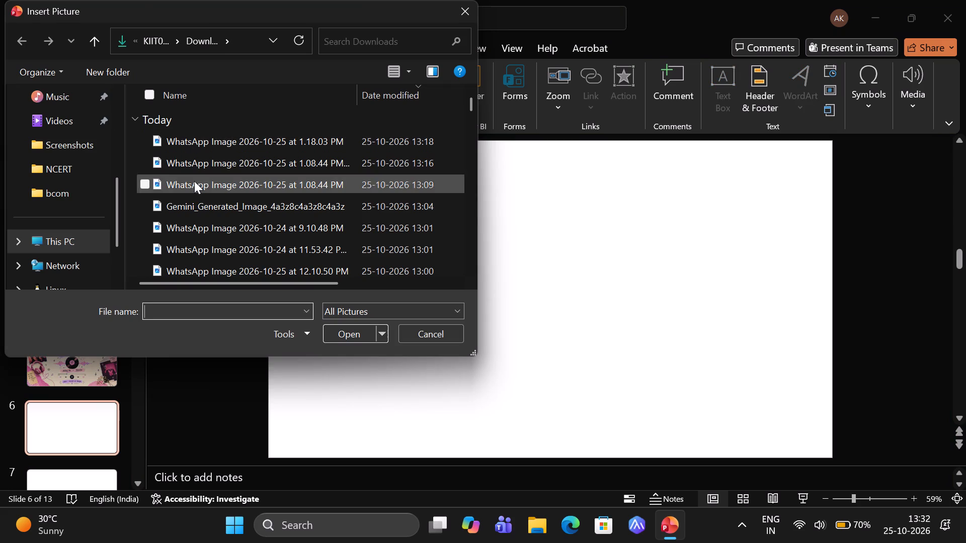
pyautogui.doubleClick(209, 243)
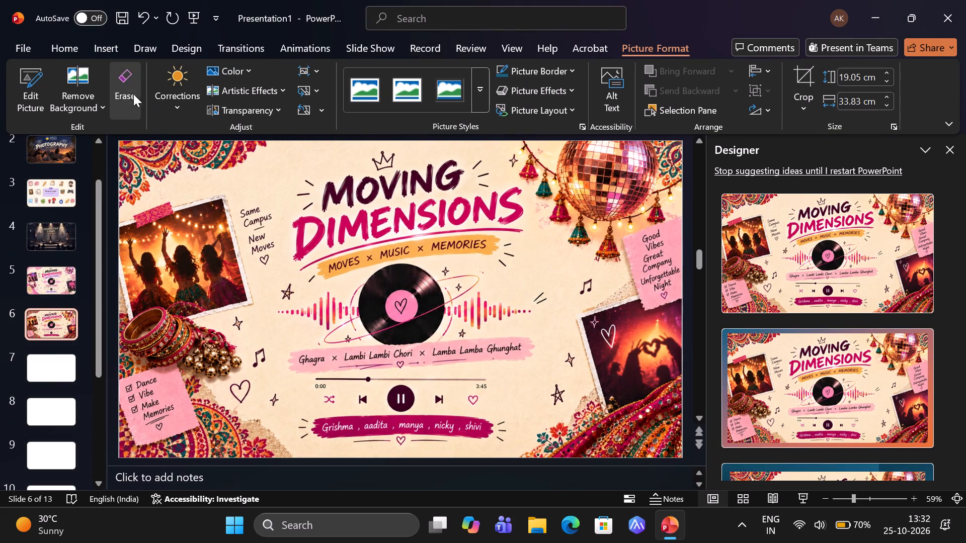
pyautogui.click(948, 154)
# Insert the Moving Dimensions picture "WhatsApp Image 2026-10-25 at 12.10.50 PM" from Downloads on blank slide 7, dismissing the design suggestions.
pyautogui.click(105, 479)
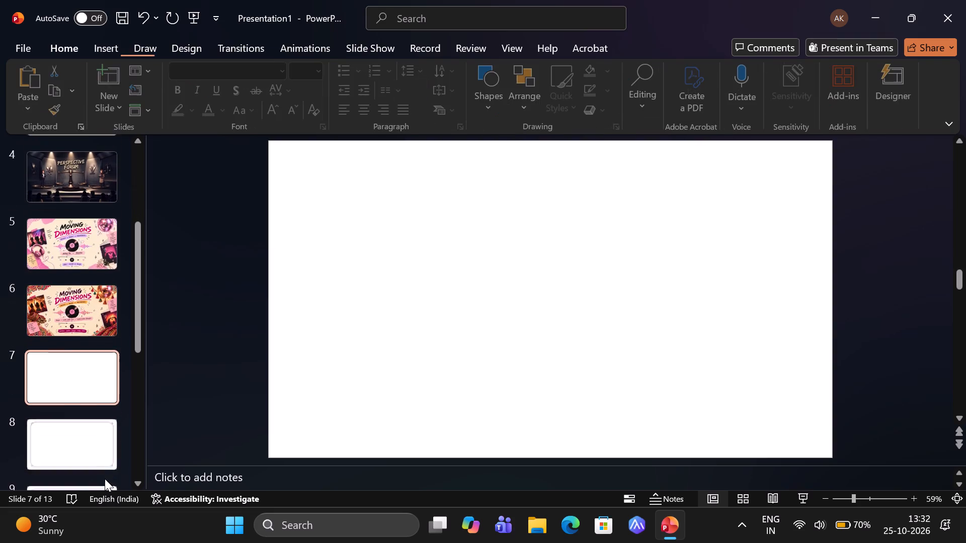
pyautogui.click(115, 56)
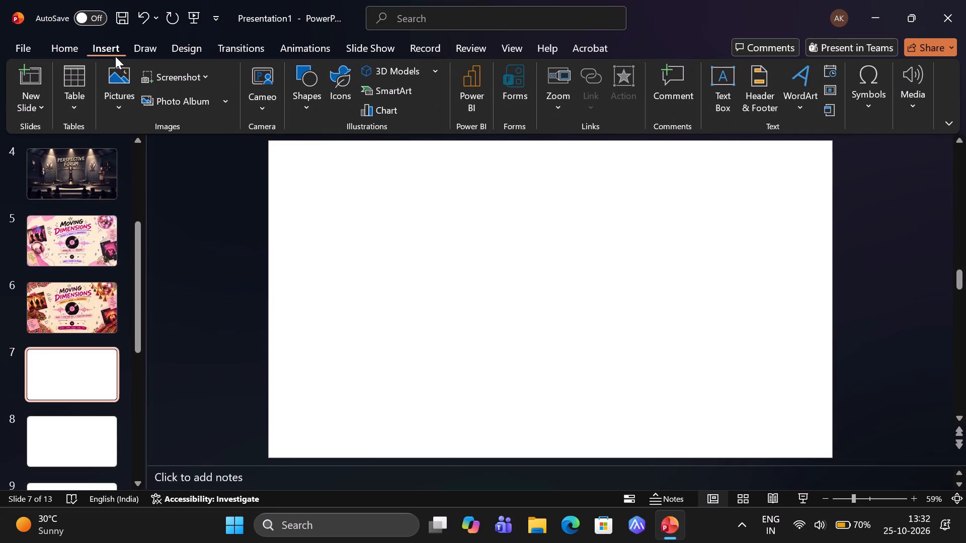
pyautogui.click(119, 107)
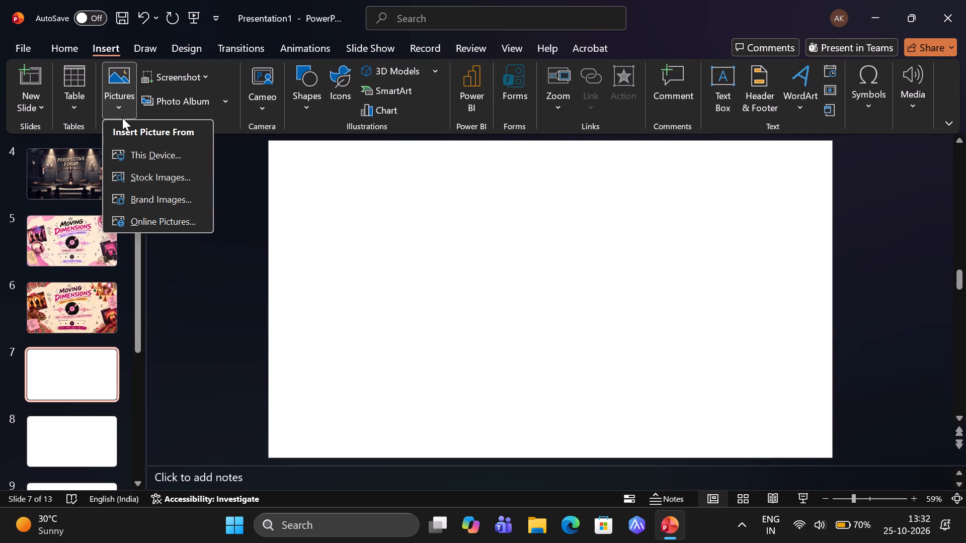
pyautogui.click(141, 152)
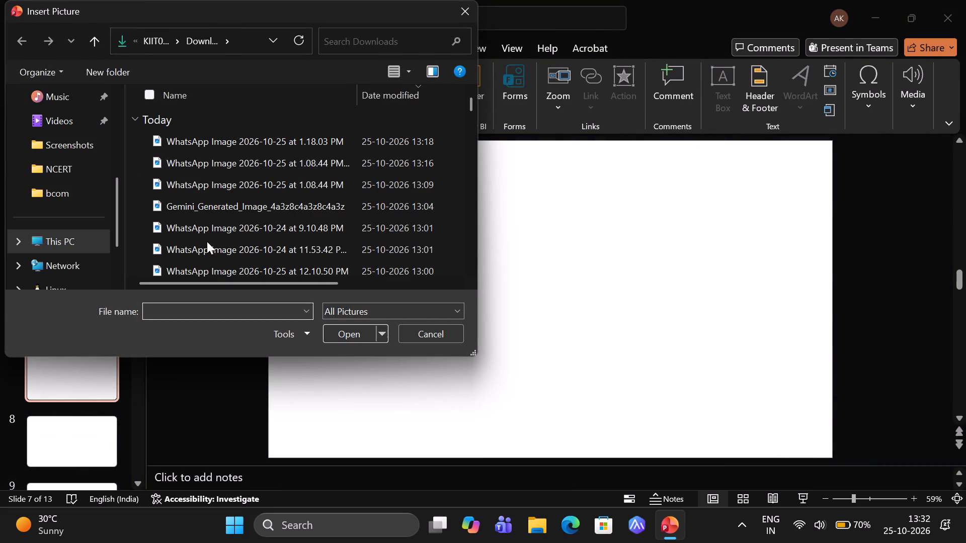
pyautogui.doubleClick(210, 264)
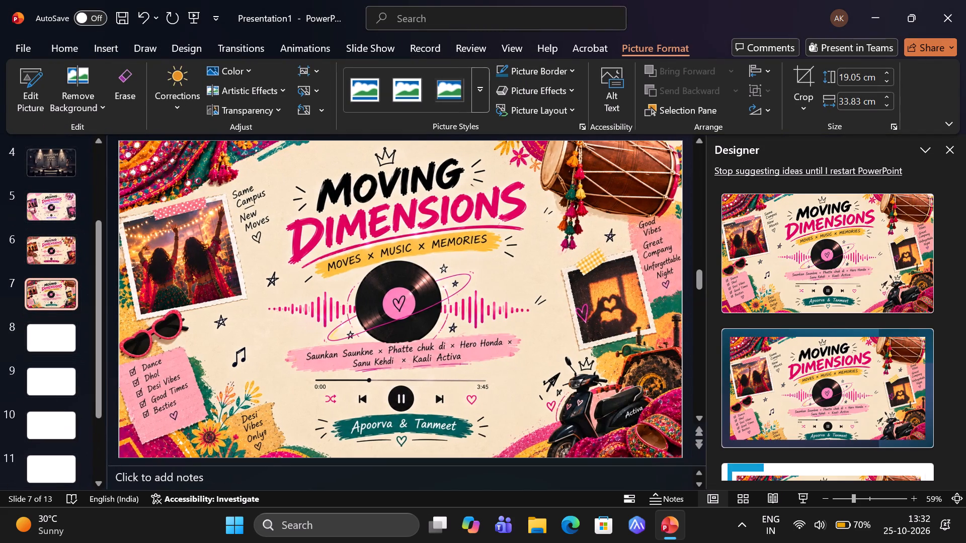
pyautogui.click(951, 146)
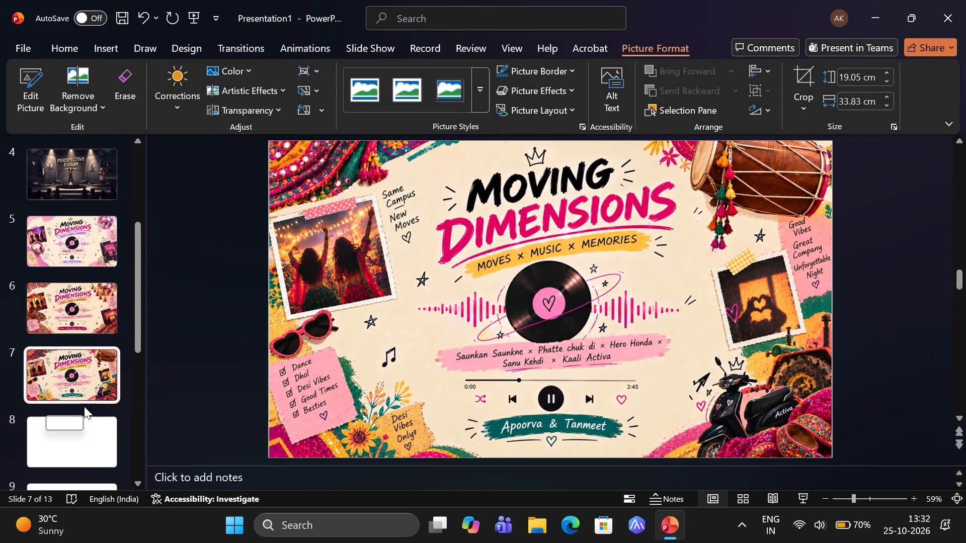
# Start inserting a picture on blank slide 8.
pyautogui.press('Right')
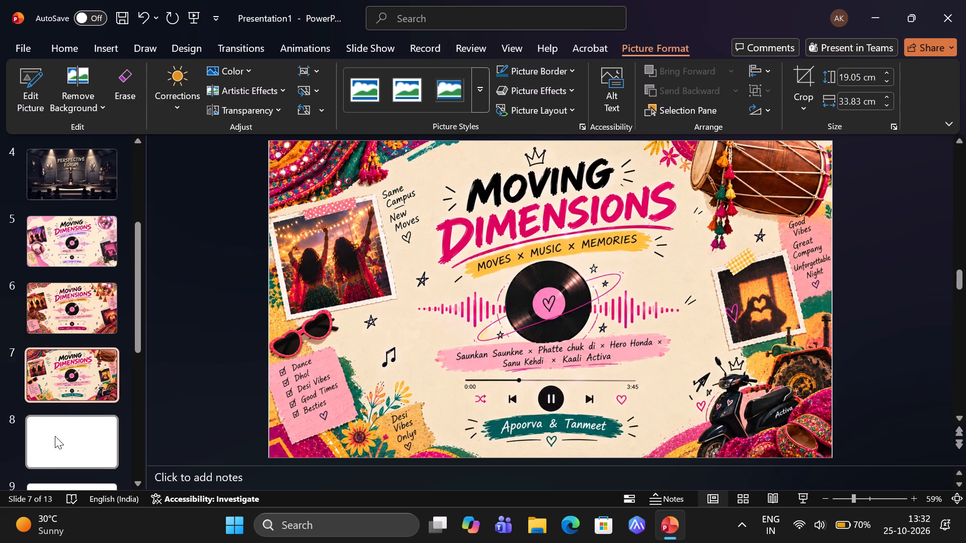
pyautogui.click(55, 436)
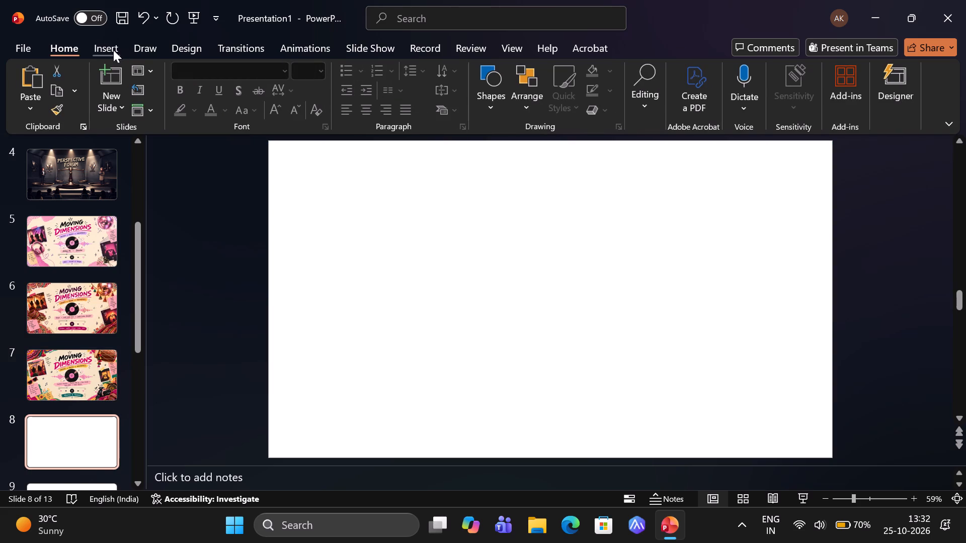
pyautogui.click(113, 50)
pyautogui.click(117, 105)
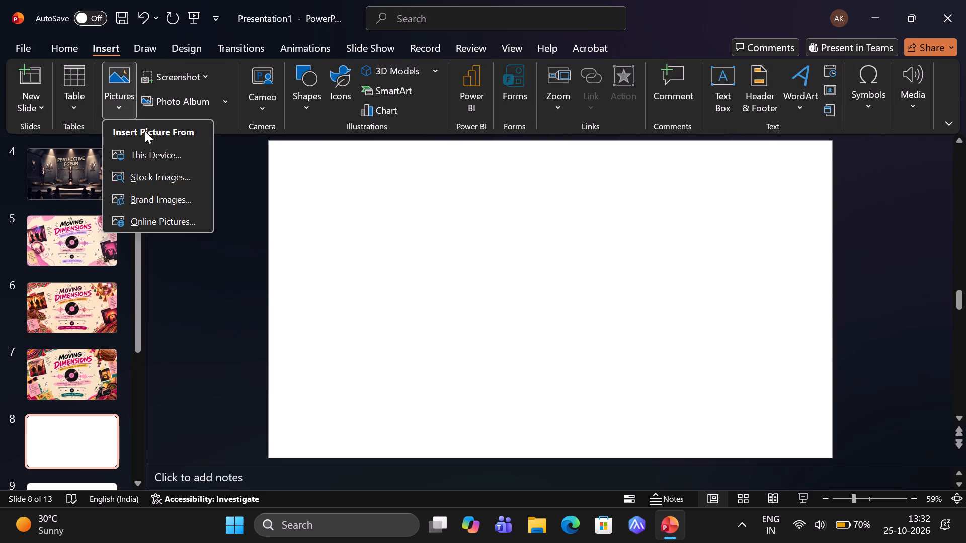
# Insert the Moving Dimensions picture variant with the purple title from Downloads on blank slide 8.
pyautogui.click(154, 149)
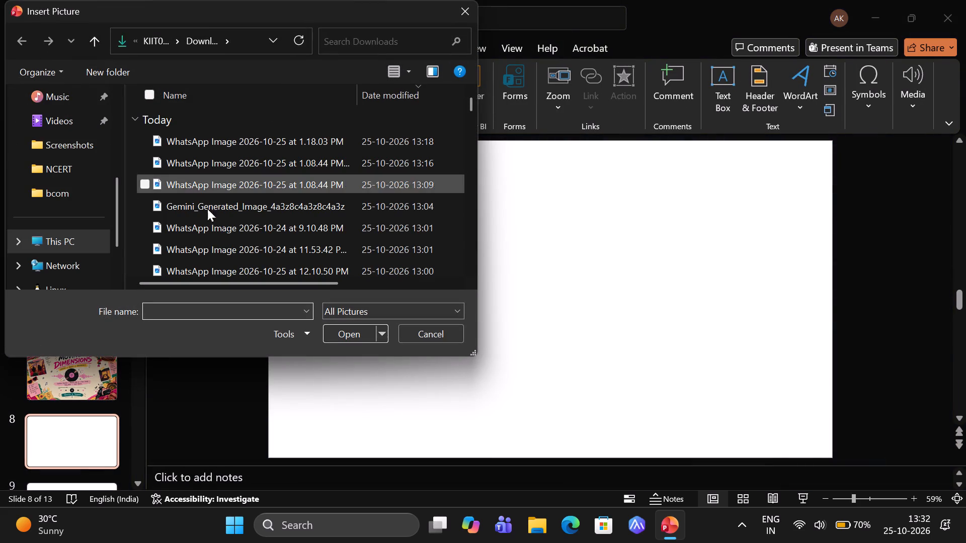
pyautogui.scroll(-1, 229, 259)
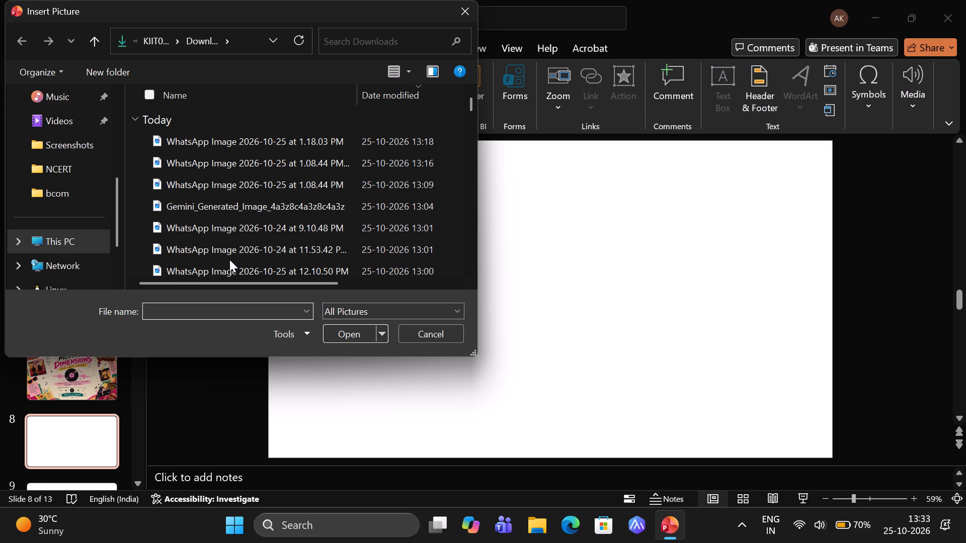
pyautogui.scroll(-1, 229, 259)
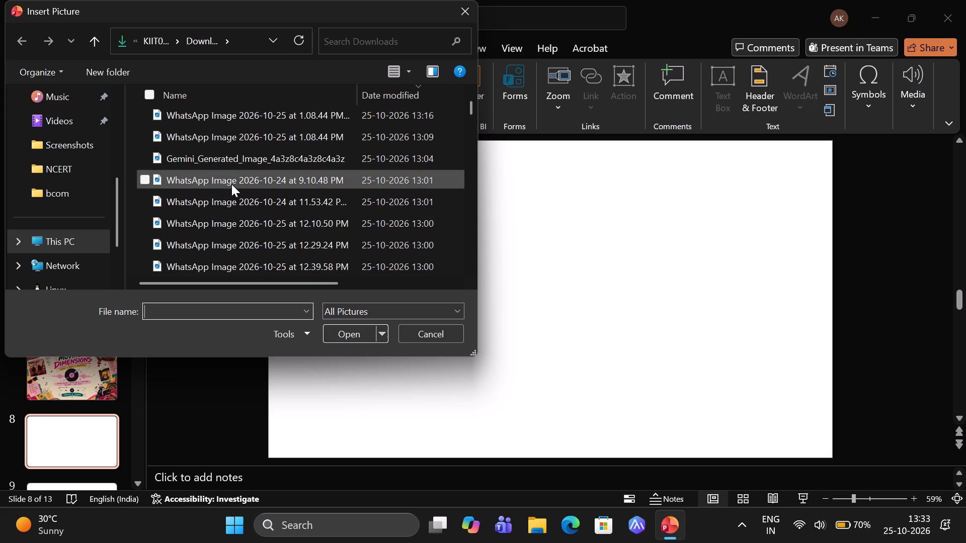
pyautogui.doubleClick(231, 235)
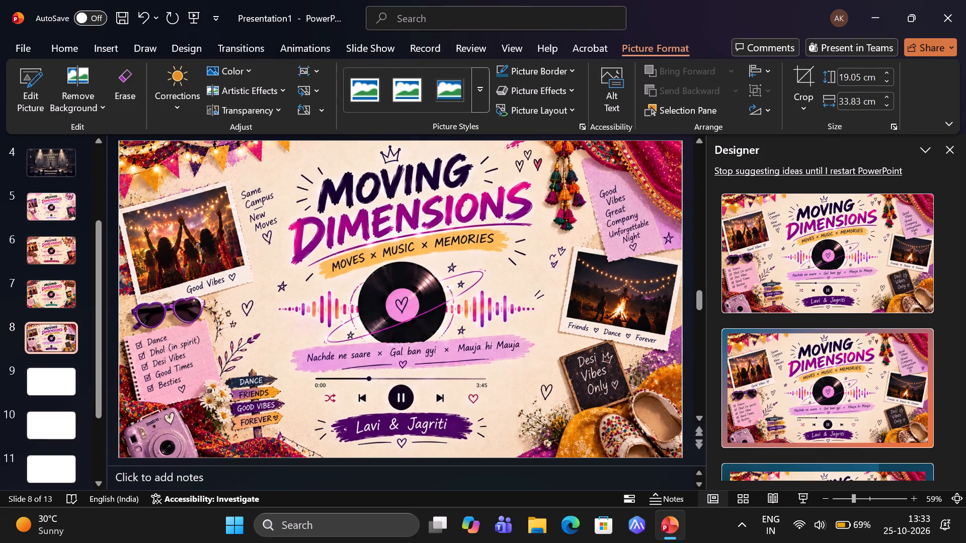
# Insert the Shararat Moving Dimensions picture "WhatsApp Image 2026-10-25 at 12.39.58 PM" from Downloads on blank slide 9, dismissing the design suggestions.
pyautogui.click(946, 149)
pyautogui.scroll(-1, 63, 465)
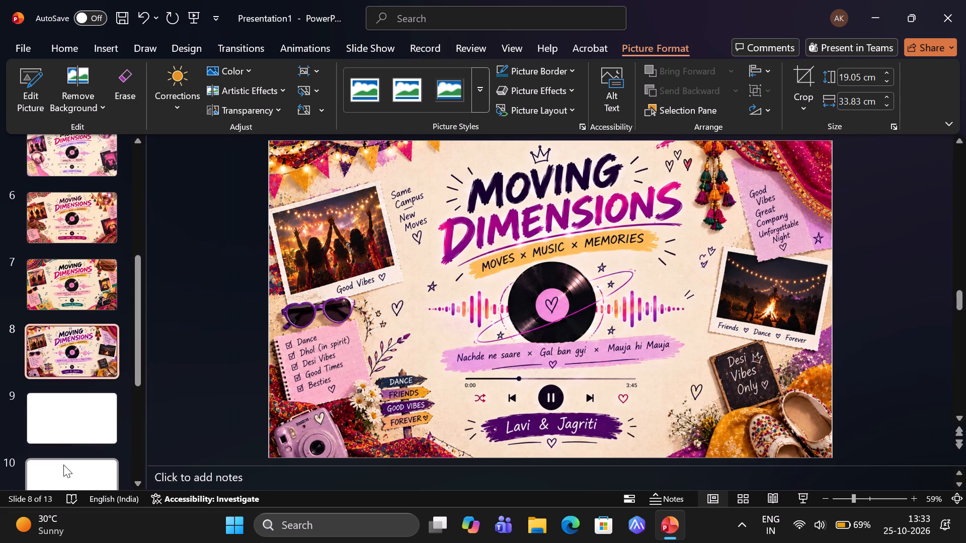
pyautogui.click(73, 391)
pyautogui.click(76, 403)
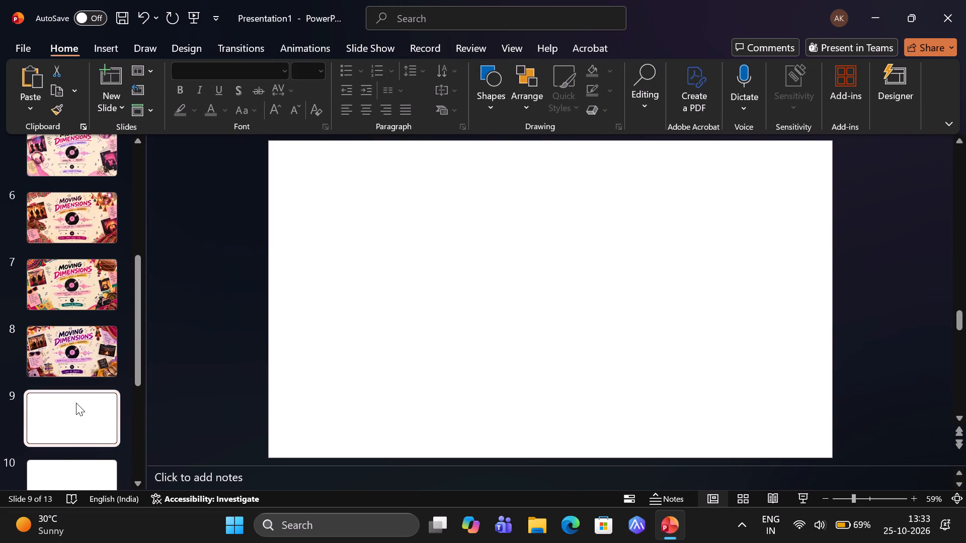
pyautogui.click(107, 49)
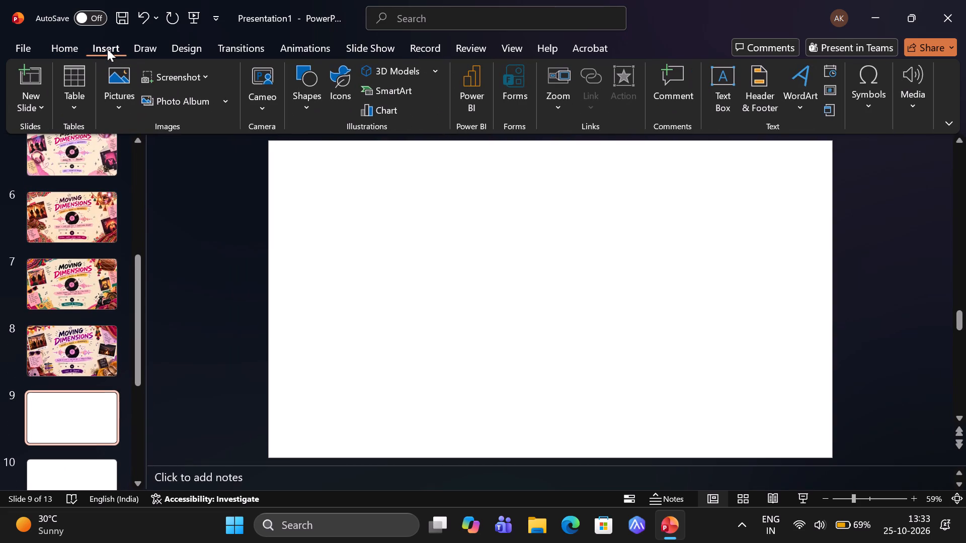
pyautogui.click(117, 103)
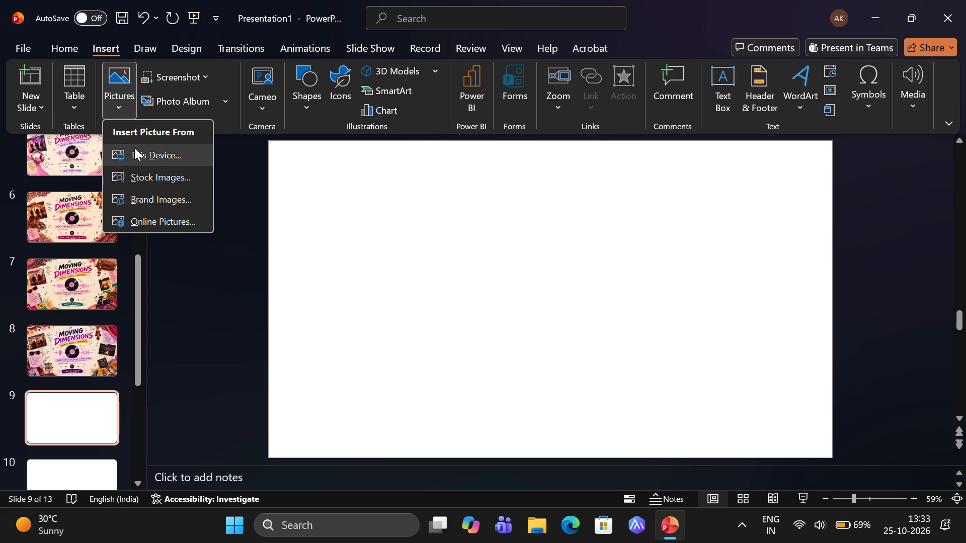
pyautogui.click(134, 148)
pyautogui.scroll(-1, 224, 246)
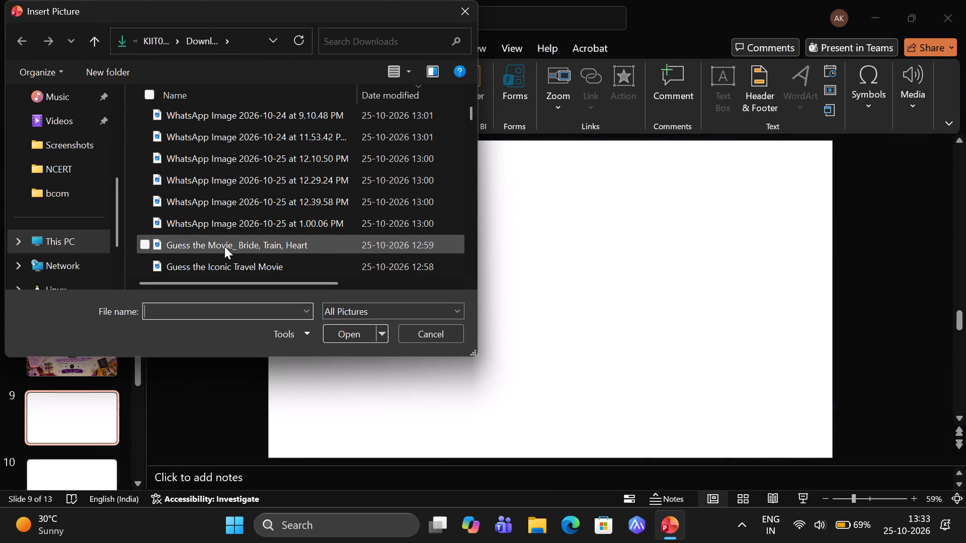
pyautogui.scroll(-1, 224, 246)
pyautogui.scroll(1, 221, 181)
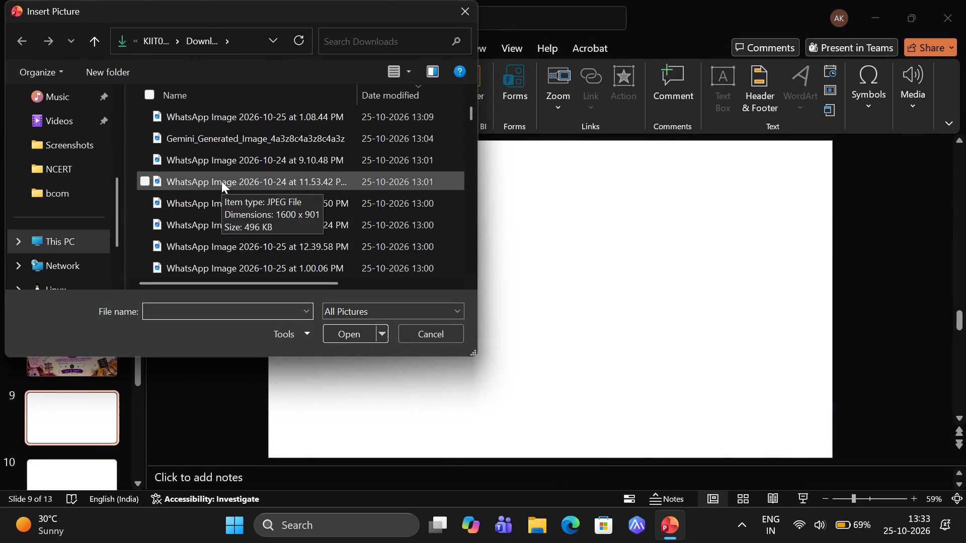
pyautogui.scroll(1, 221, 181)
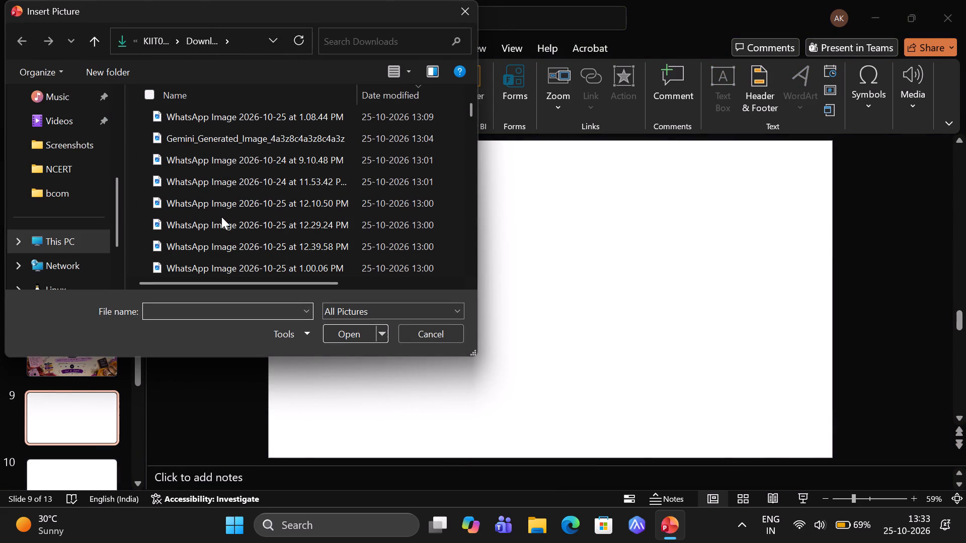
pyautogui.doubleClick(231, 242)
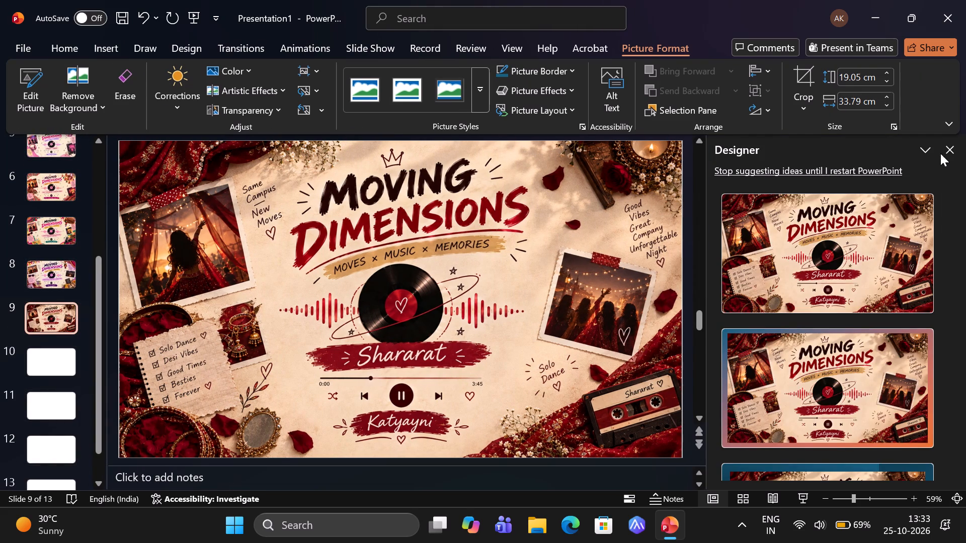
pyautogui.click(951, 151)
# Insert the next event picture on blank slide 10.
pyautogui.click(78, 472)
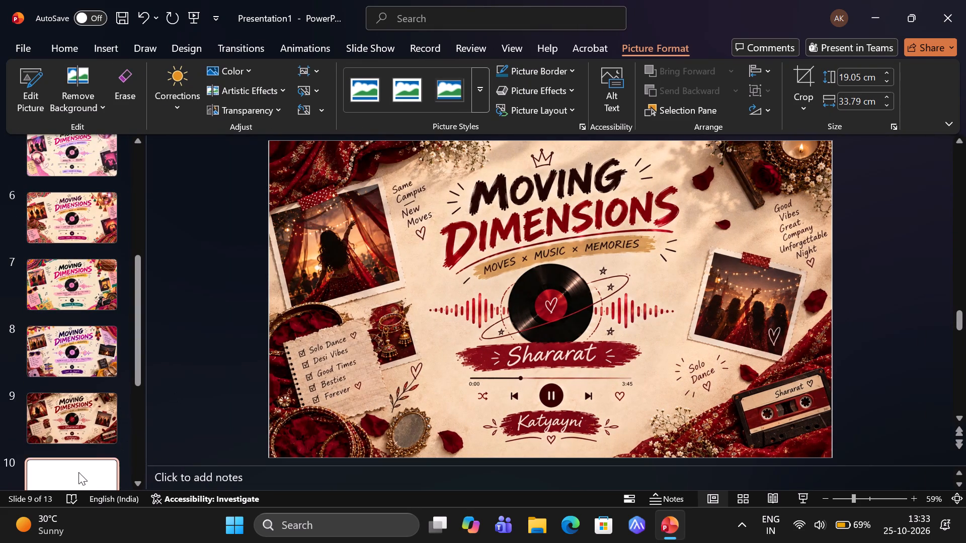
pyautogui.click(125, 112)
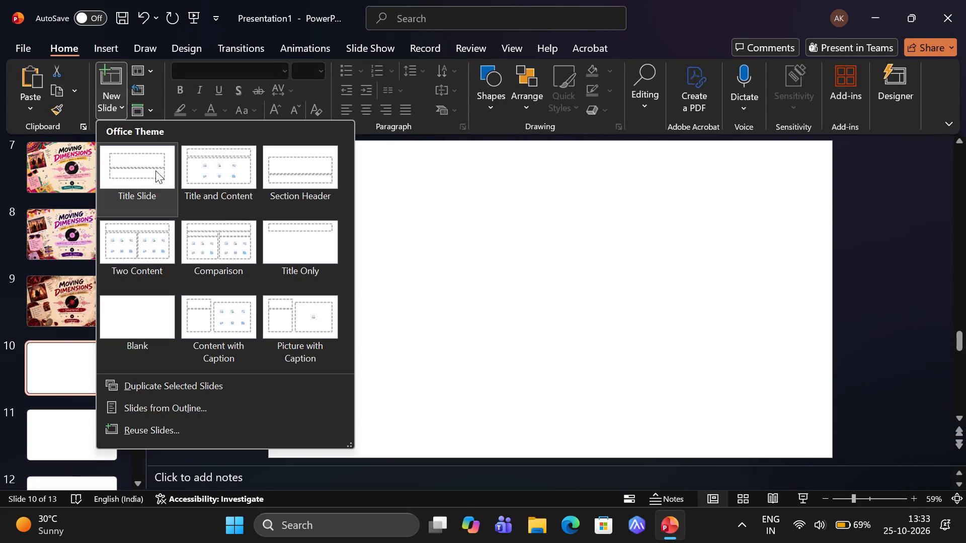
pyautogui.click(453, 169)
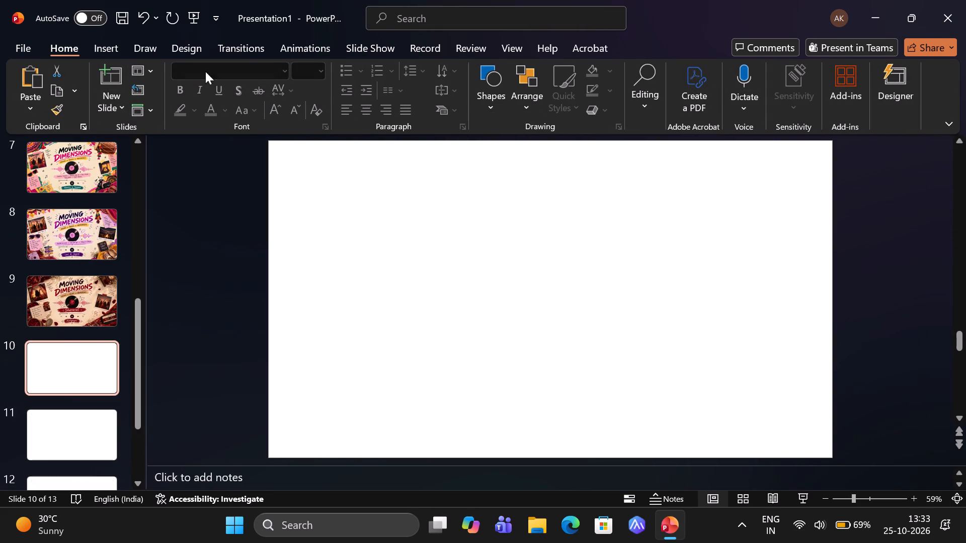
# Insert the teal-titled Moving Dimensions picture "WhatsApp Image 2026-10-25 at 1.00.06 PM" from Downloads on blank slide 10, dismissing the design suggestions.
pyautogui.click(116, 49)
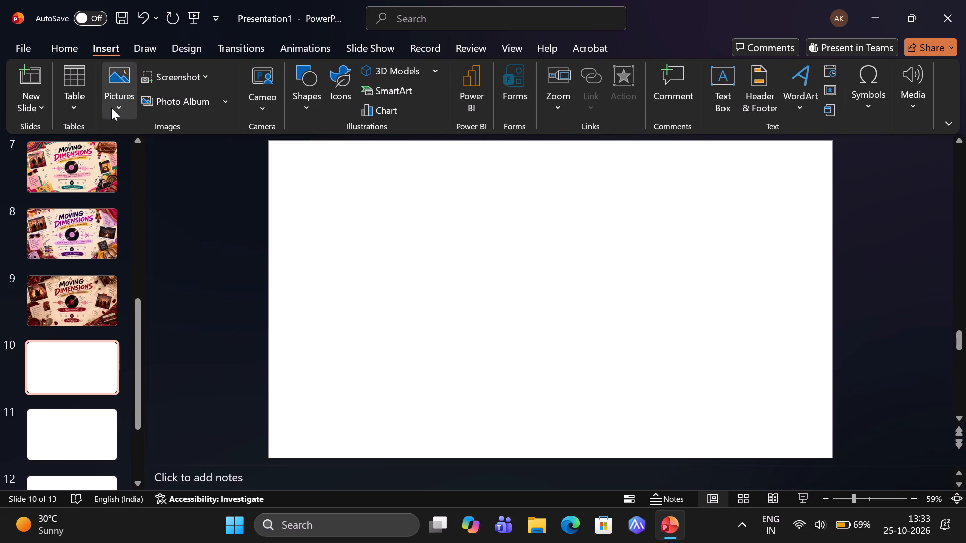
pyautogui.click(111, 108)
pyautogui.click(139, 146)
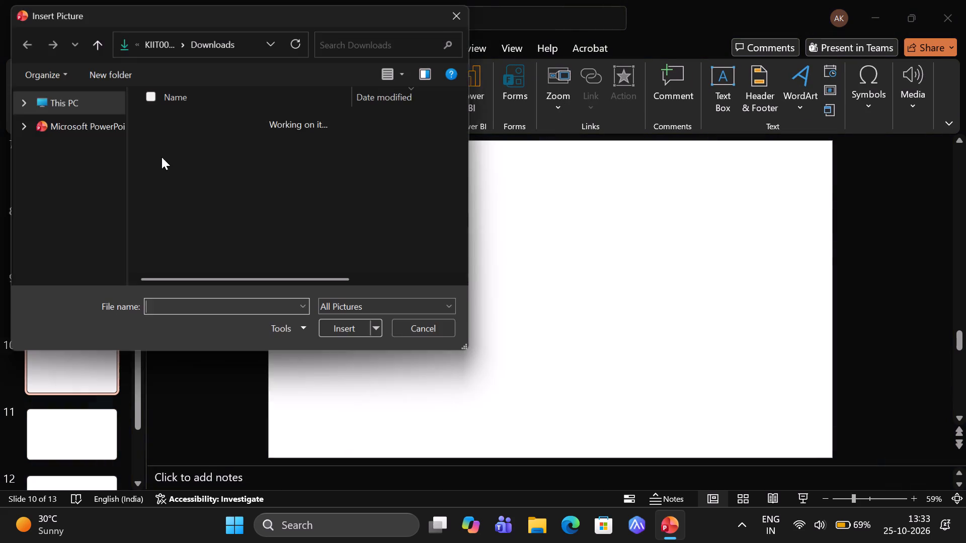
pyautogui.scroll(-1, 234, 230)
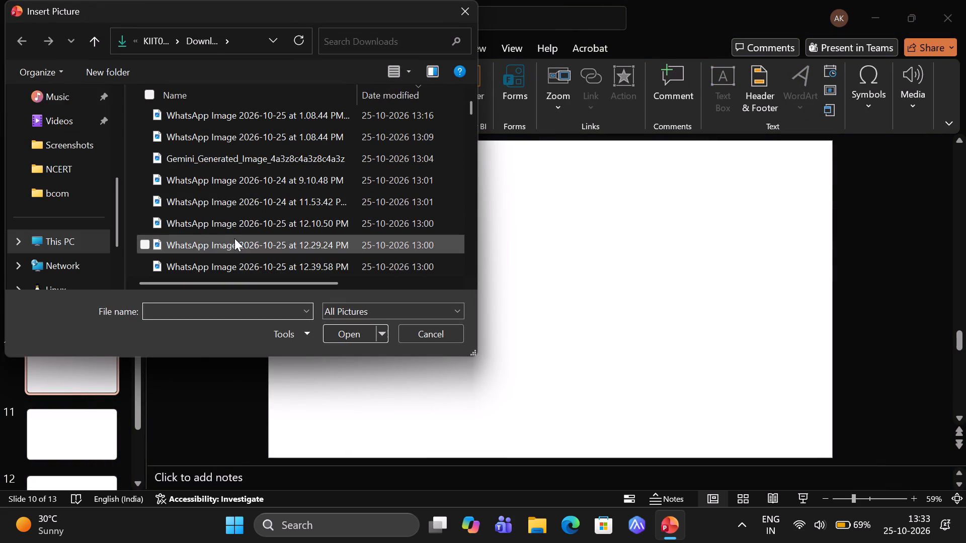
pyautogui.scroll(-1, 231, 256)
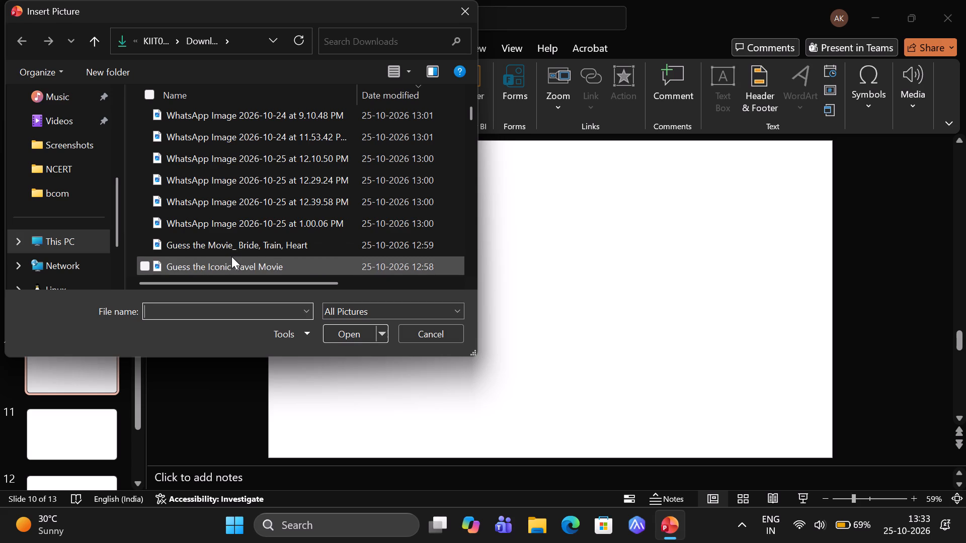
pyautogui.doubleClick(237, 224)
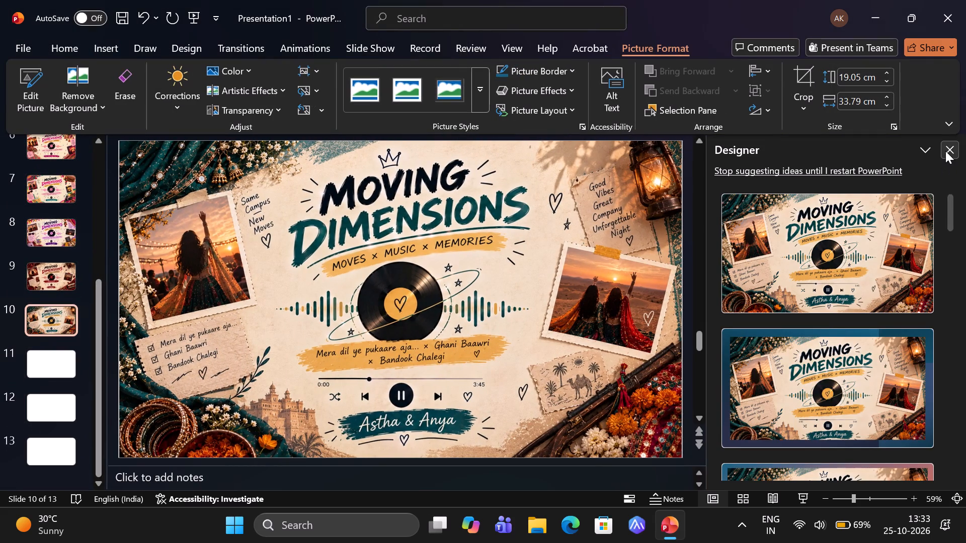
pyautogui.click(945, 151)
pyautogui.click(99, 114)
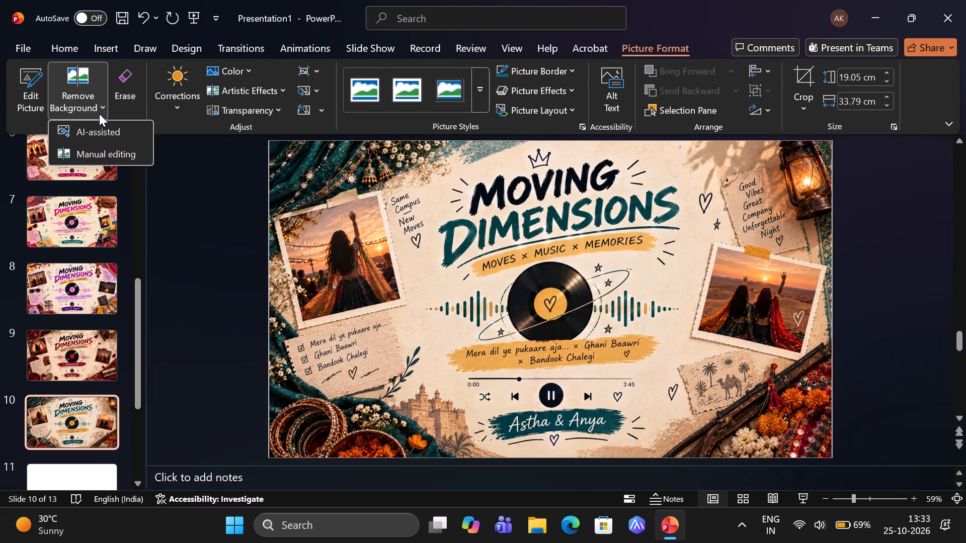
# Insert the picture "Guess the Movie_ Bride, Train, Heart" from Downloads on blank slide 11, dismissing the design suggestions.
pyautogui.click(117, 46)
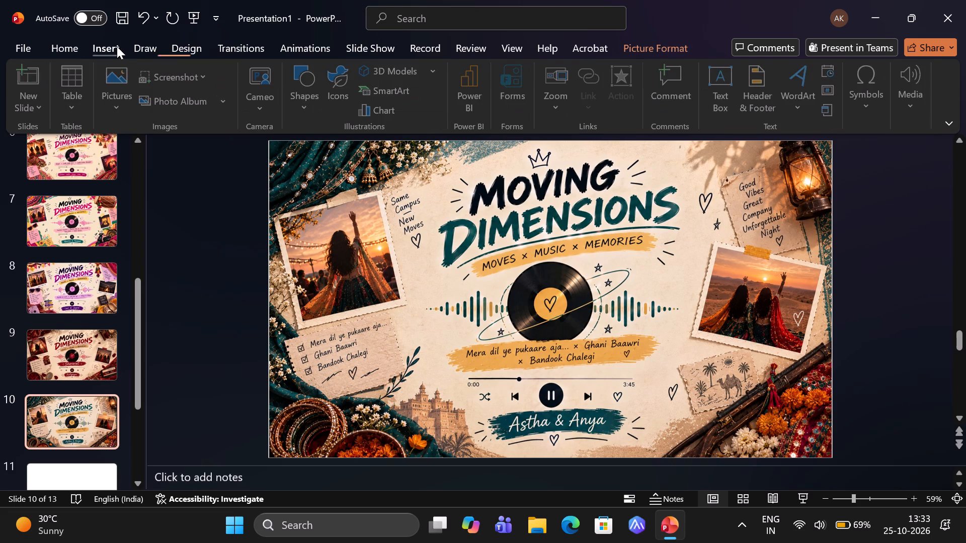
pyautogui.click(72, 480)
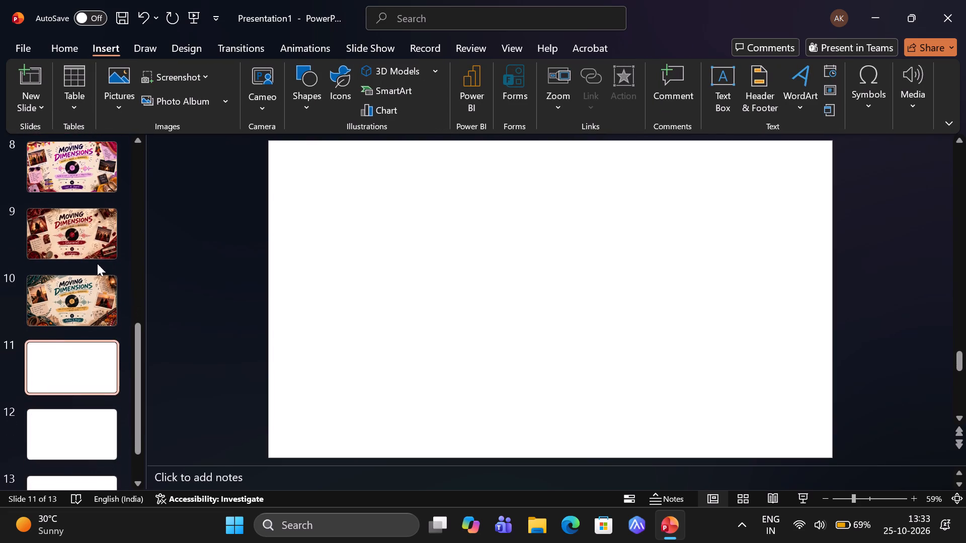
pyautogui.click(122, 113)
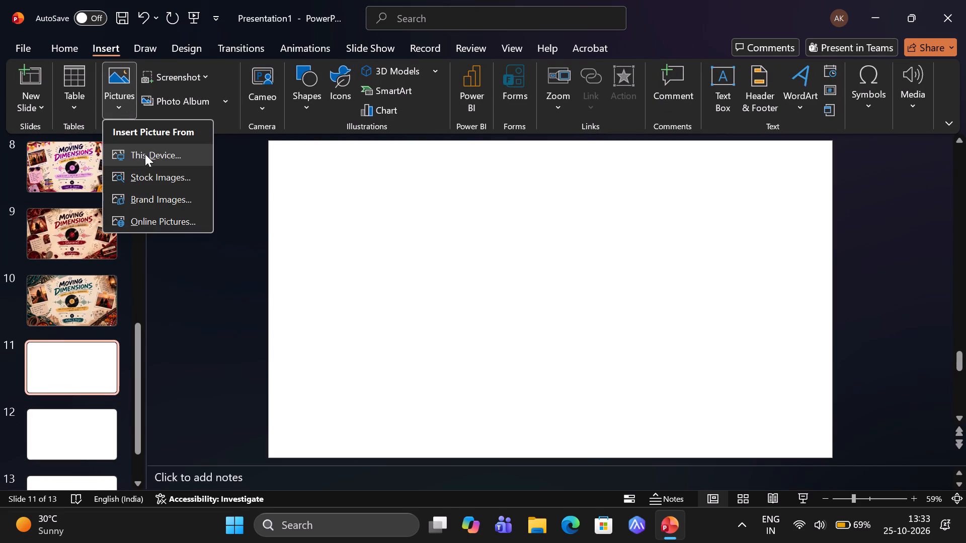
pyautogui.click(145, 154)
pyautogui.scroll(-1, 215, 218)
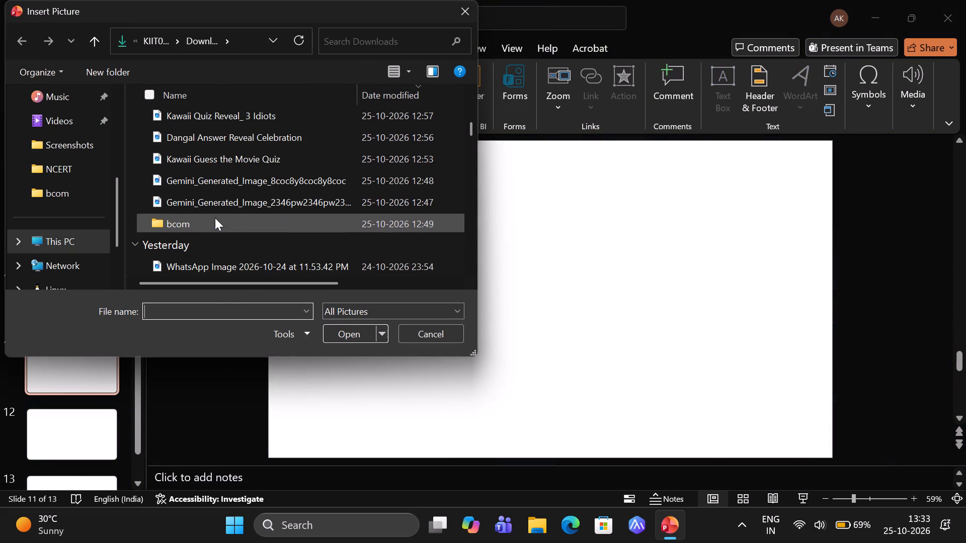
pyautogui.scroll(-1, 215, 218)
pyautogui.scroll(1, 215, 218)
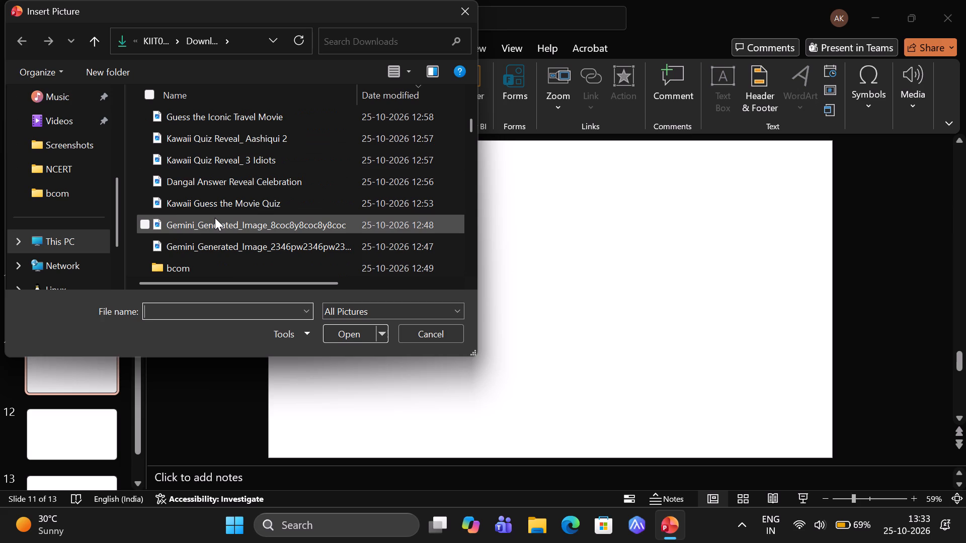
pyautogui.scroll(2, 215, 218)
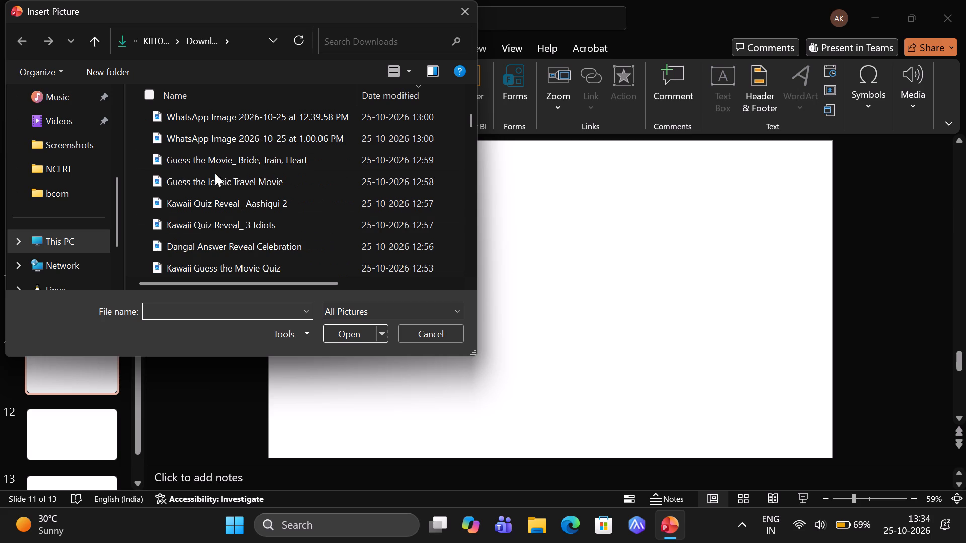
pyautogui.doubleClick(215, 161)
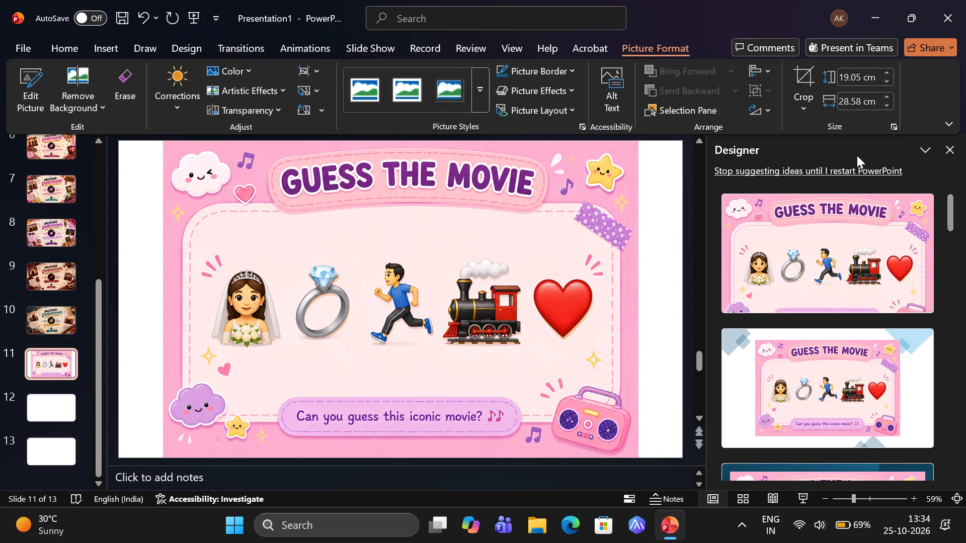
pyautogui.click(950, 151)
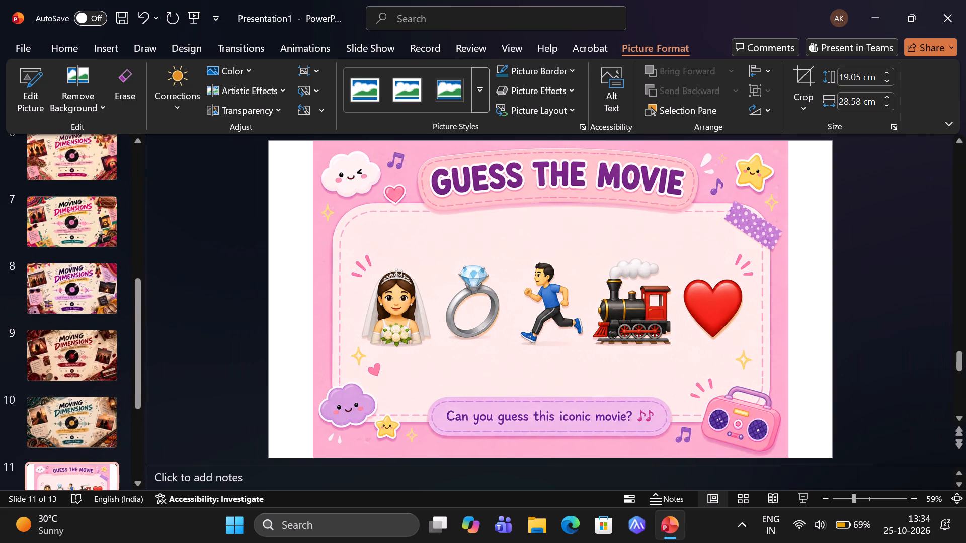
# Stretch the bride-and-train quiz picture on slide 11 sideways to the slide's full width of 33.87 cm.
pyautogui.click(496, 222)
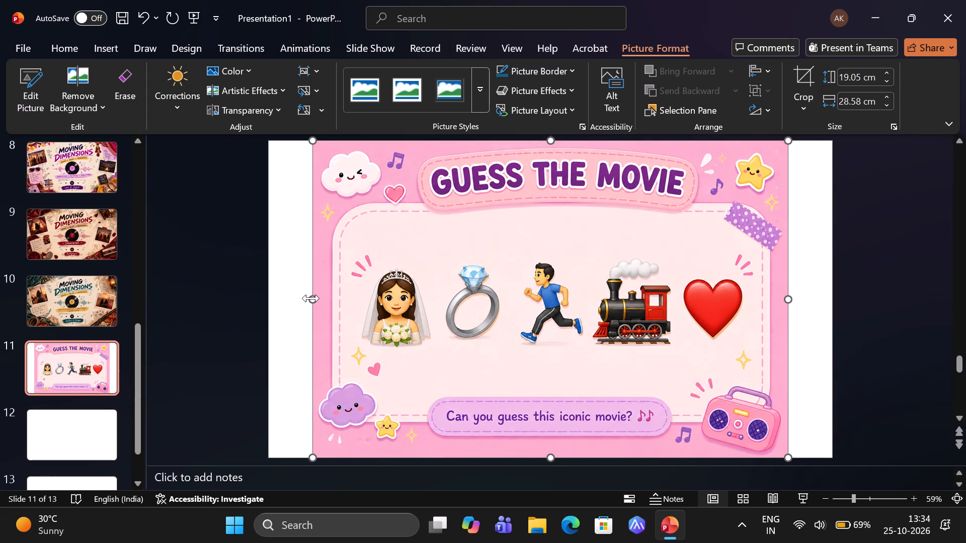
pyautogui.moveTo(311, 298); pyautogui.dragTo(267, 301)
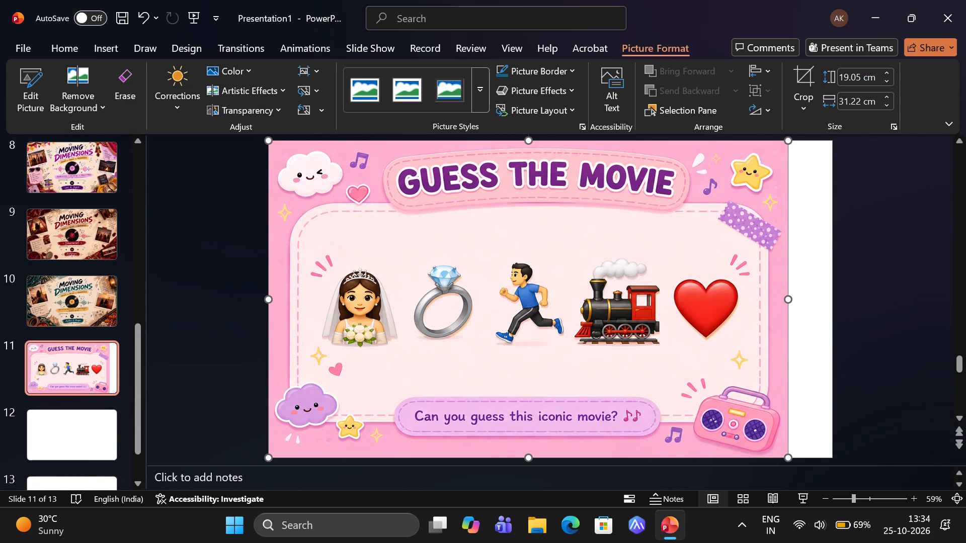
pyautogui.moveTo(787, 302); pyautogui.dragTo(829, 300)
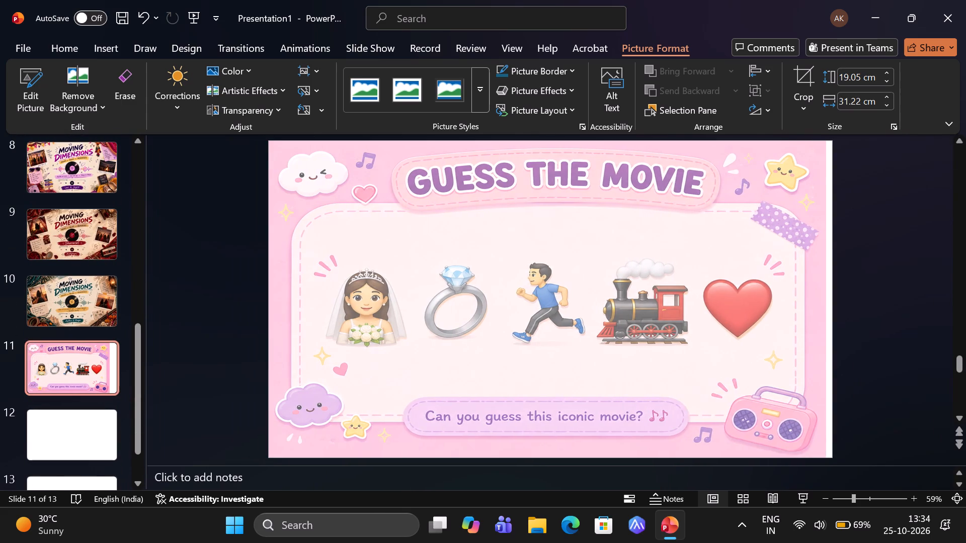
pyautogui.moveTo(829, 300); pyautogui.dragTo(832, 300)
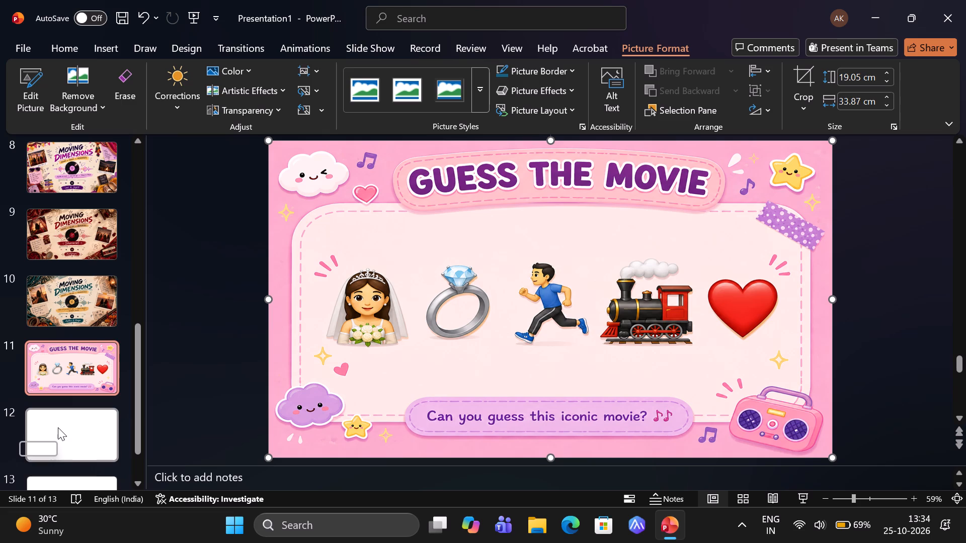
# Insert the picture "Guess the Iconic Travel Movie" from Downloads on blank slide 12.
pyautogui.click(58, 427)
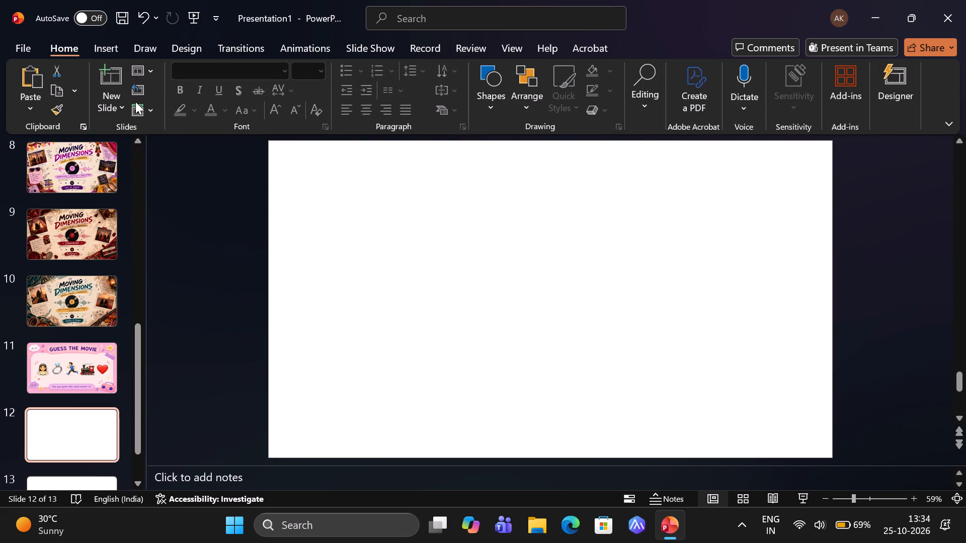
pyautogui.click(104, 50)
pyautogui.click(120, 105)
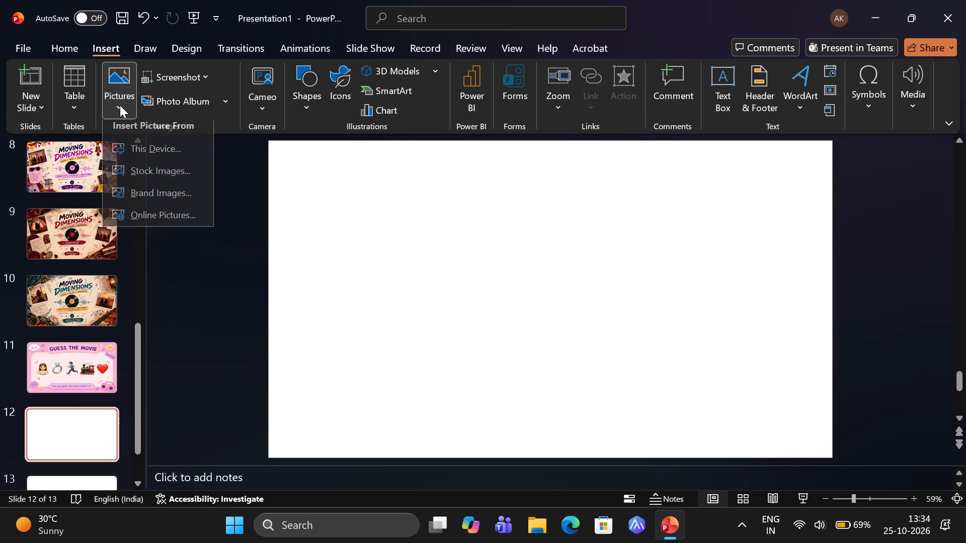
pyautogui.click(144, 152)
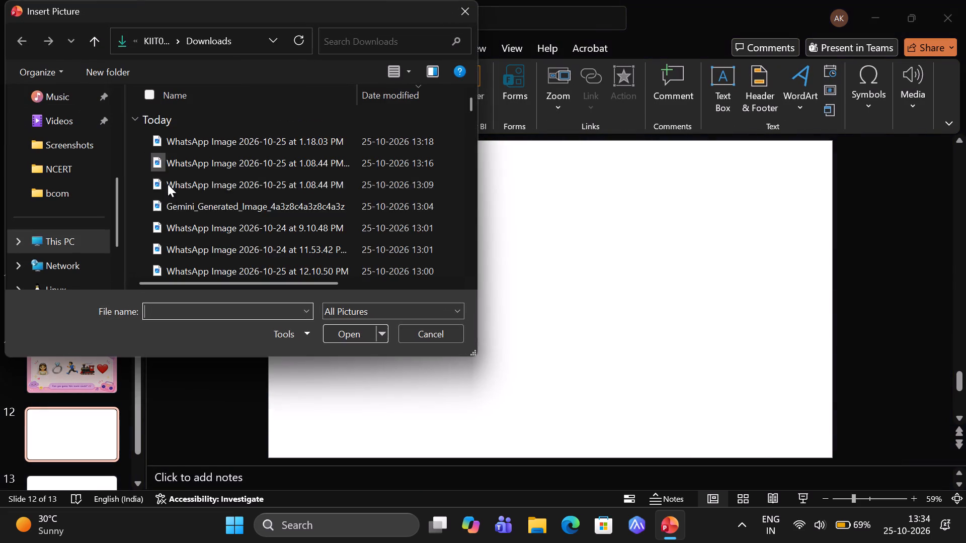
pyautogui.scroll(-1, 195, 214)
pyautogui.doubleClick(200, 198)
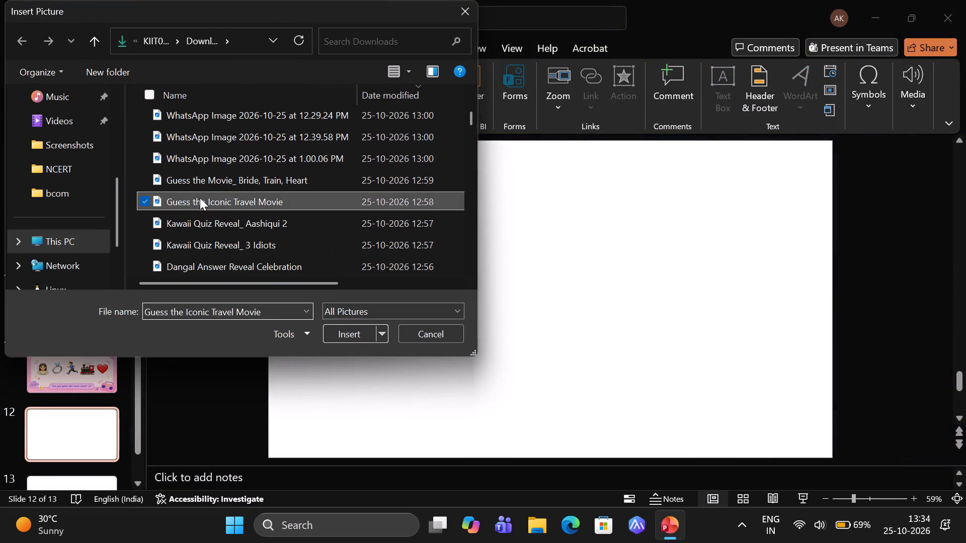
# Stretch the travel movie quiz picture on slide 12 to the full 33.87 cm slide width and dismiss the design suggestions.
pyautogui.click(387, 269)
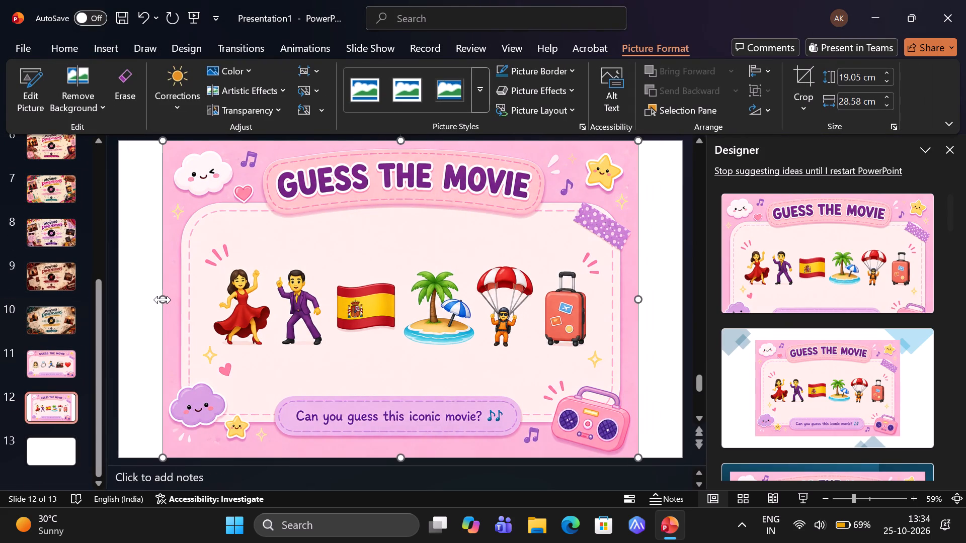
pyautogui.moveTo(163, 300); pyautogui.dragTo(116, 304)
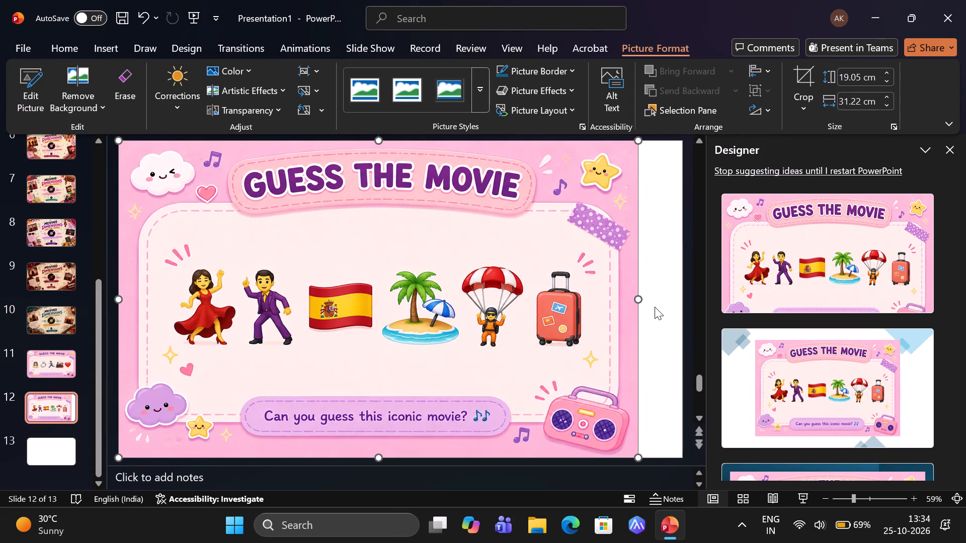
pyautogui.moveTo(637, 302); pyautogui.dragTo(684, 303)
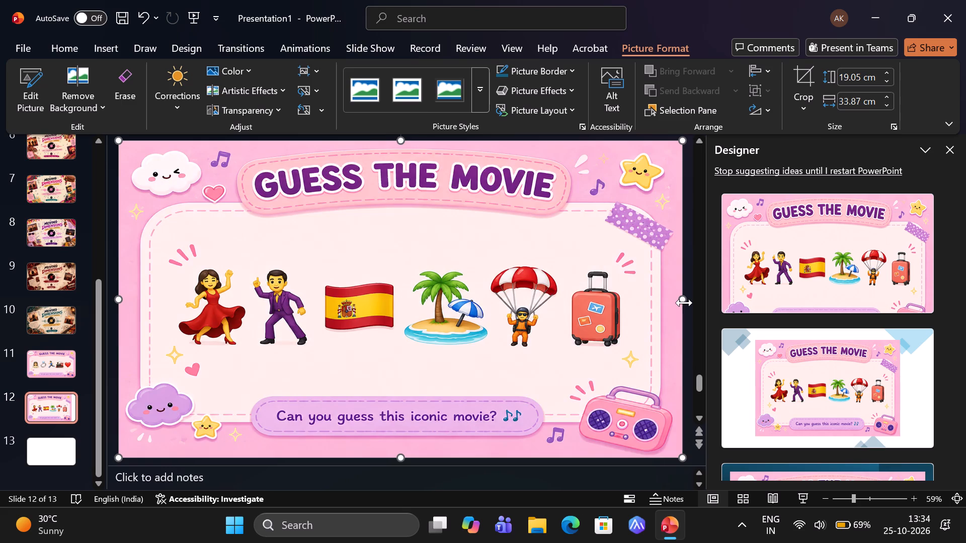
pyautogui.click(951, 146)
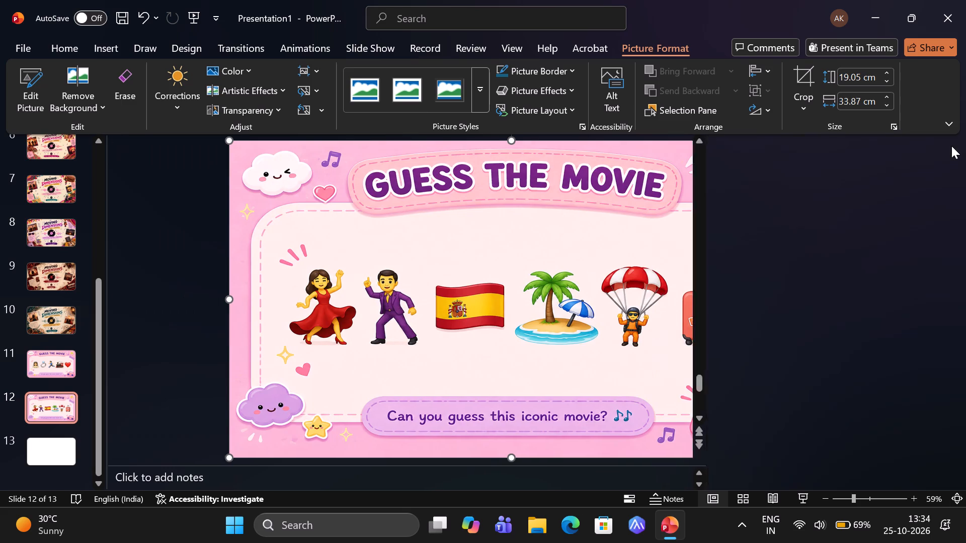
# Insert the answer picture "Kawaii Quiz Reveal_ Aashiqui 2" from Downloads on blank slide 13.
pyautogui.click(101, 435)
pyautogui.scroll(-1, 101, 435)
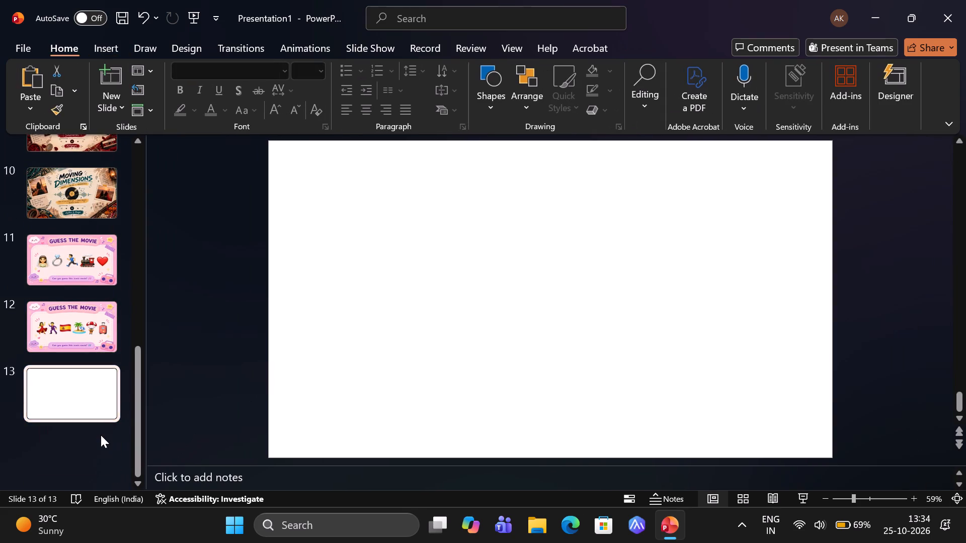
pyautogui.scroll(-1, 101, 435)
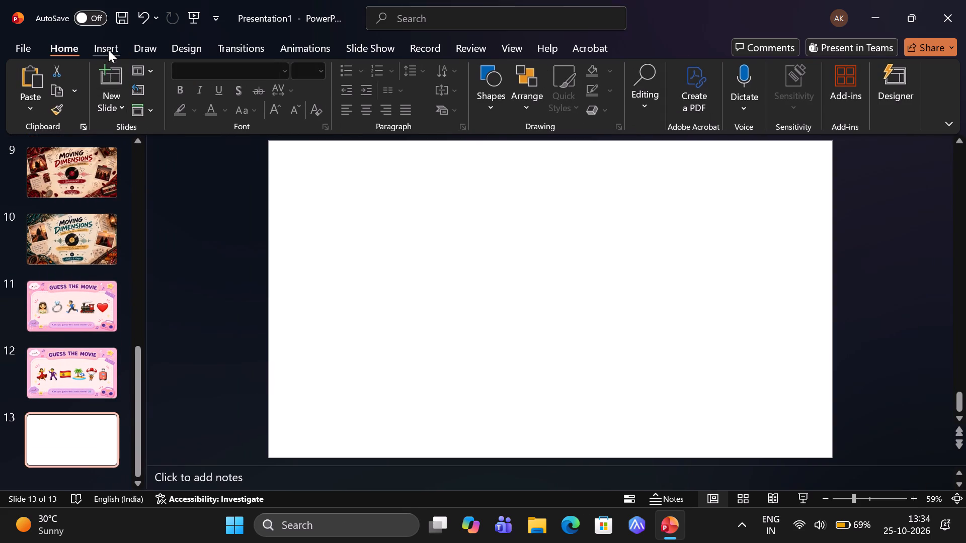
pyautogui.click(108, 50)
pyautogui.click(115, 106)
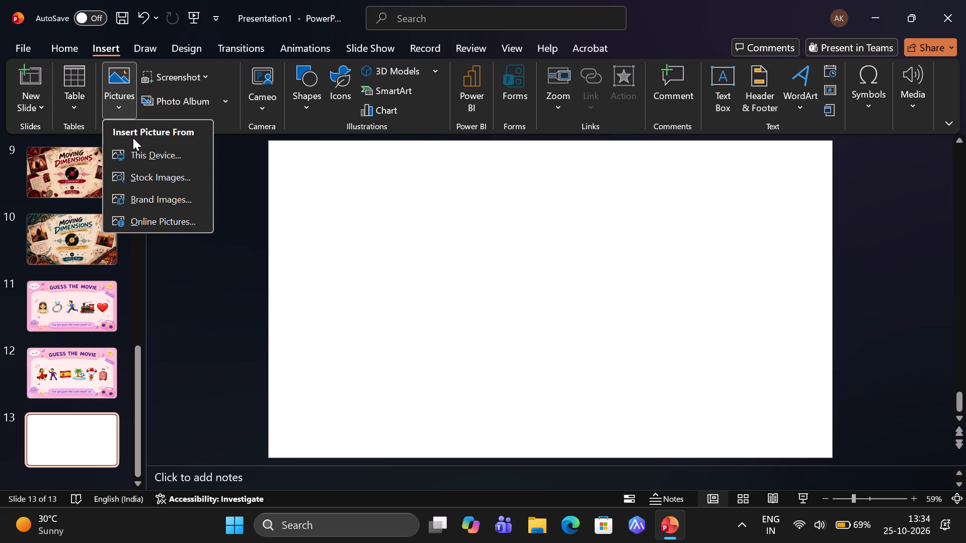
pyautogui.click(138, 147)
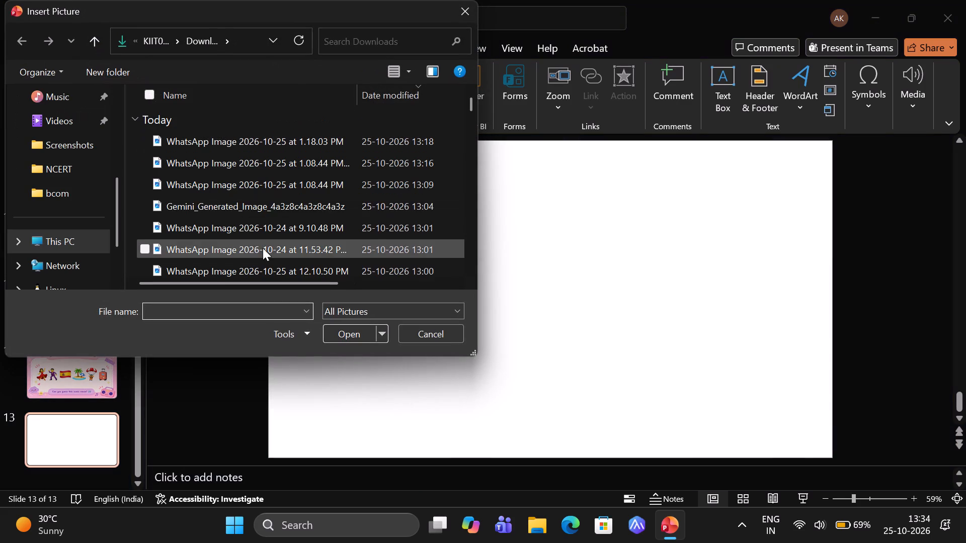
pyautogui.scroll(-1, 263, 248)
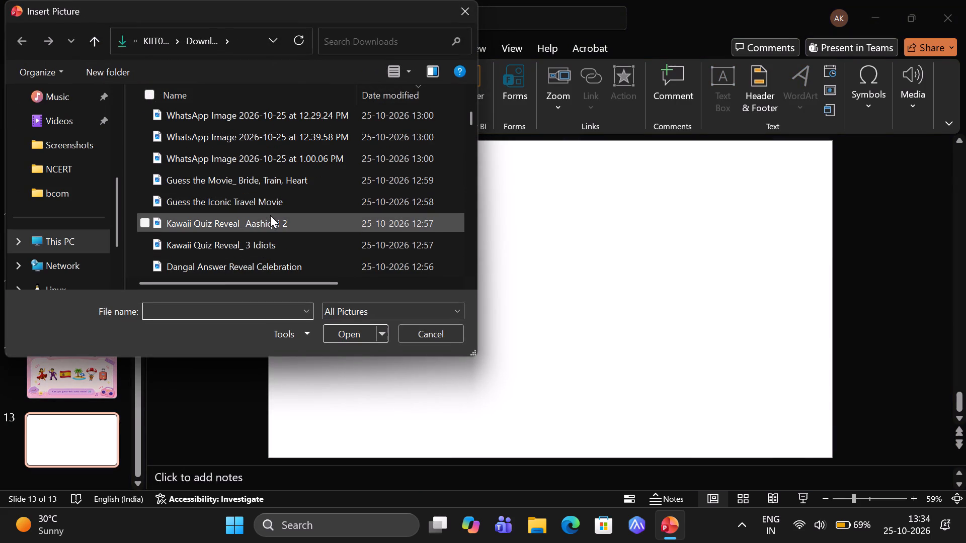
pyautogui.doubleClick(271, 216)
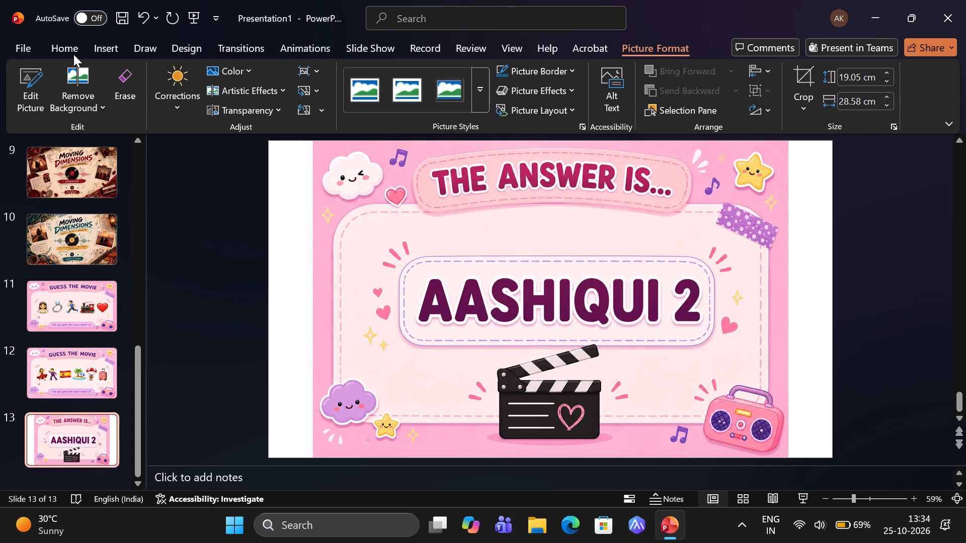
# Add a fourteenth slide with the Blank layout after the Aashiqui 2 answer slide.
pyautogui.click(110, 48)
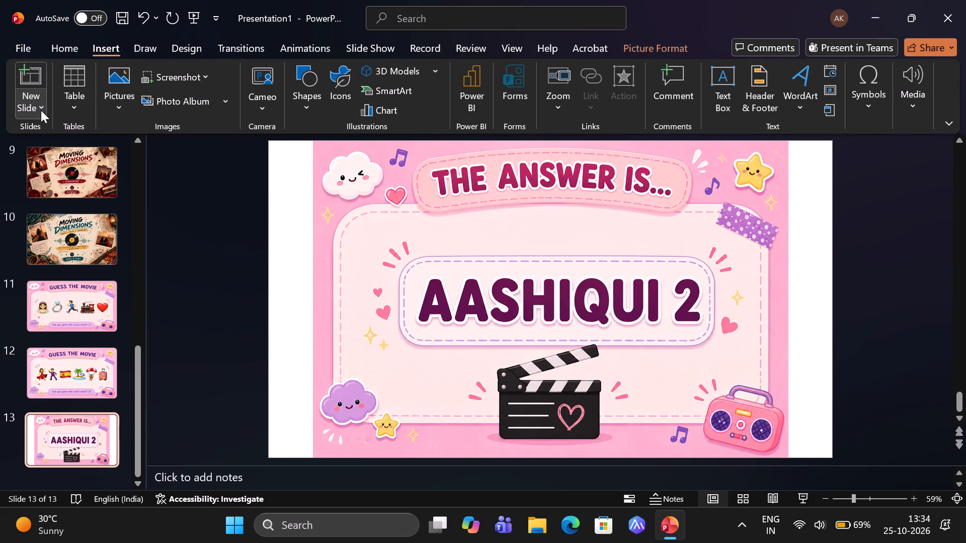
pyautogui.click(41, 110)
pyautogui.click(73, 312)
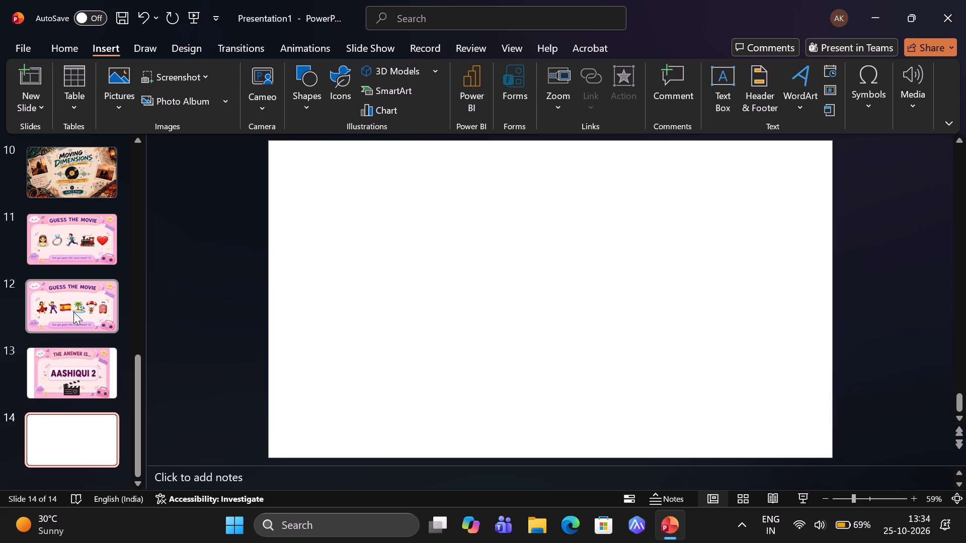
# Duplicate blank slide 14 repeatedly to add seven more blank slides, making slides 15 to 21.
pyautogui.rightClick(66, 426)
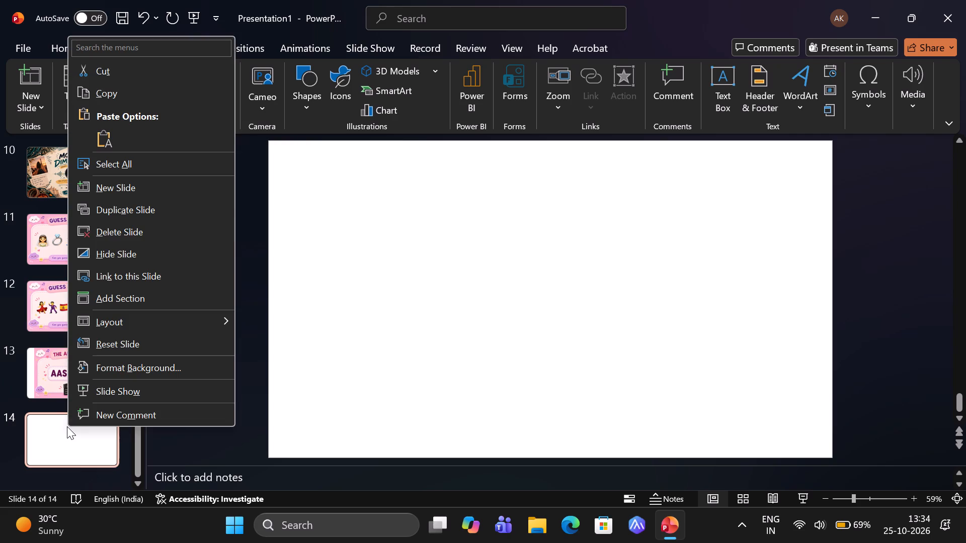
pyautogui.click(171, 205)
pyautogui.rightClick(171, 205)
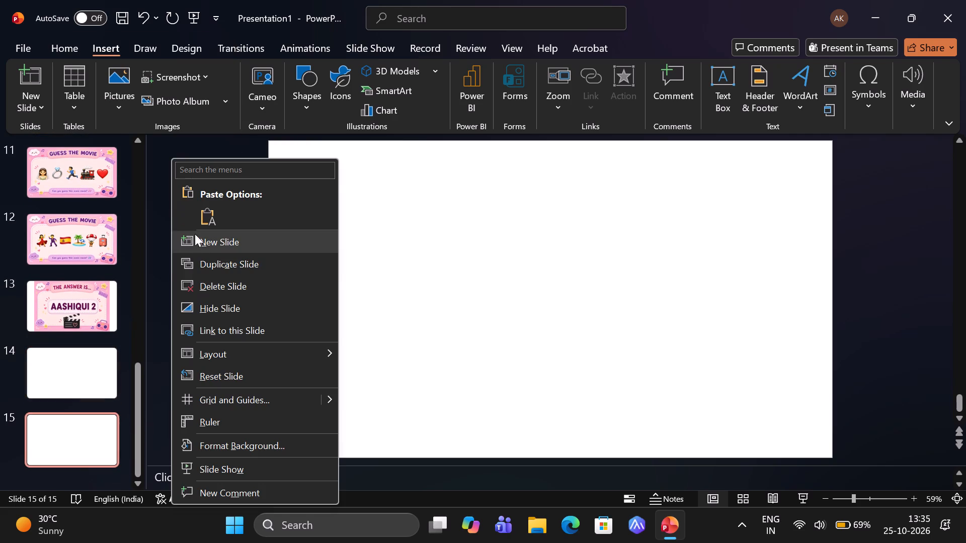
pyautogui.click(208, 264)
pyautogui.click(208, 264)
pyautogui.rightClick(208, 264)
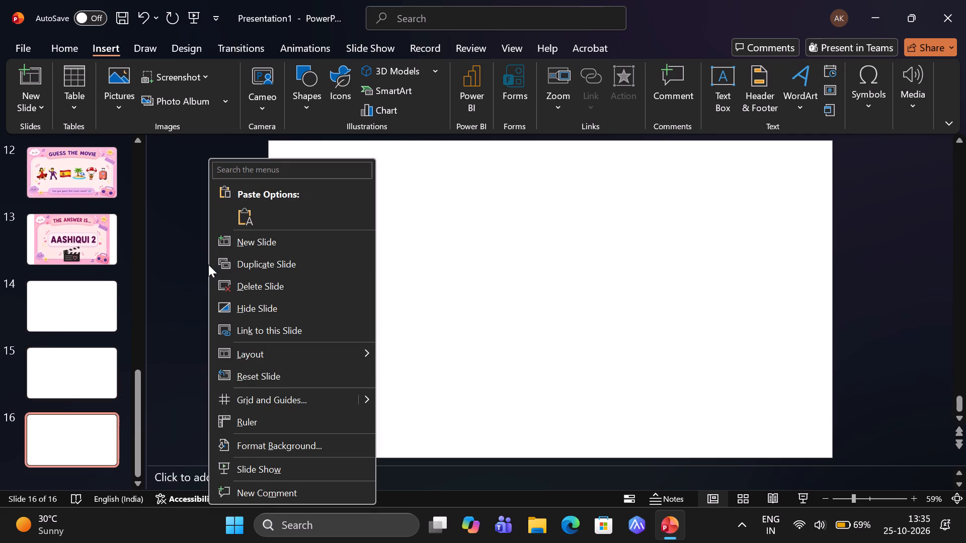
pyautogui.click(233, 268)
pyautogui.rightClick(233, 268)
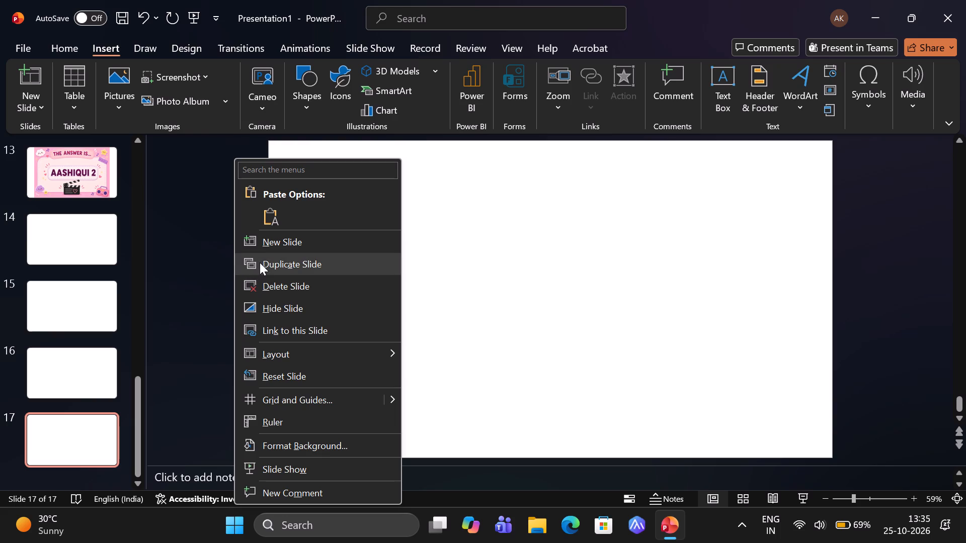
pyautogui.click(260, 262)
pyautogui.rightClick(260, 262)
pyautogui.click(284, 263)
pyautogui.rightClick(284, 263)
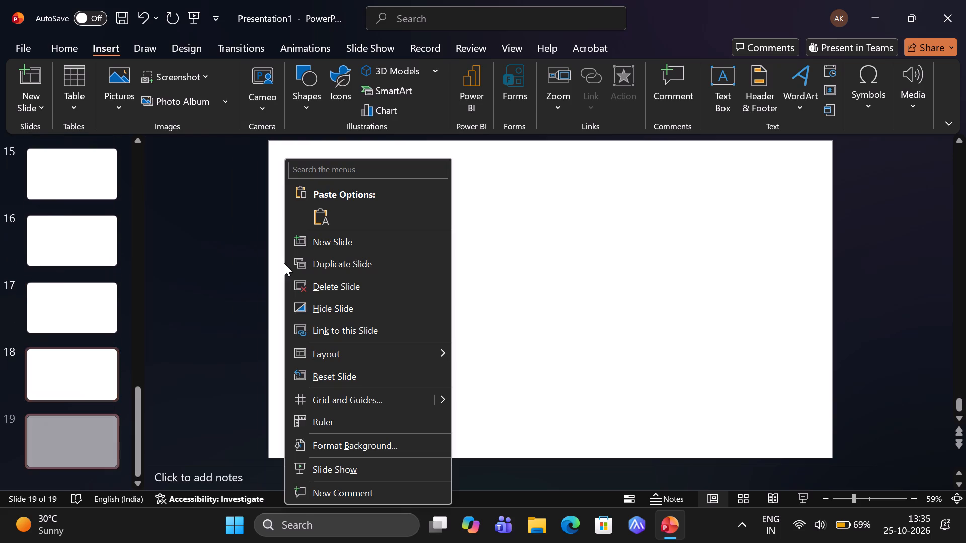
pyautogui.click(304, 266)
pyautogui.rightClick(304, 266)
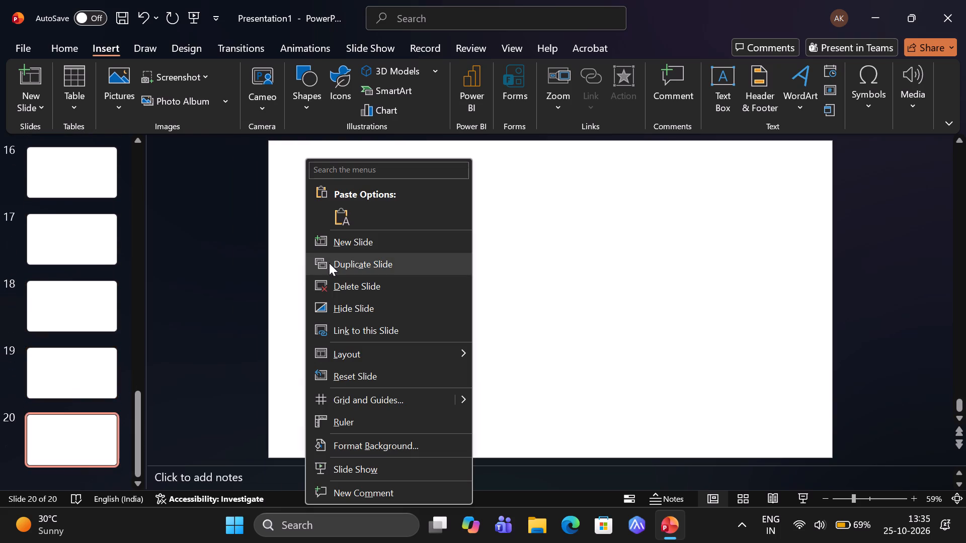
pyautogui.click(329, 263)
# Insert the answer picture "Kawaii Quiz Reveal_ 3 Idiots" from Downloads on blank slide 14 and stop design suggestions until restart.
pyautogui.scroll(5, 29, 245)
pyautogui.scroll(-3, 29, 245)
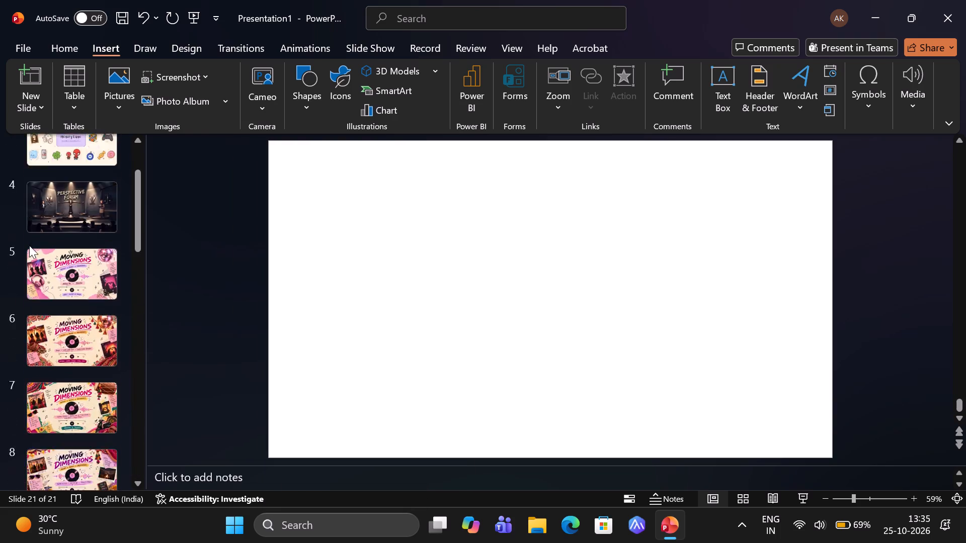
pyautogui.scroll(-3, 29, 245)
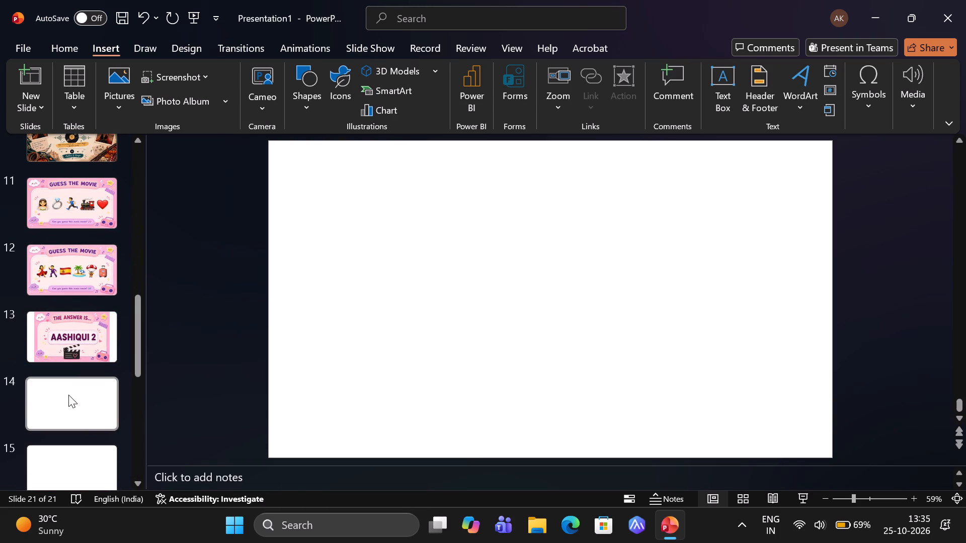
pyautogui.click(68, 395)
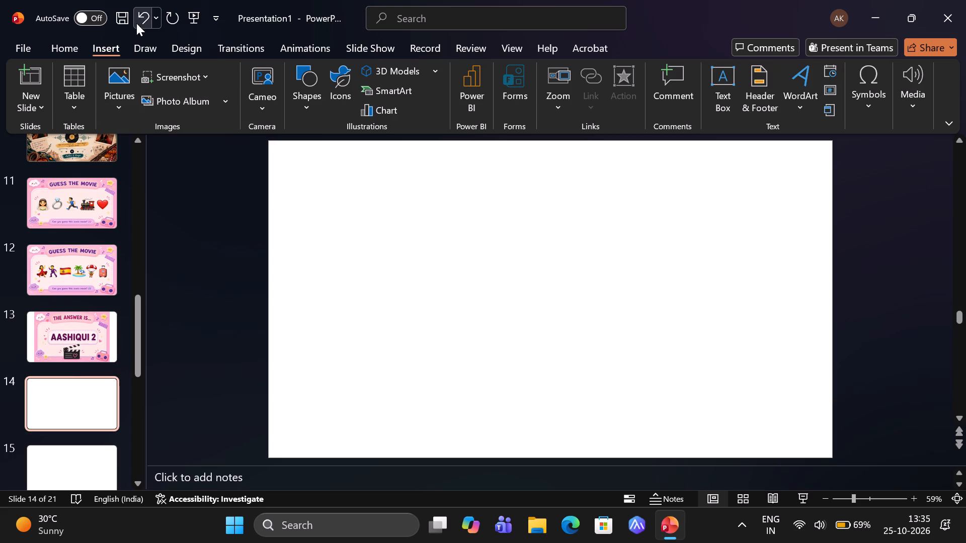
pyautogui.click(120, 109)
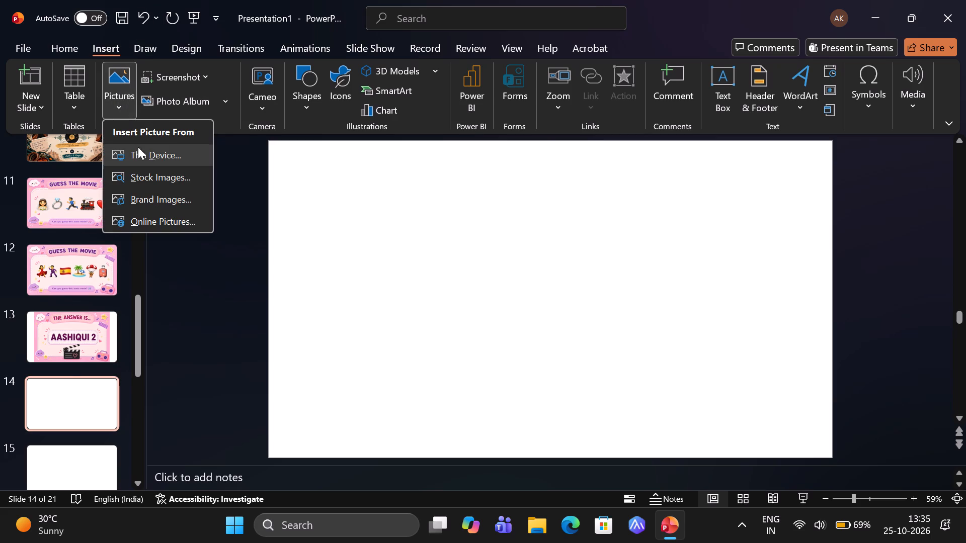
pyautogui.click(141, 153)
pyautogui.scroll(-1, 222, 239)
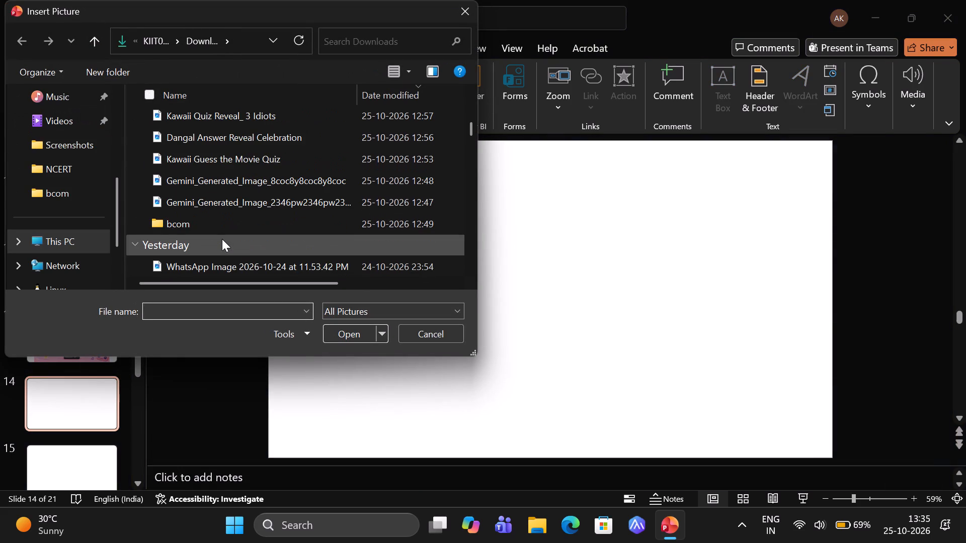
pyautogui.scroll(-1, 222, 239)
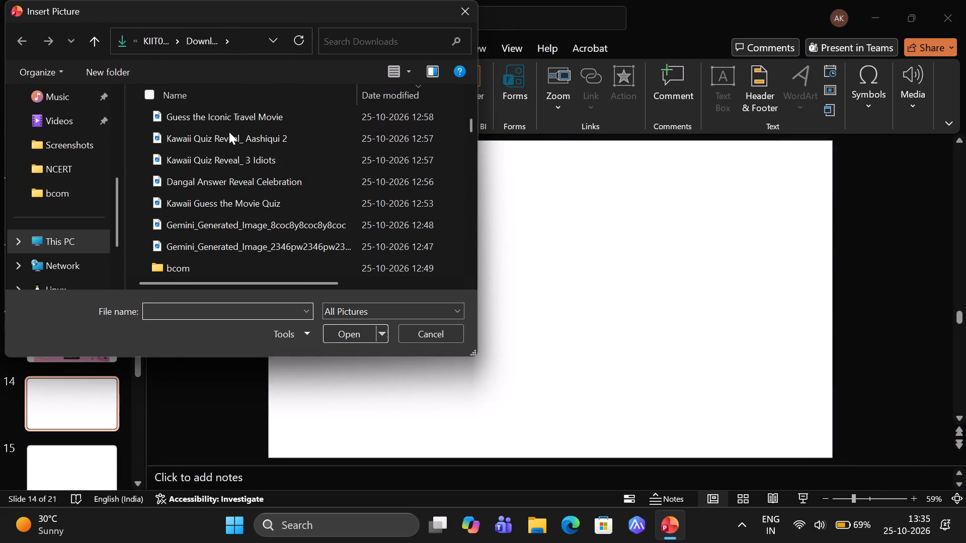
pyautogui.scroll(1, 229, 132)
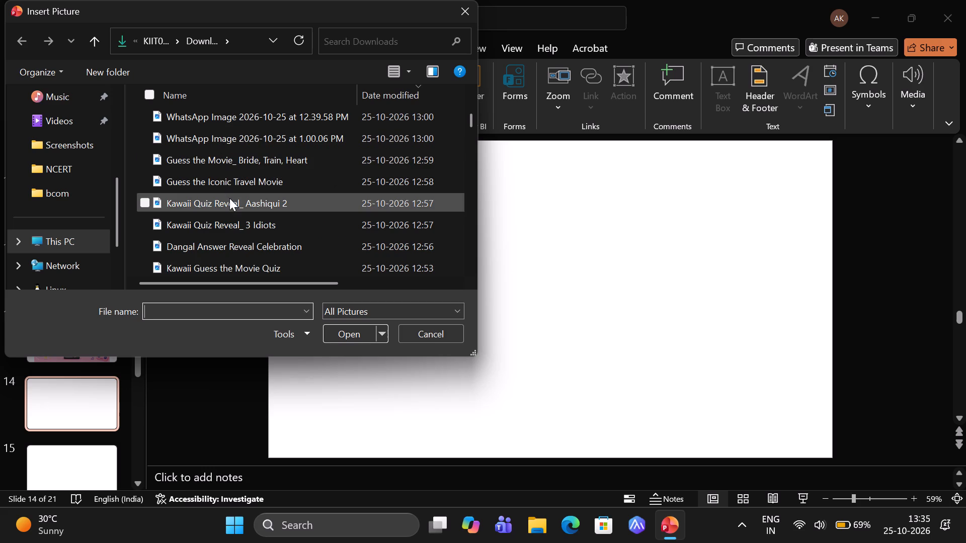
pyautogui.doubleClick(235, 219)
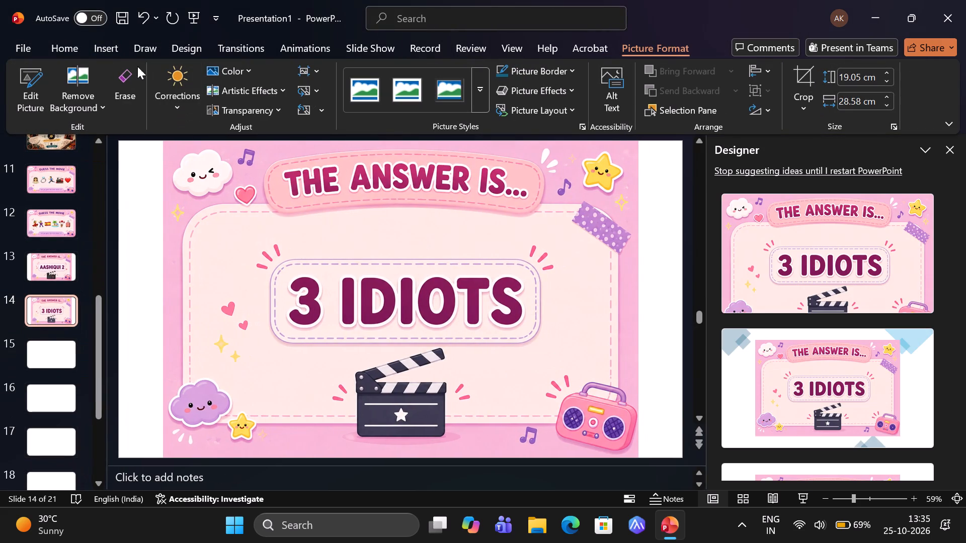
pyautogui.click(813, 167)
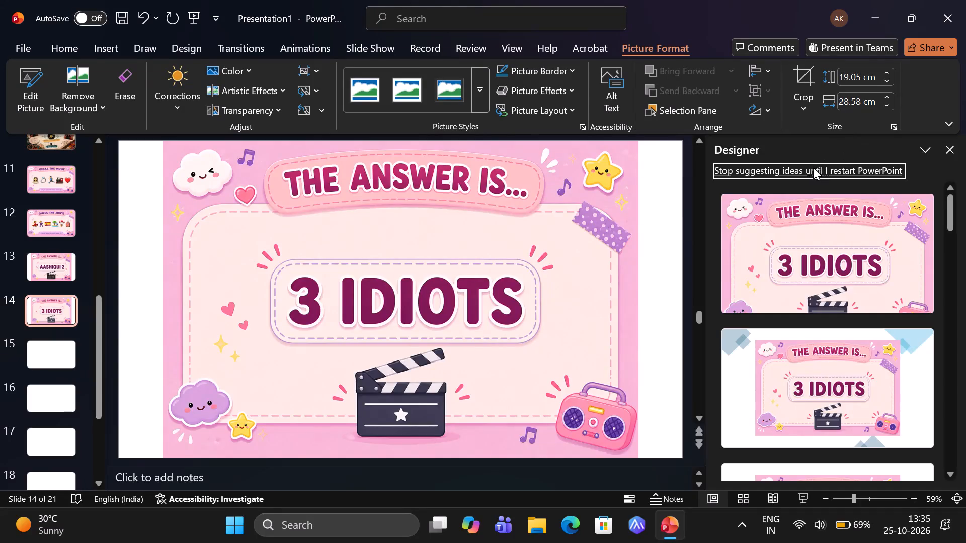
# Insert the answer picture "Dangal Answer Reveal Celebration" from Downloads on blank slide 15.
pyautogui.click(94, 466)
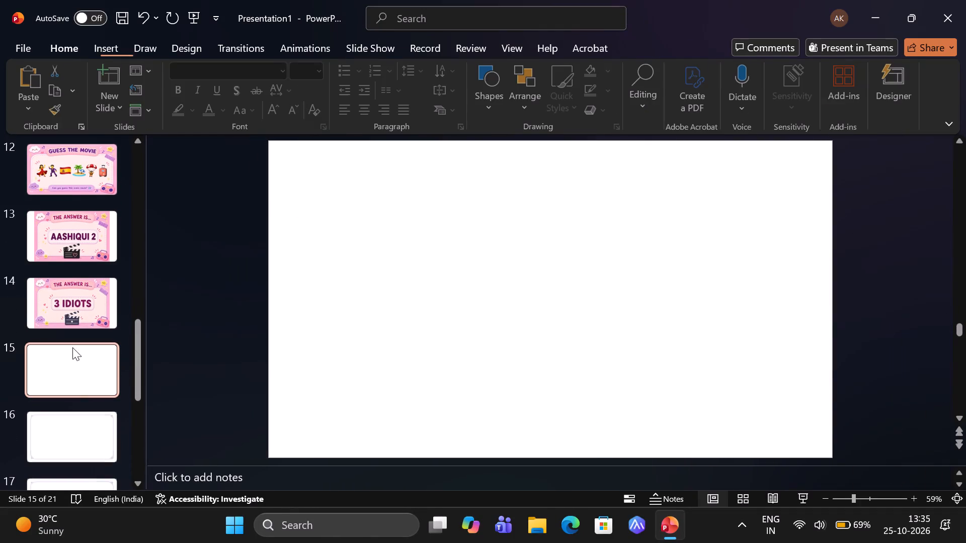
pyautogui.click(116, 43)
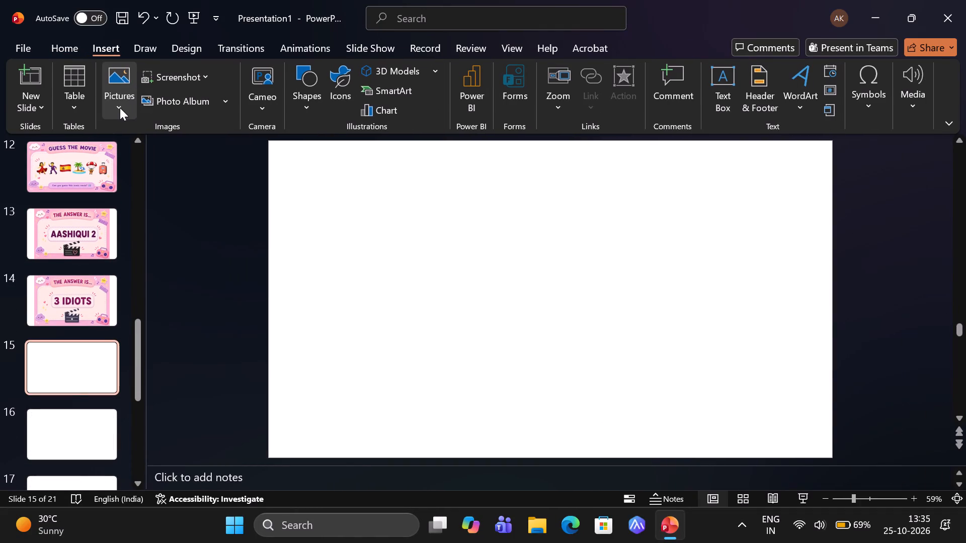
pyautogui.click(120, 108)
pyautogui.click(138, 151)
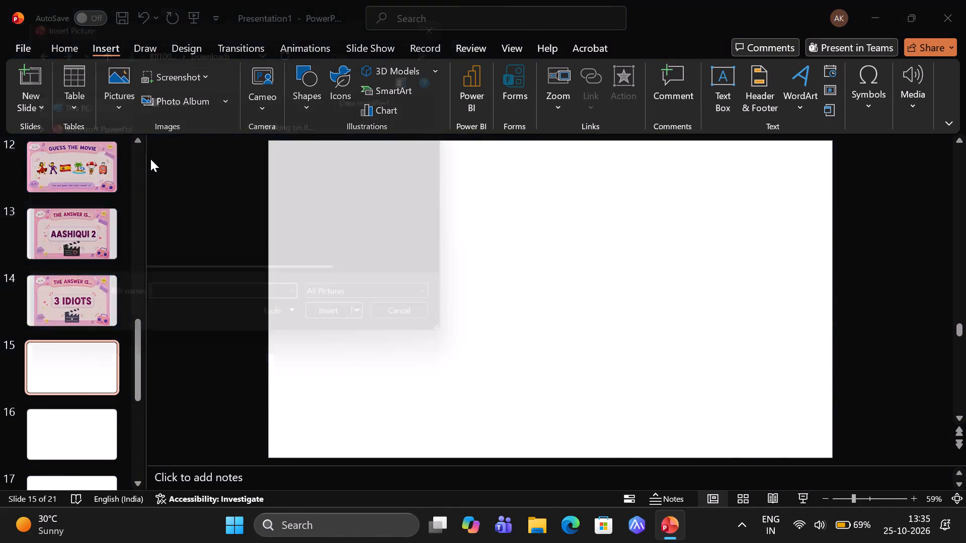
pyautogui.scroll(-1, 226, 214)
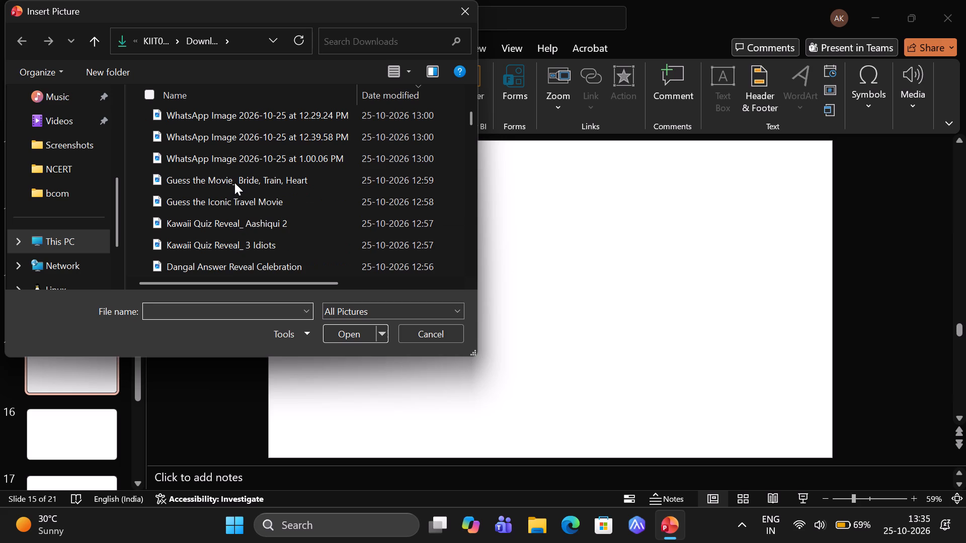
pyautogui.doubleClick(226, 266)
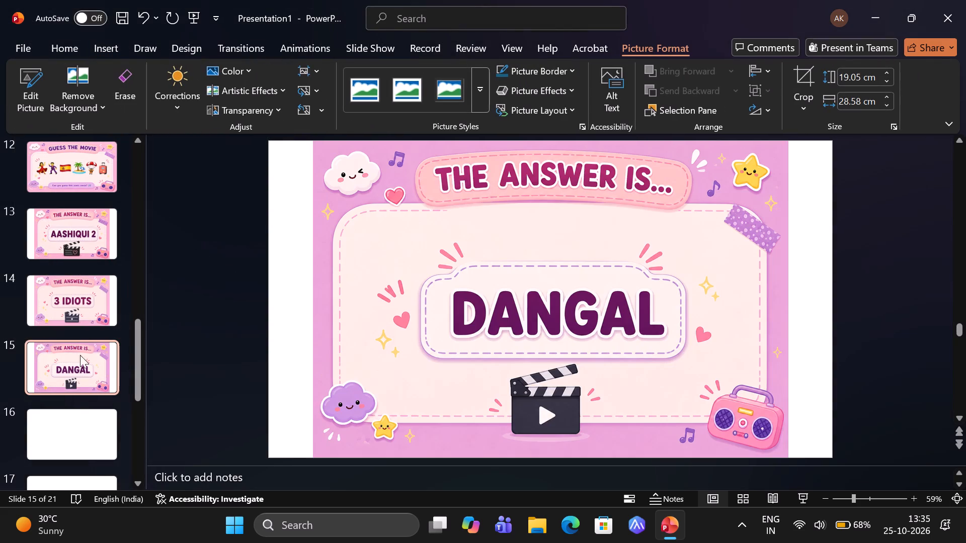
# Insert the picture "Kawaii Guess the Movie Quiz" from Downloads on blank slide 16.
pyautogui.click(72, 412)
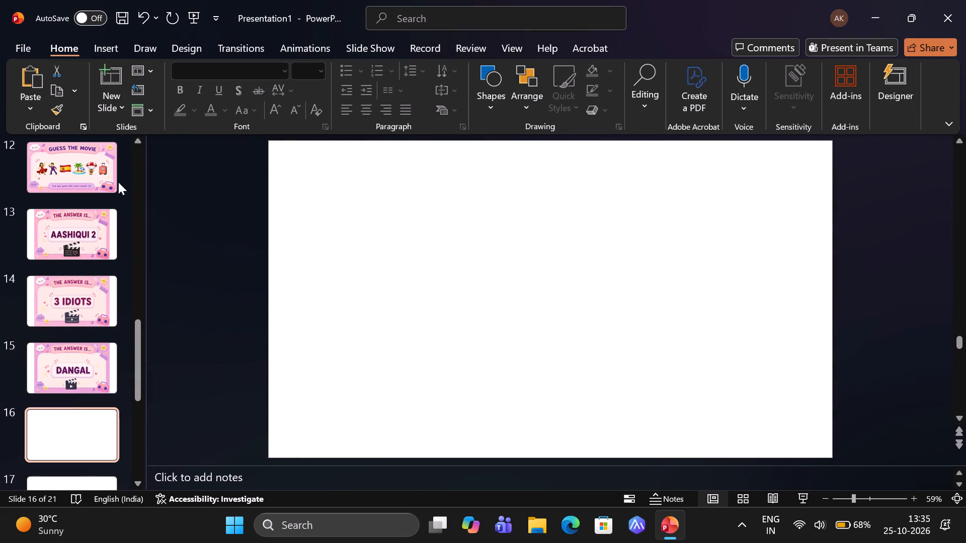
pyautogui.click(107, 47)
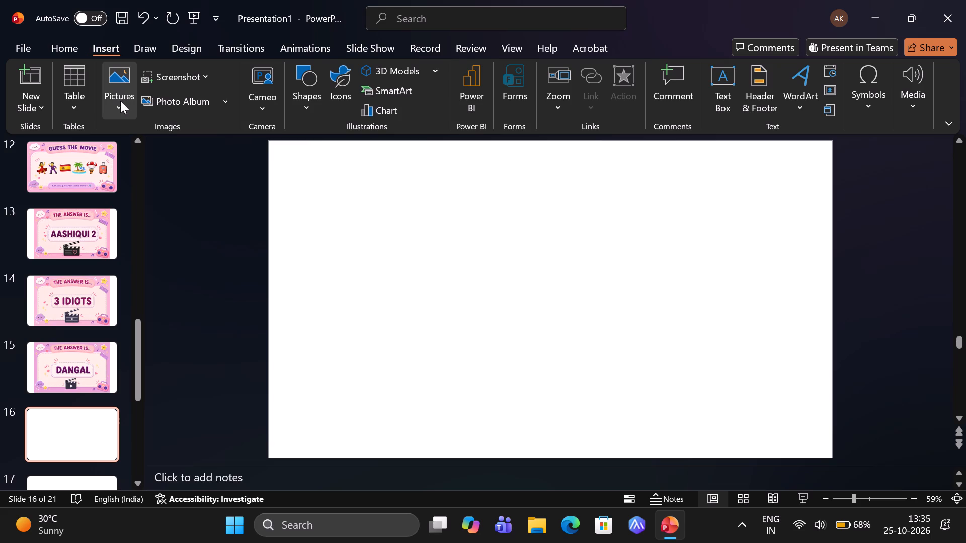
pyautogui.click(120, 103)
pyautogui.click(136, 146)
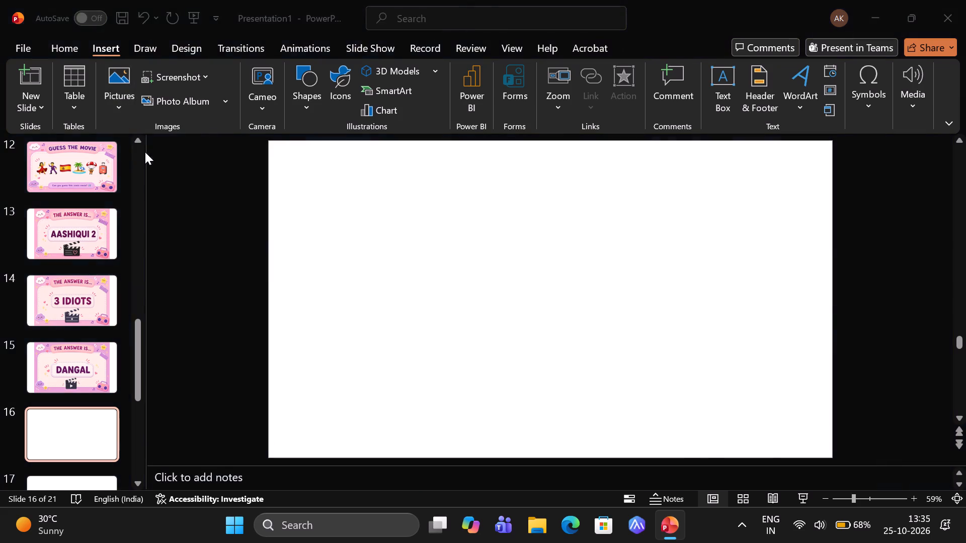
pyautogui.scroll(-1, 222, 256)
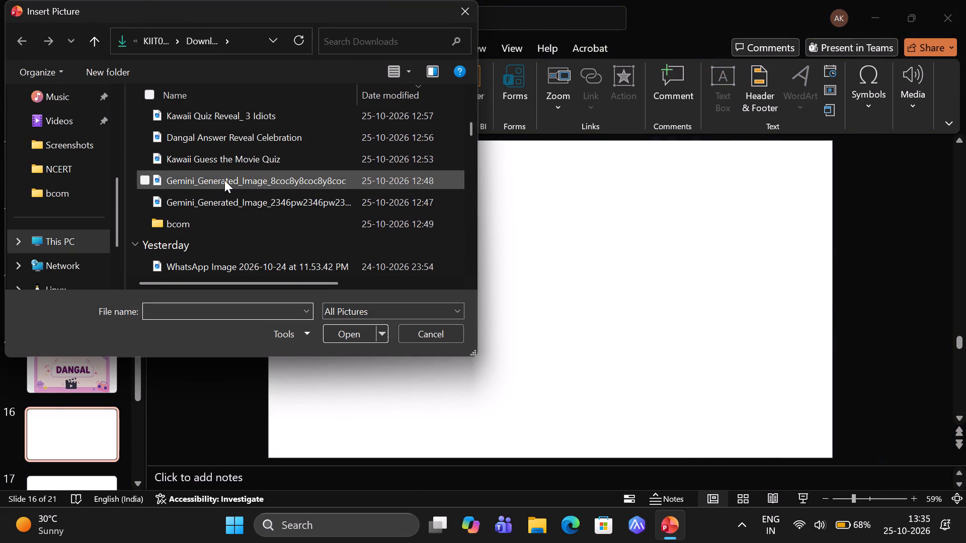
pyautogui.doubleClick(236, 152)
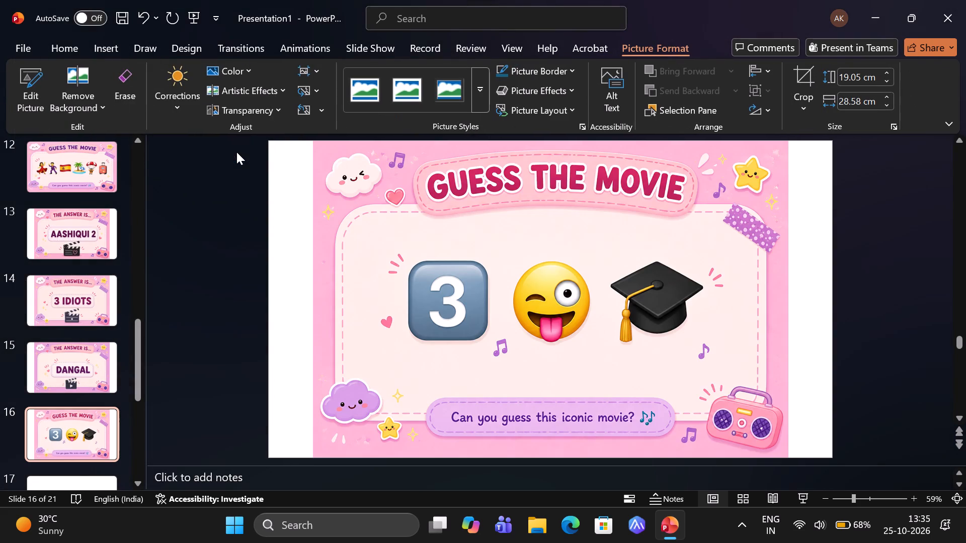
pyautogui.scroll(-1, 88, 445)
pyautogui.click(88, 427)
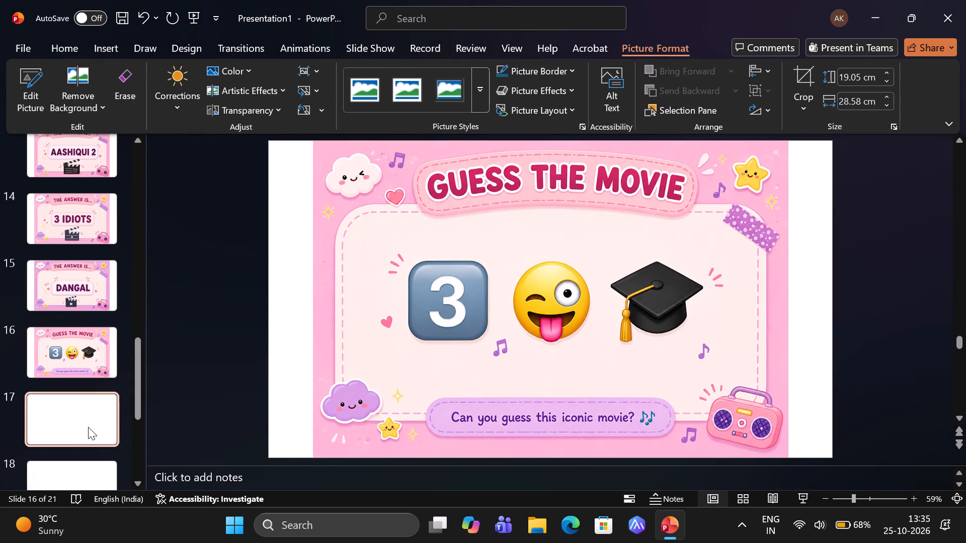
pyautogui.click(100, 50)
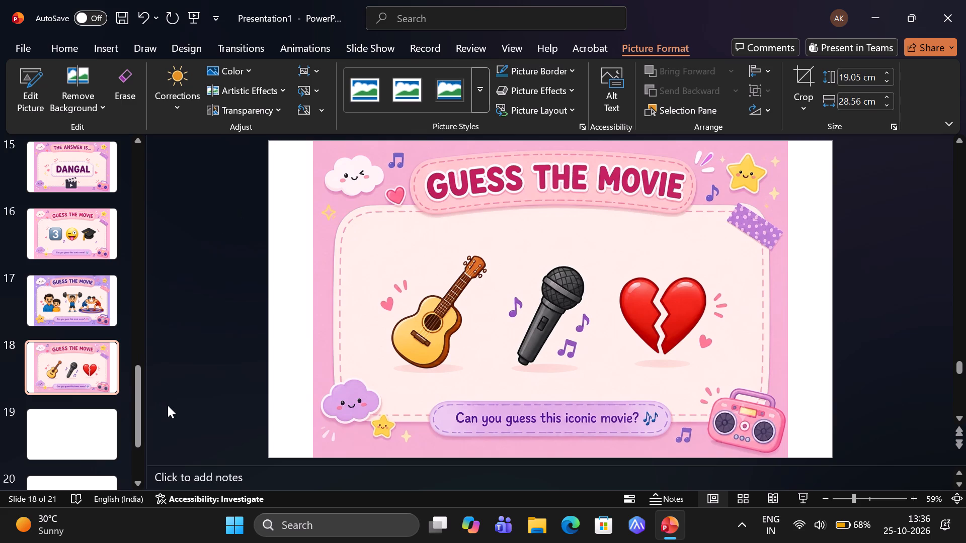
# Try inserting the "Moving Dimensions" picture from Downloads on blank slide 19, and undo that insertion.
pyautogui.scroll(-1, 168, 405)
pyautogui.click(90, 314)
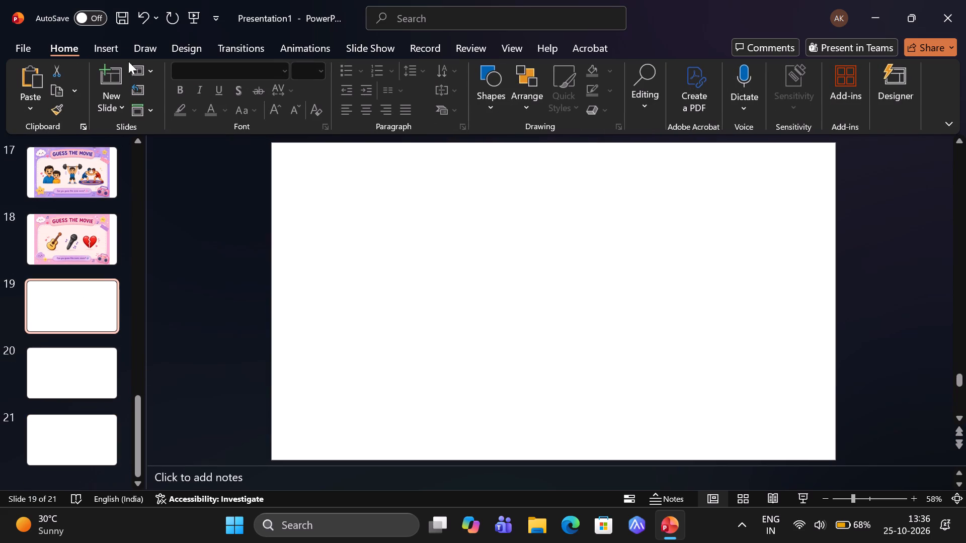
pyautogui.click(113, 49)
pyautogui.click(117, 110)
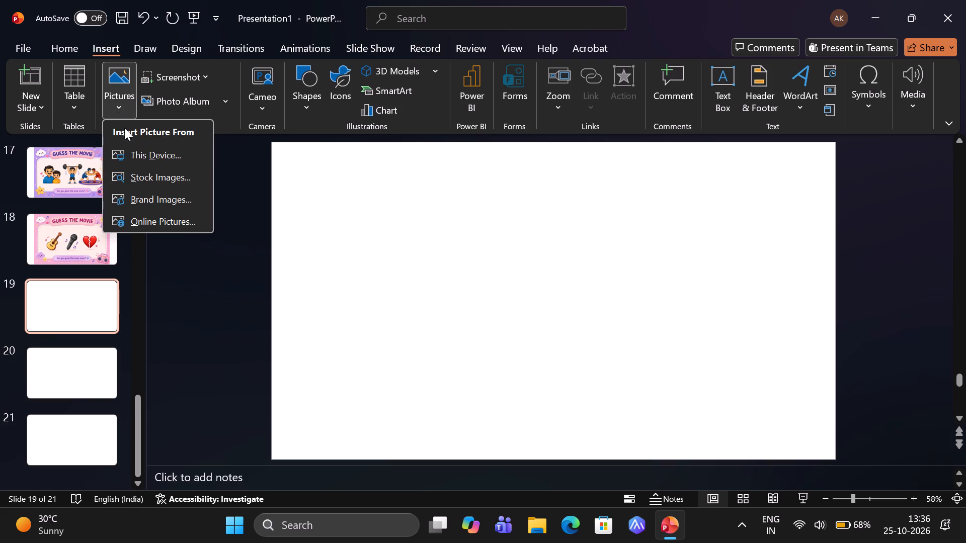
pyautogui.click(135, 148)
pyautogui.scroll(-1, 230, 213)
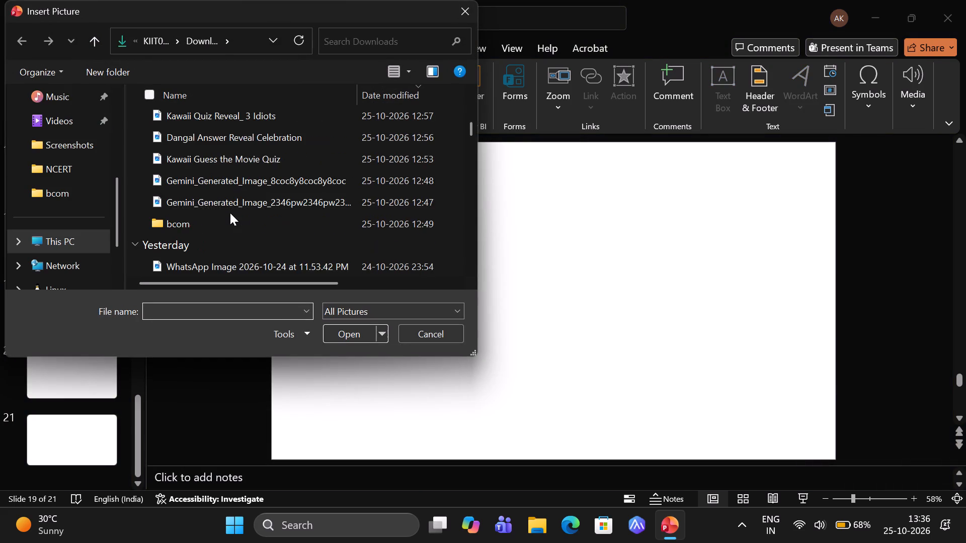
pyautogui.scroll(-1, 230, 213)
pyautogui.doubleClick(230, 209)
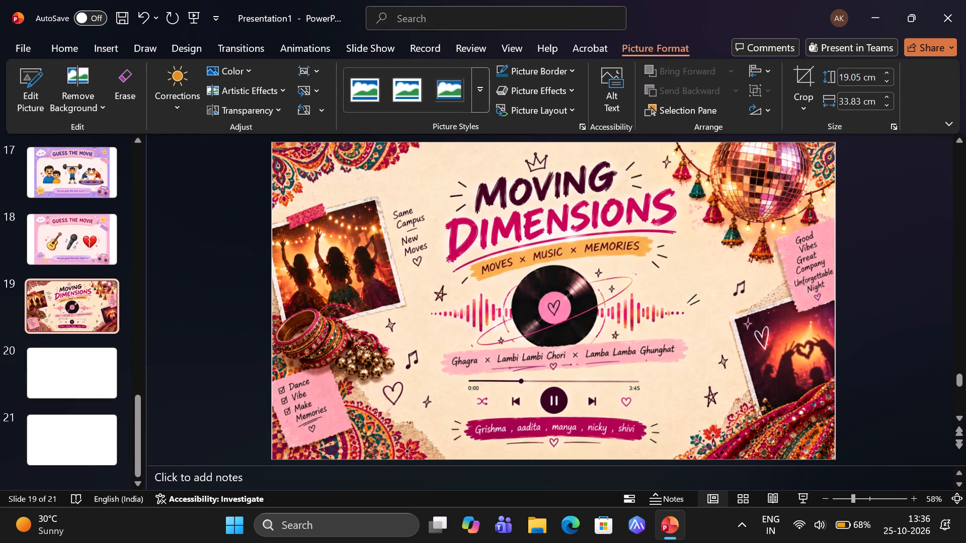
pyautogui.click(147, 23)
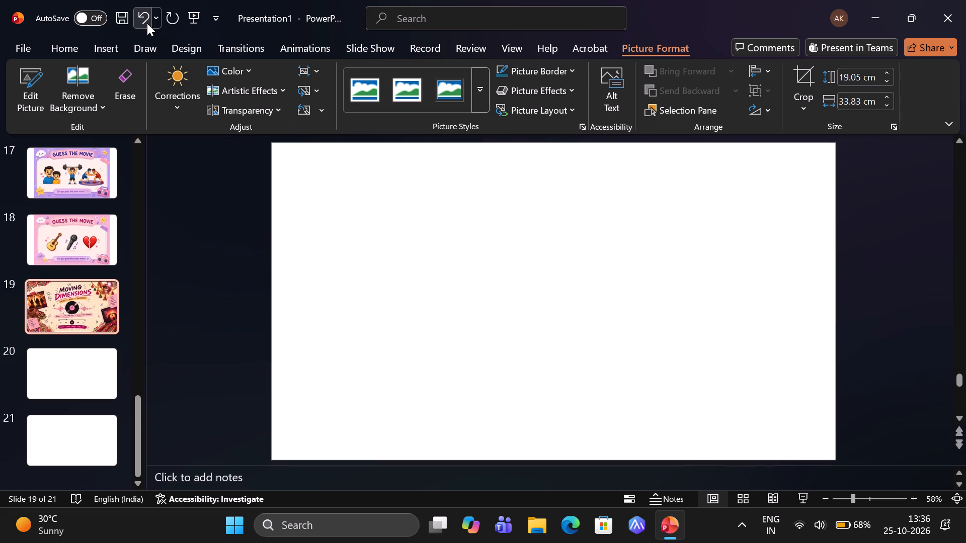
# Insert a different picture on blank slide 19.
pyautogui.click(119, 51)
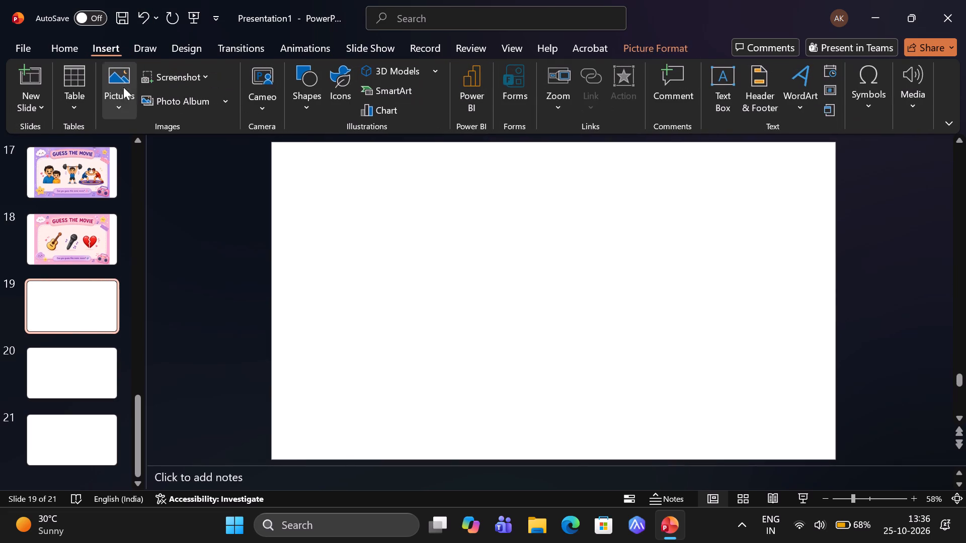
pyautogui.click(123, 103)
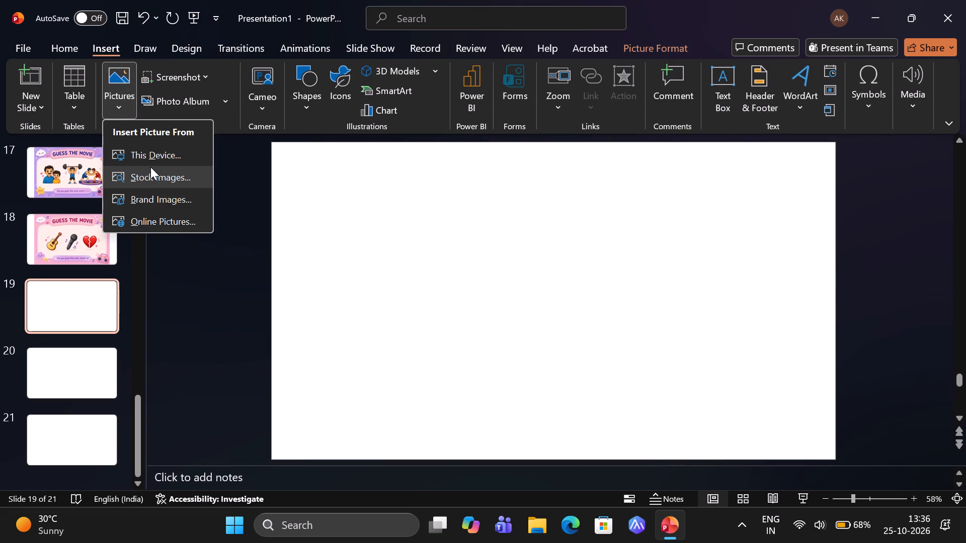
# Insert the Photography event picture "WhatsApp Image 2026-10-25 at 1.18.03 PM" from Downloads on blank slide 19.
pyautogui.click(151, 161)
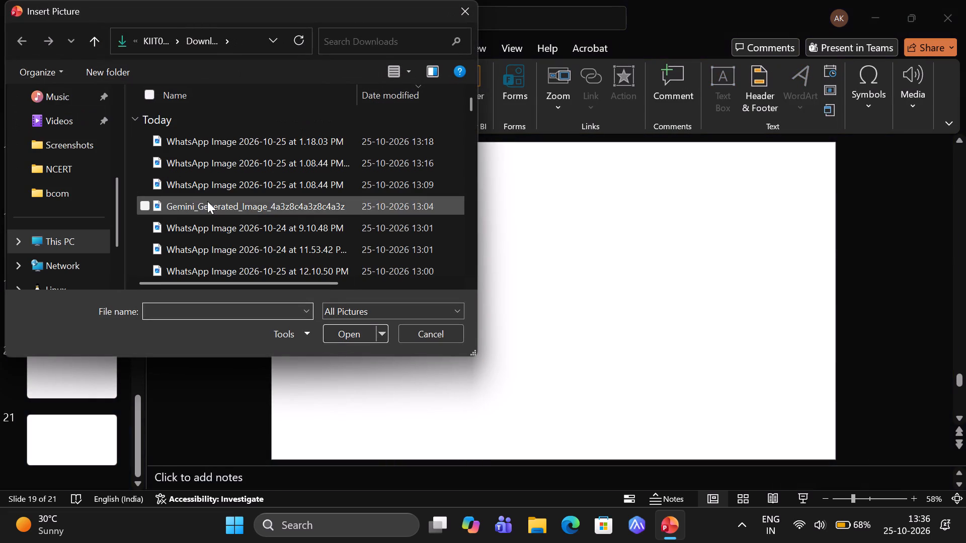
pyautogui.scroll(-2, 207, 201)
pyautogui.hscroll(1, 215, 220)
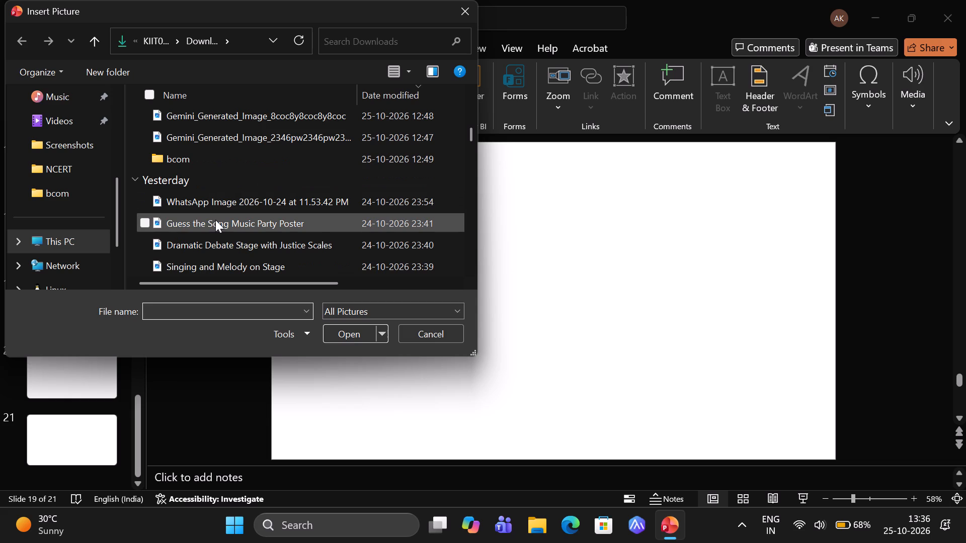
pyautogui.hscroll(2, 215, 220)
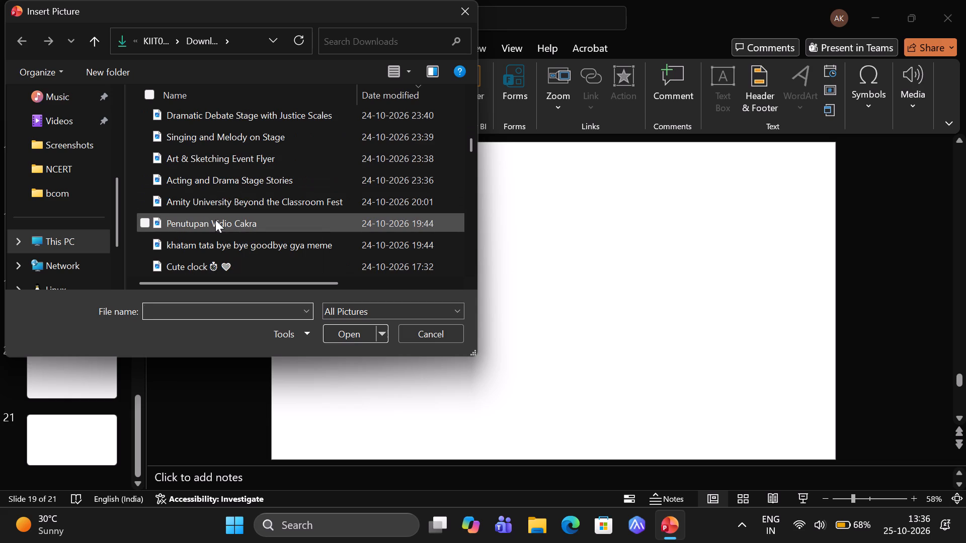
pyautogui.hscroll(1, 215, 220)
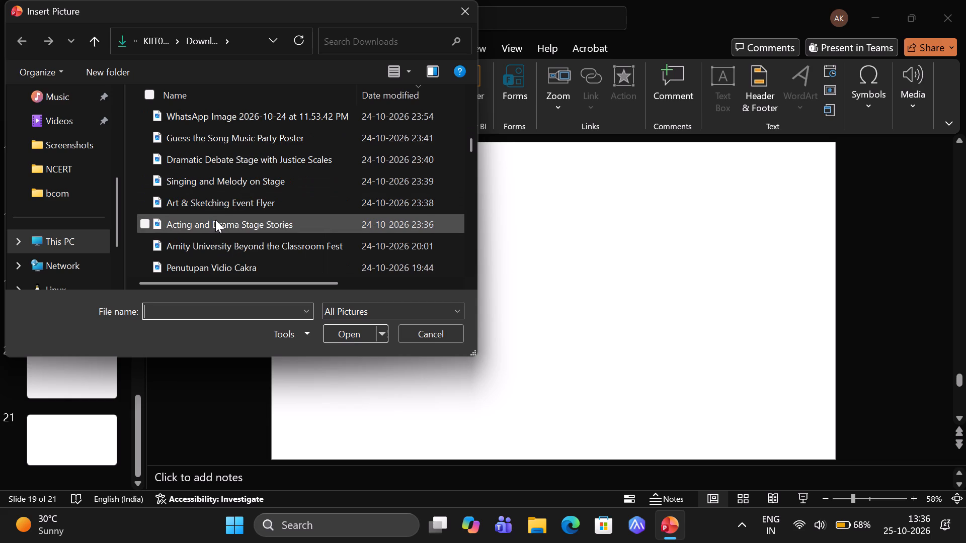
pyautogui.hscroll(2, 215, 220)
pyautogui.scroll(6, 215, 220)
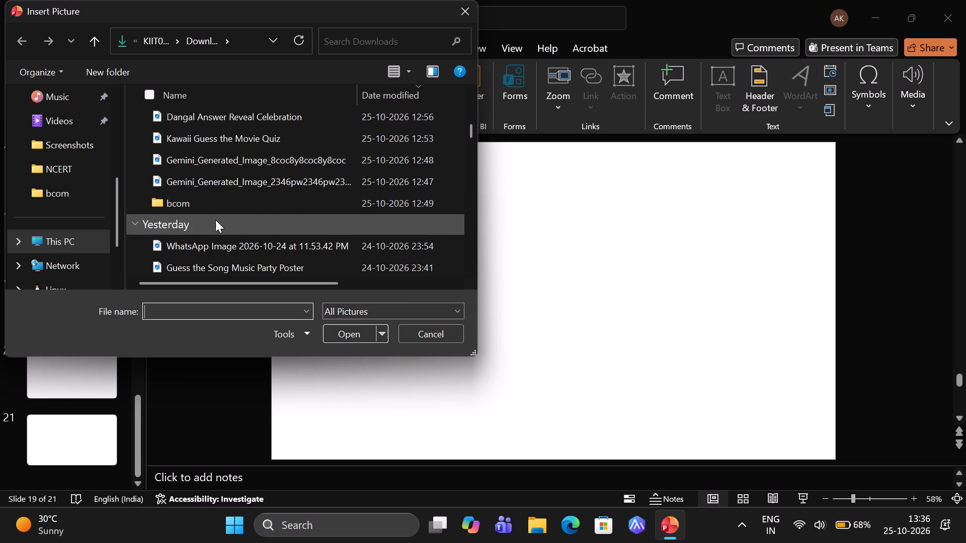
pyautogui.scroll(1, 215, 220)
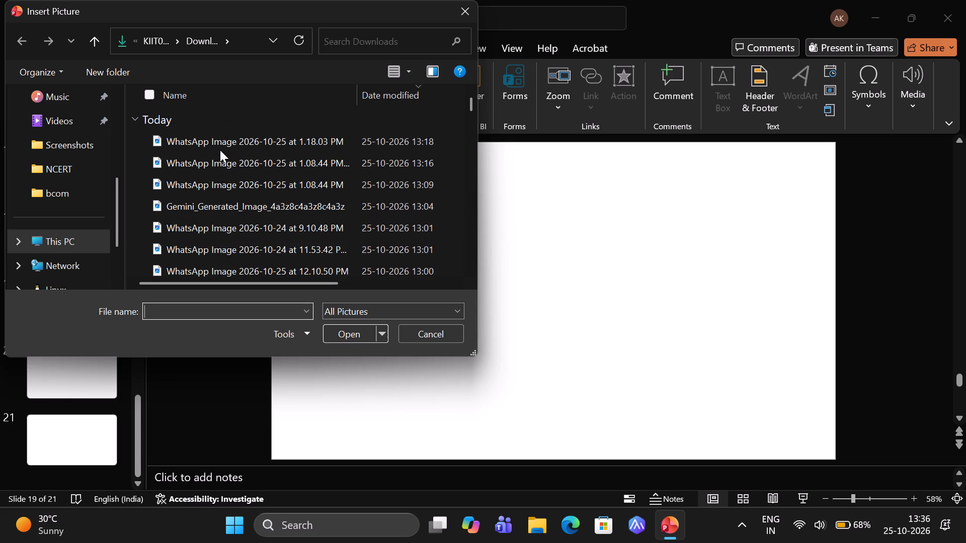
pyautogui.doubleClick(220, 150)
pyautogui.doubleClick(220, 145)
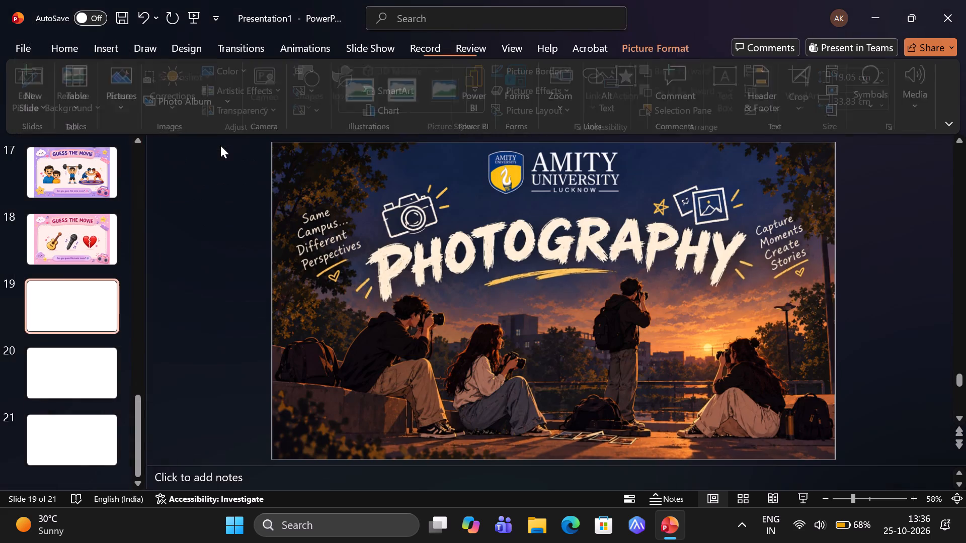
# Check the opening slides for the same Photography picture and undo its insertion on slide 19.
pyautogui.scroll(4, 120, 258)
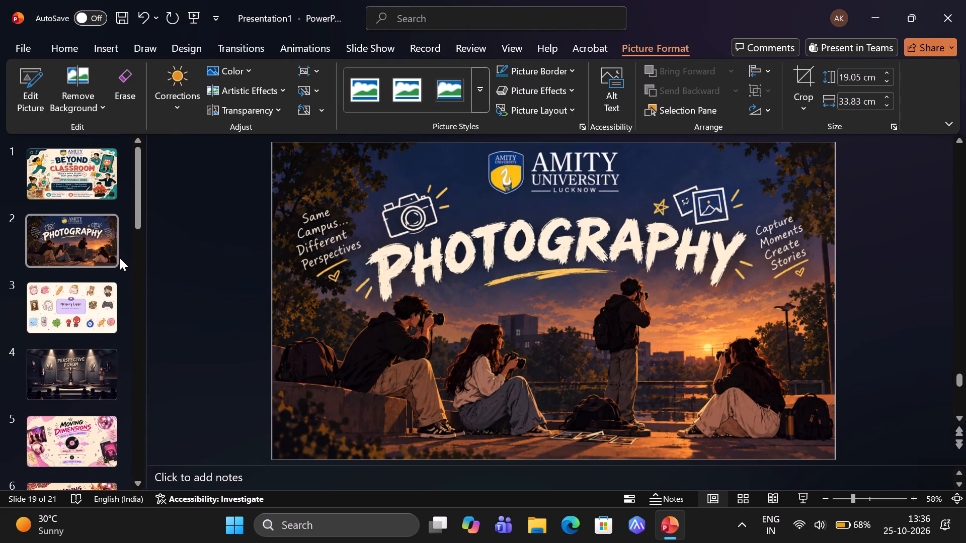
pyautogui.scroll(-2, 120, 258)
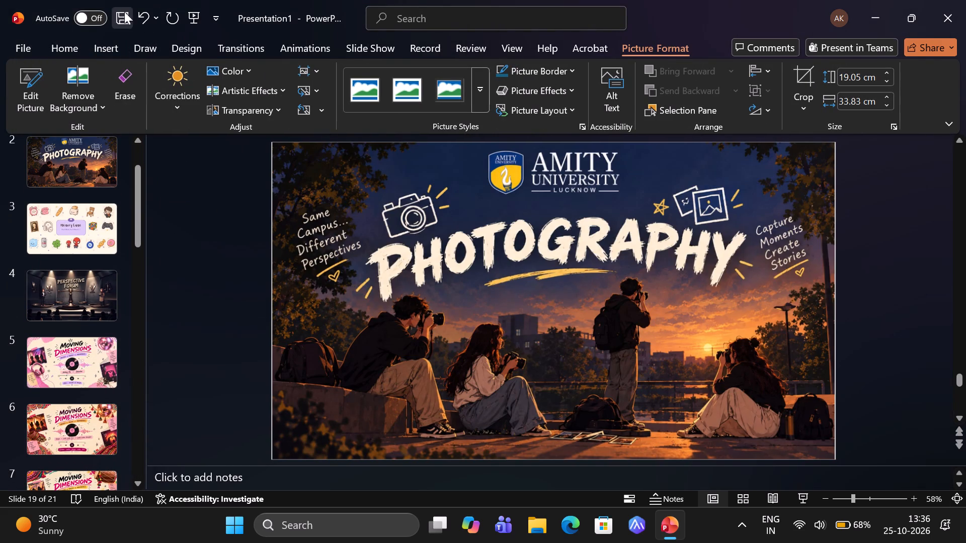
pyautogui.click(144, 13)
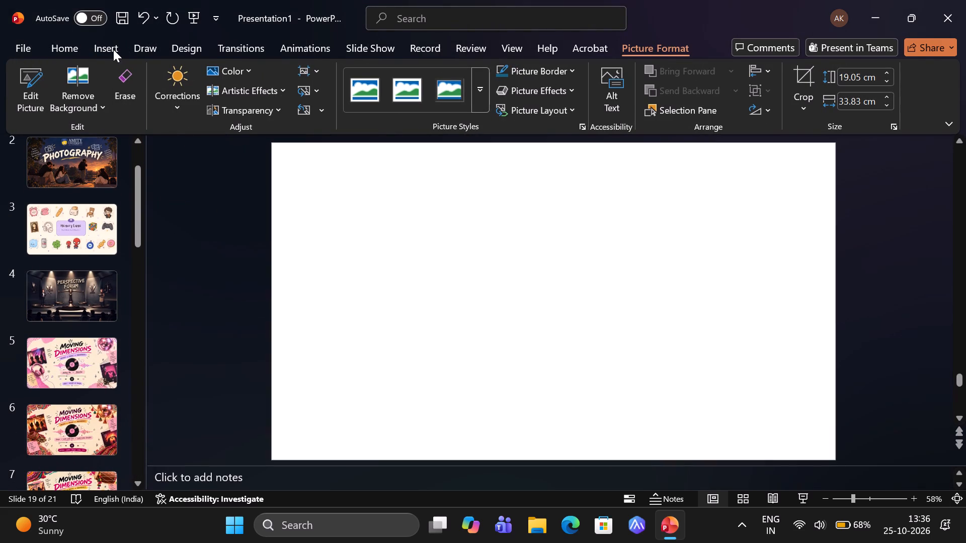
# Insert the picture "Singing and Melody on Stage" from Downloads on blank slide 19.
pyautogui.click(112, 49)
pyautogui.click(105, 101)
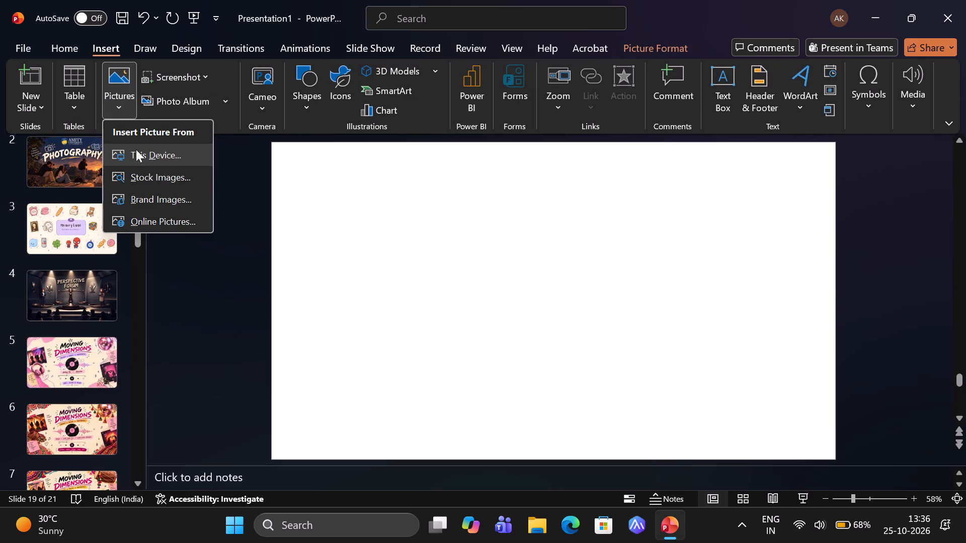
pyautogui.click(140, 157)
pyautogui.scroll(-1, 213, 223)
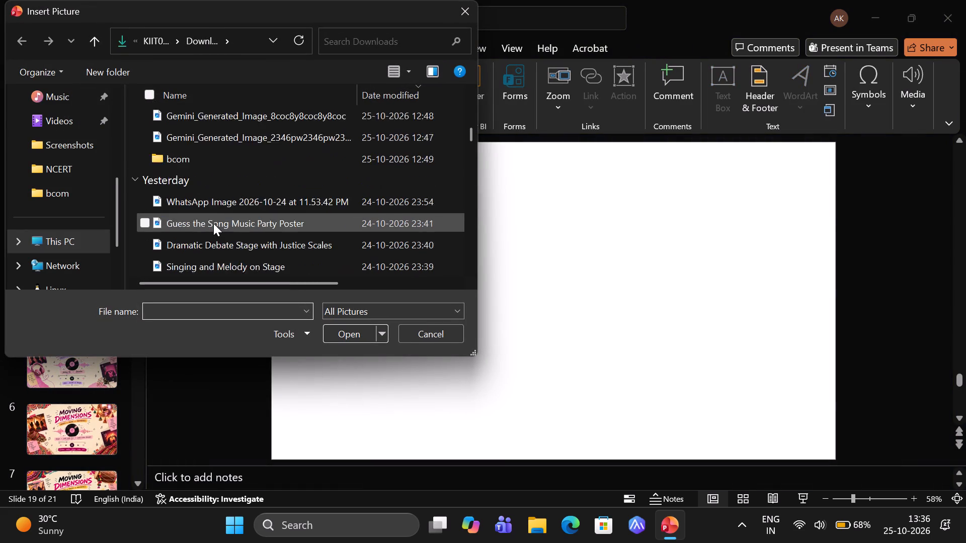
pyautogui.scroll(-2, 213, 223)
pyautogui.doubleClick(221, 198)
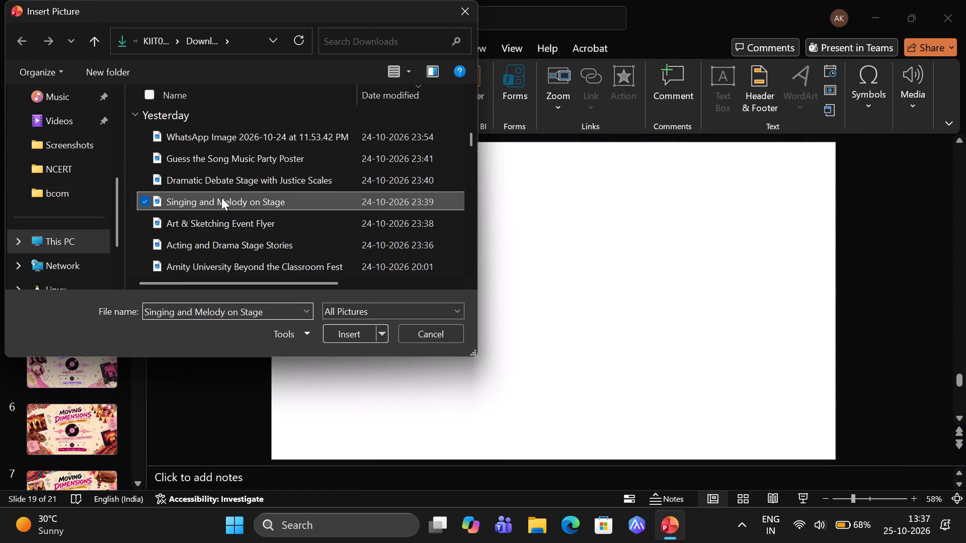
# Insert the picture "Art & Sketching Event Flyer" from Downloads on blank slide 20.
pyautogui.scroll(-6, 71, 392)
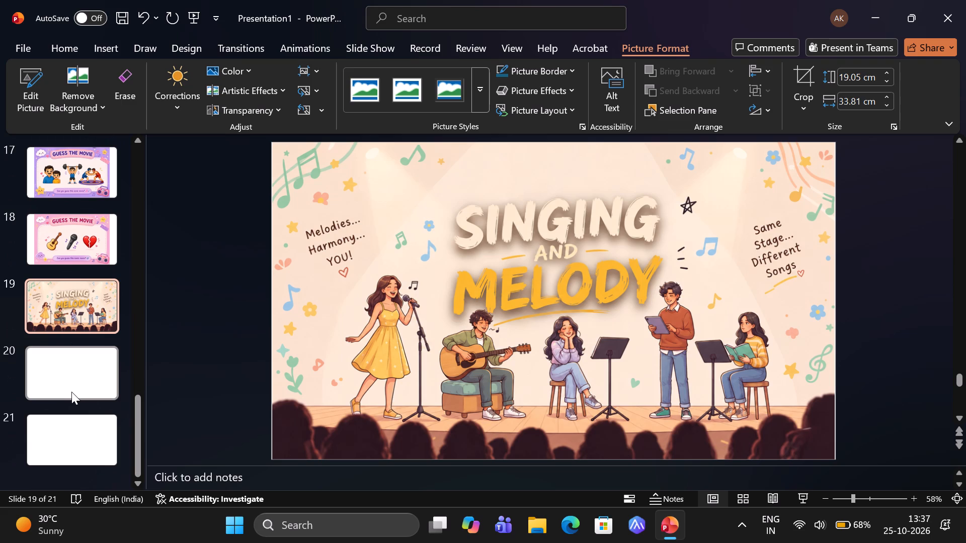
pyautogui.click(71, 392)
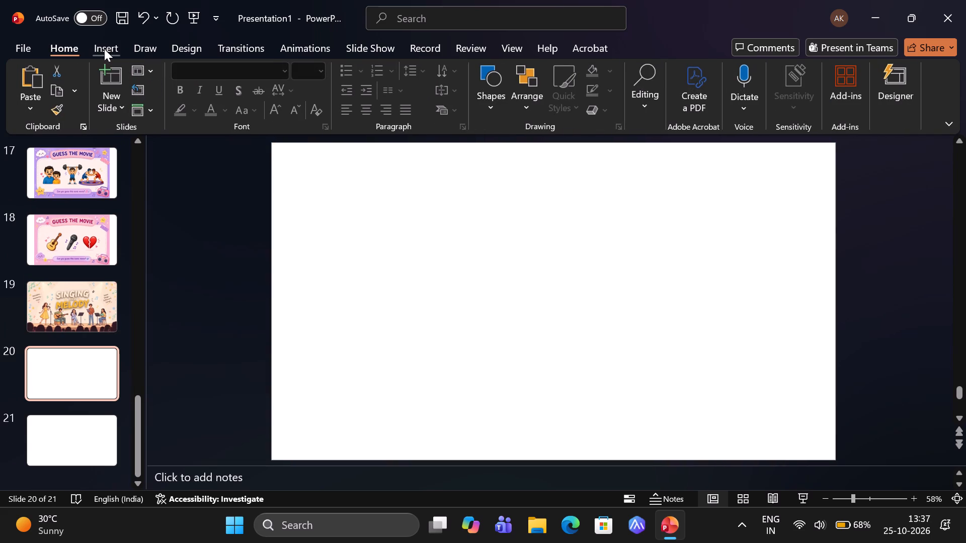
pyautogui.click(104, 49)
pyautogui.click(114, 109)
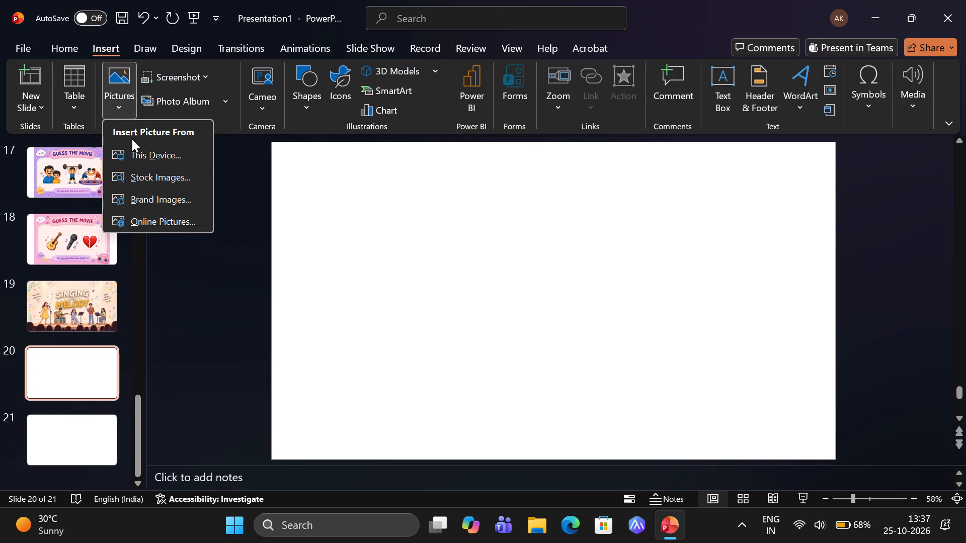
pyautogui.click(139, 150)
pyautogui.scroll(-1, 214, 222)
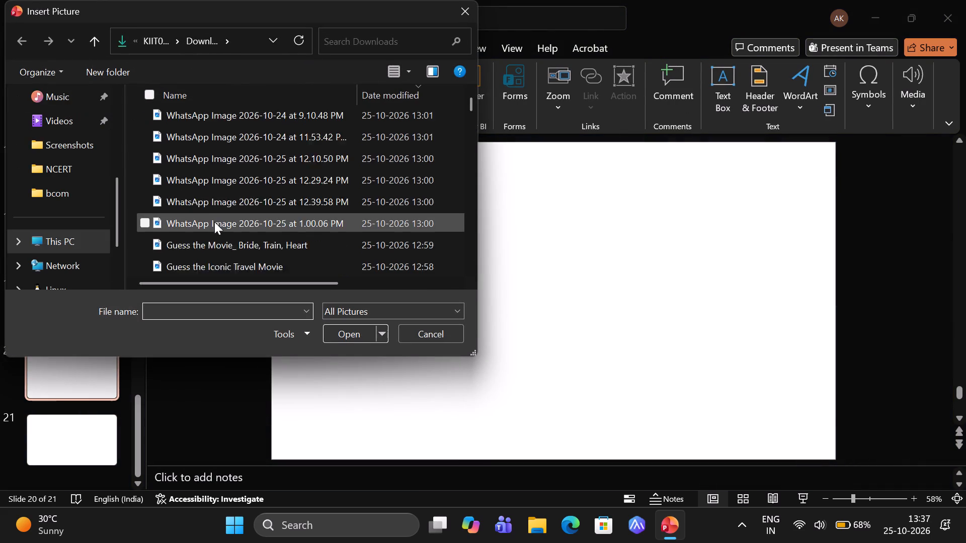
pyautogui.scroll(-1, 214, 222)
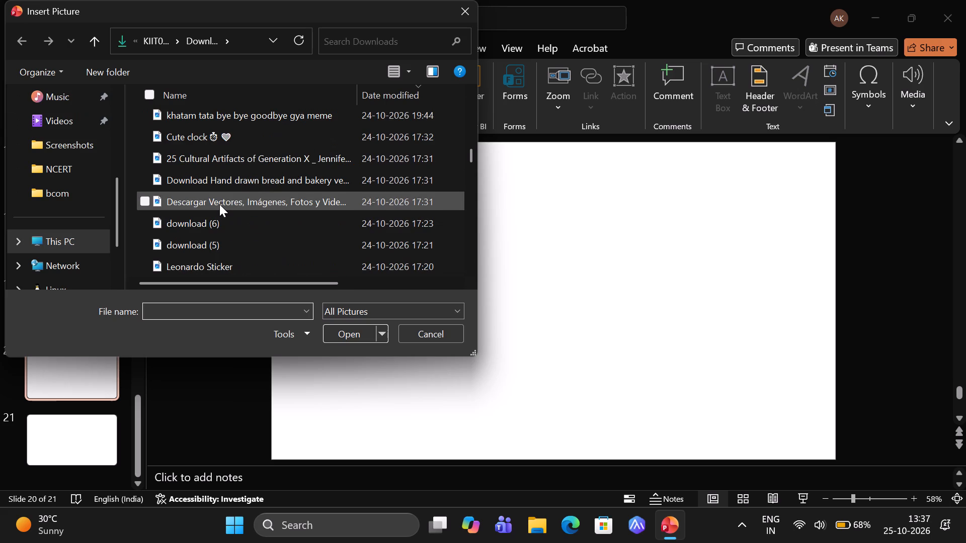
pyautogui.scroll(1, 219, 204)
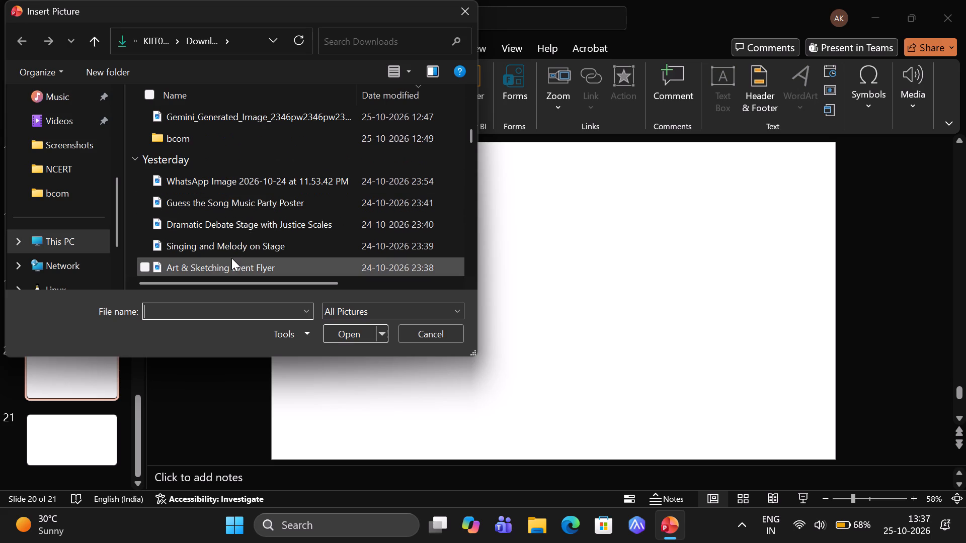
pyautogui.doubleClick(231, 258)
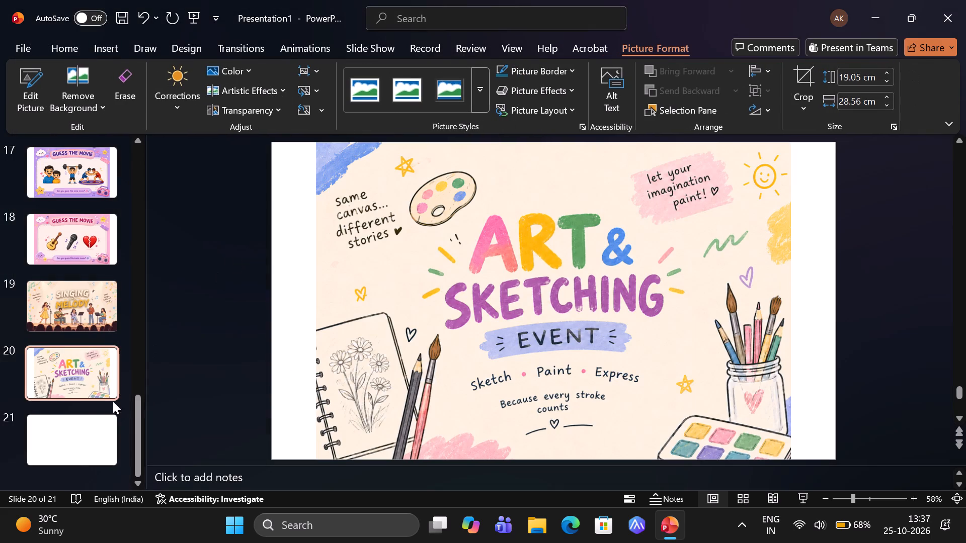
# Insert the picture "Acting and Drama Stage Stories" from Downloads on blank slide 21.
pyautogui.click(91, 424)
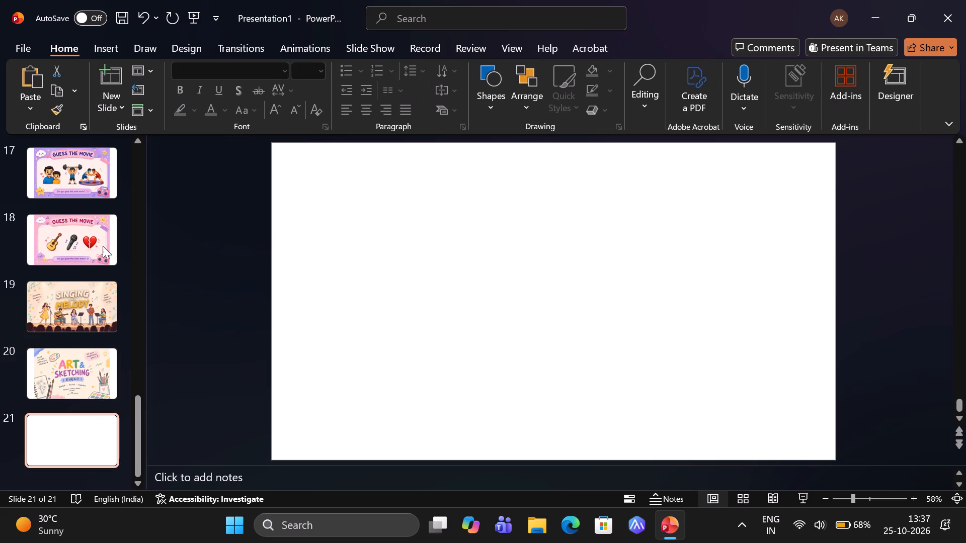
pyautogui.click(107, 59)
pyautogui.click(109, 54)
pyautogui.click(113, 100)
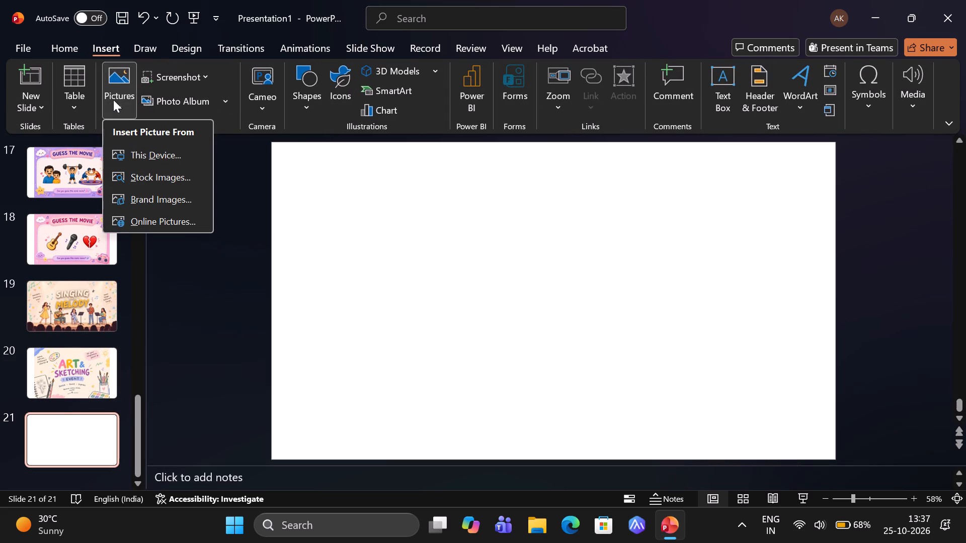
pyautogui.click(131, 153)
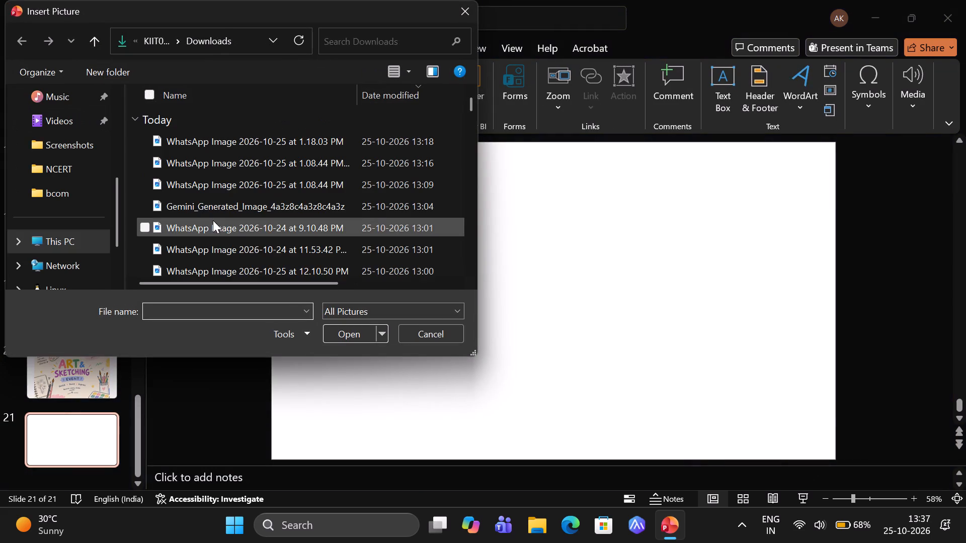
pyautogui.scroll(-2, 213, 220)
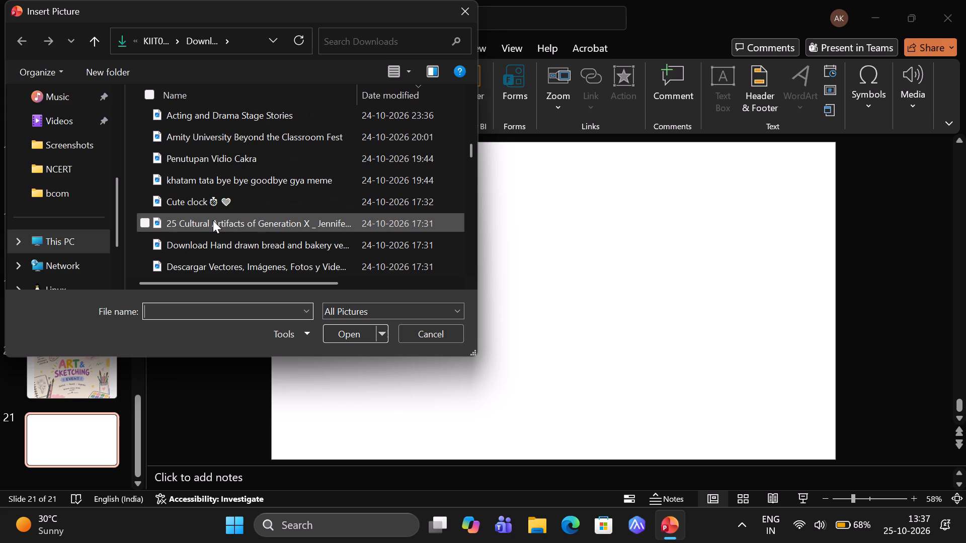
pyautogui.scroll(-1, 213, 220)
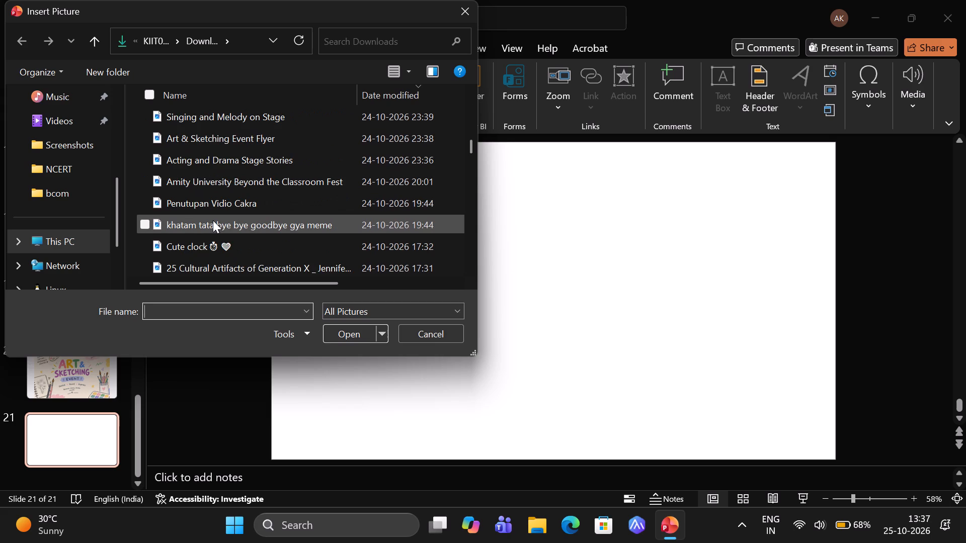
pyautogui.scroll(-2, 213, 220)
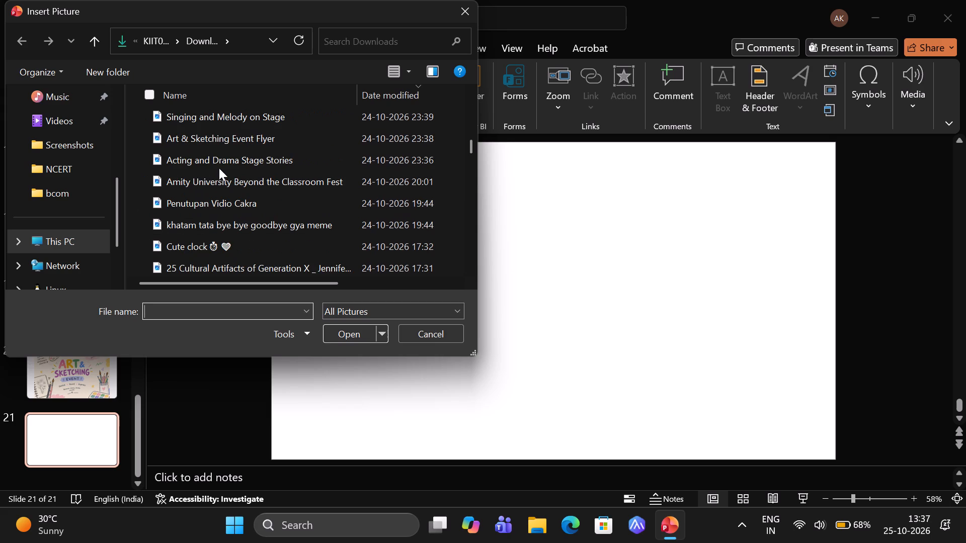
pyautogui.doubleClick(219, 165)
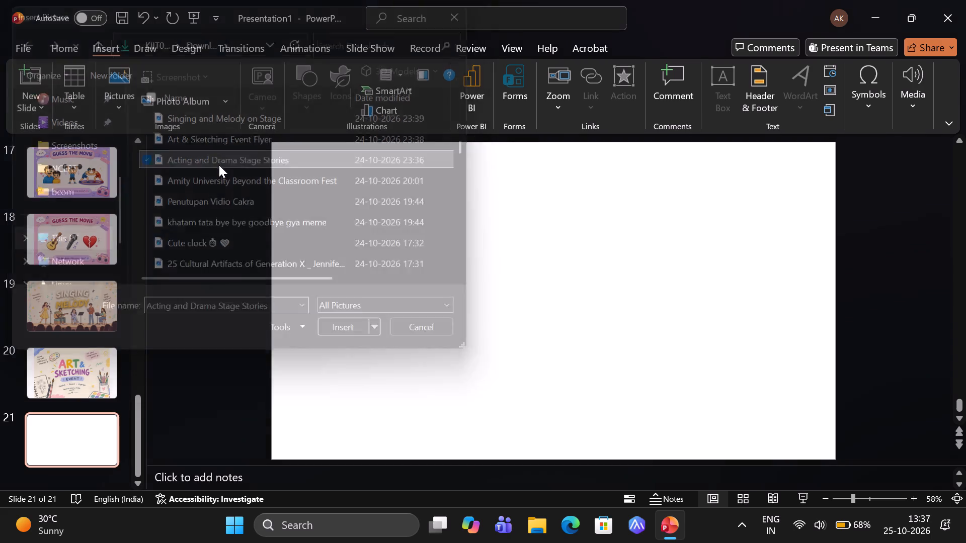
# Stretch the Aashiqui 2 answer picture on slide 13 to both side edges of the slide, about 33.87 cm wide.
pyautogui.scroll(6, 86, 342)
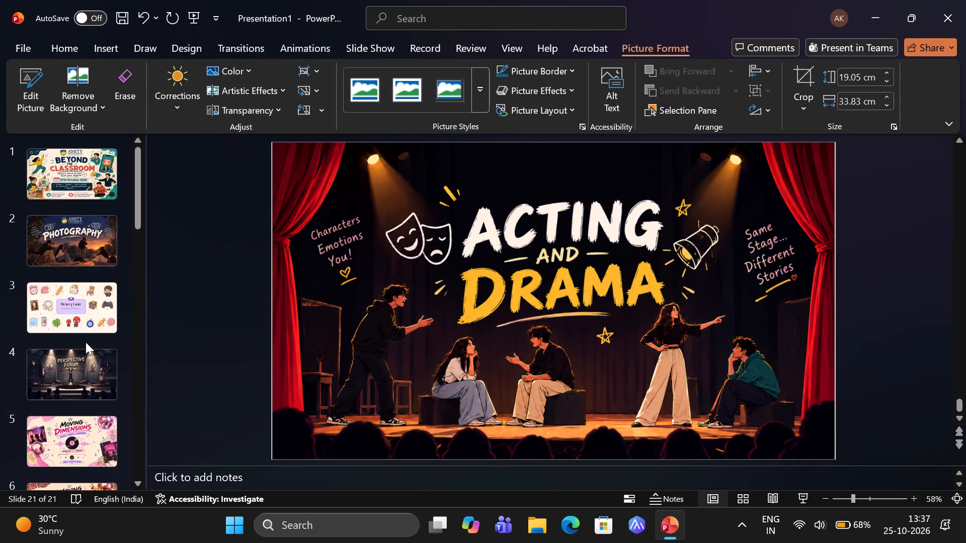
pyautogui.scroll(4, 86, 342)
pyautogui.scroll(-5, 86, 342)
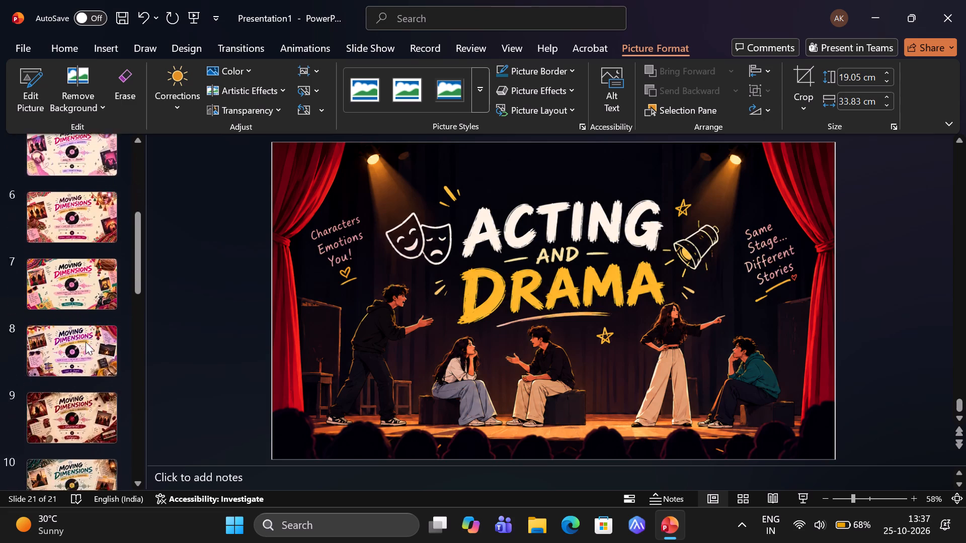
pyautogui.scroll(-3, 86, 342)
pyautogui.click(86, 299)
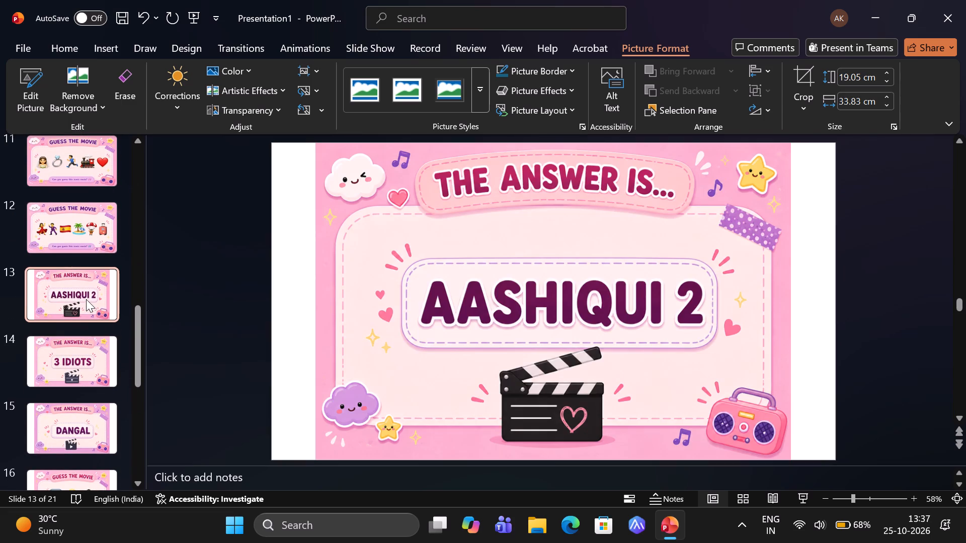
pyautogui.click(389, 287)
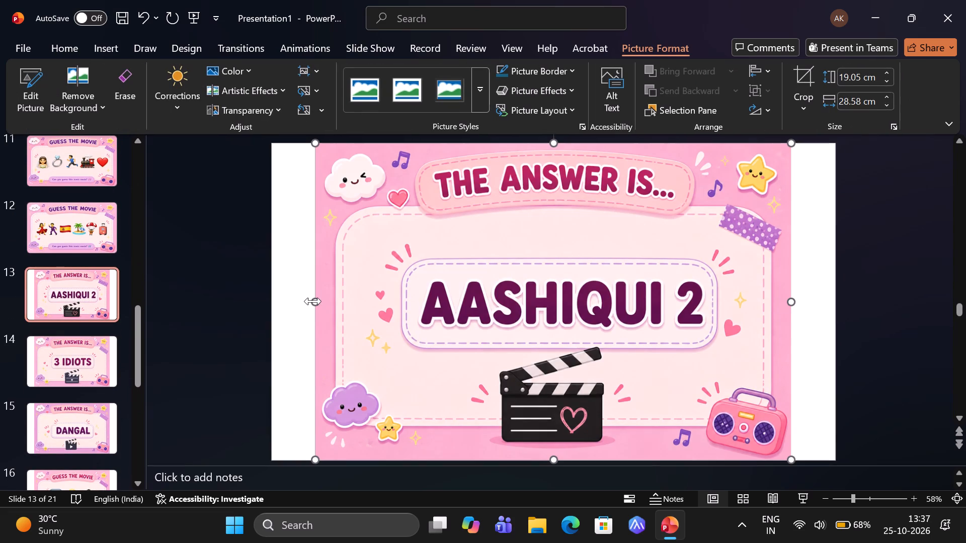
pyautogui.moveTo(313, 301); pyautogui.dragTo(270, 301)
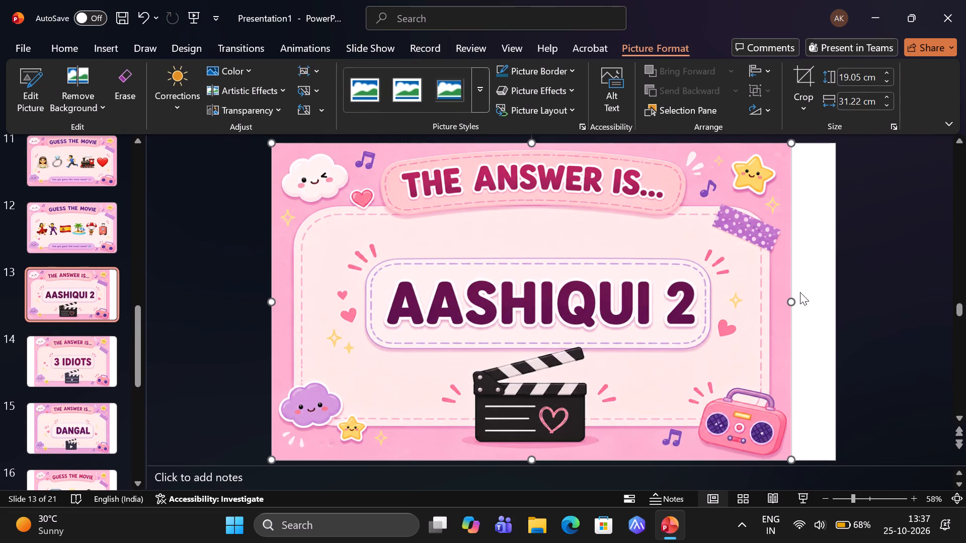
pyautogui.click(788, 305)
pyautogui.moveTo(789, 304); pyautogui.dragTo(831, 301)
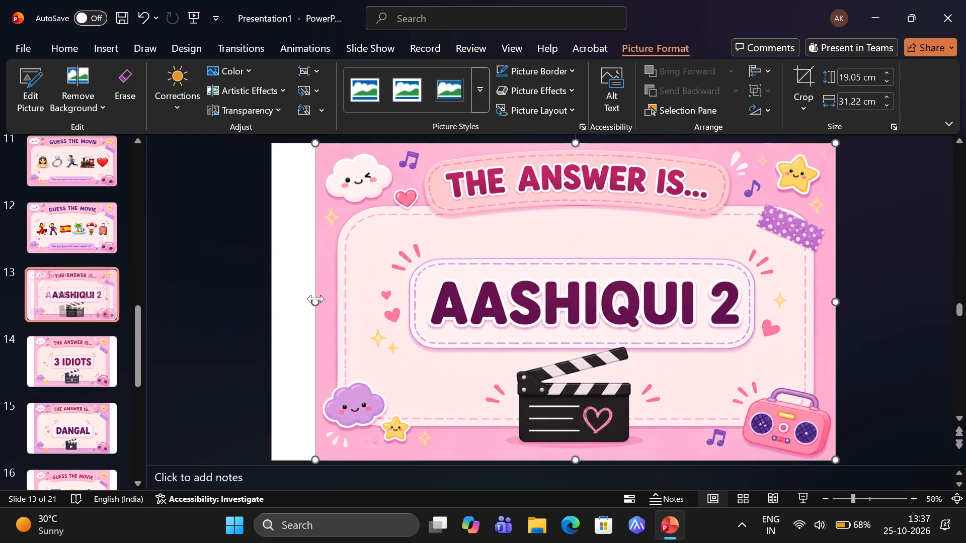
pyautogui.moveTo(462, 314); pyautogui.dragTo(435, 314)
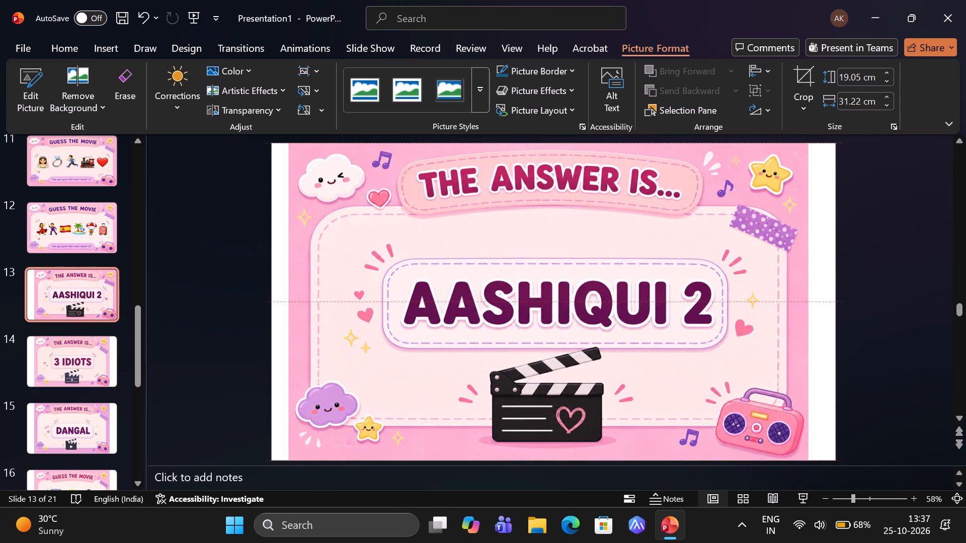
pyautogui.moveTo(435, 314); pyautogui.dragTo(437, 314)
pyautogui.moveTo(294, 302); pyautogui.dragTo(287, 302)
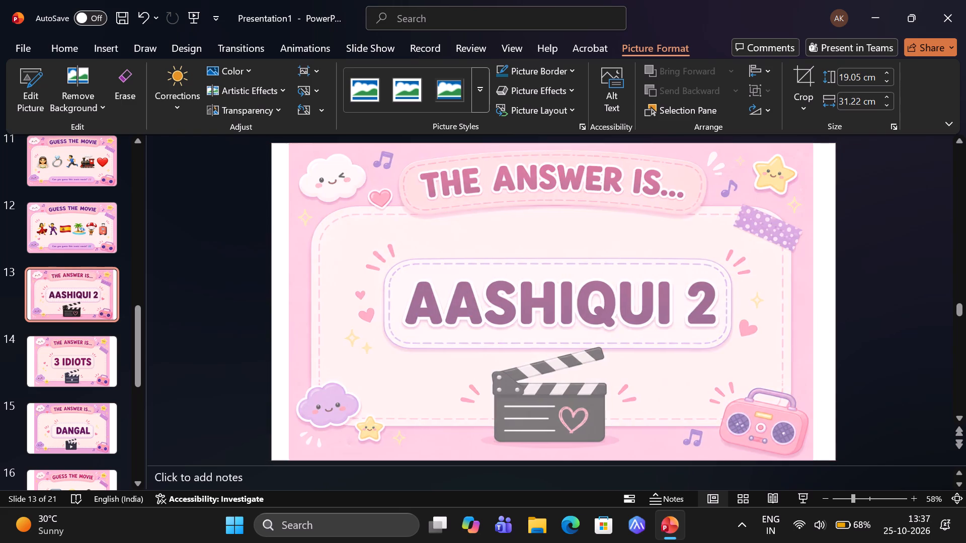
pyautogui.moveTo(287, 302); pyautogui.dragTo(272, 303)
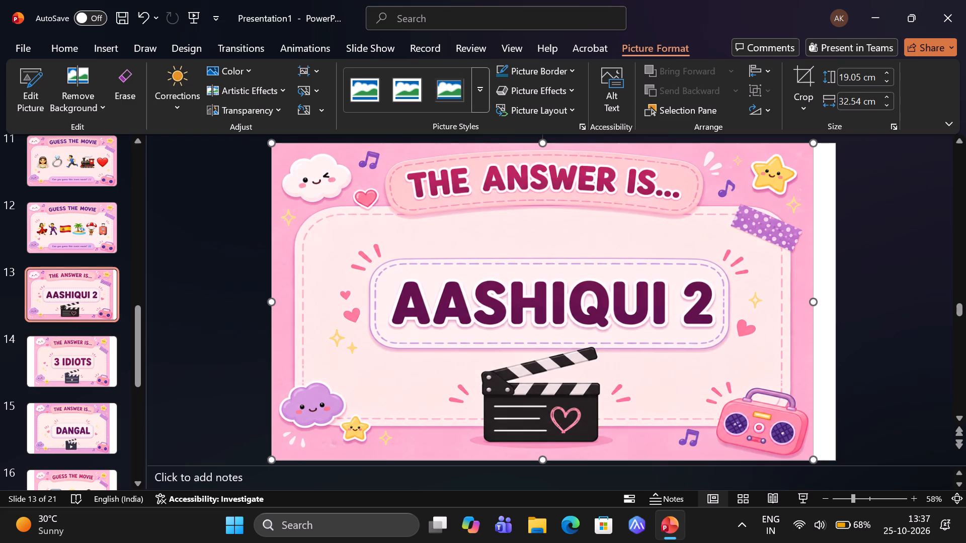
pyautogui.click(812, 304)
pyautogui.moveTo(811, 302); pyautogui.dragTo(831, 301)
# Stretch the 3 Idiots answer picture on slide 14 horizontally to fill the full slide width.
pyautogui.click(25, 363)
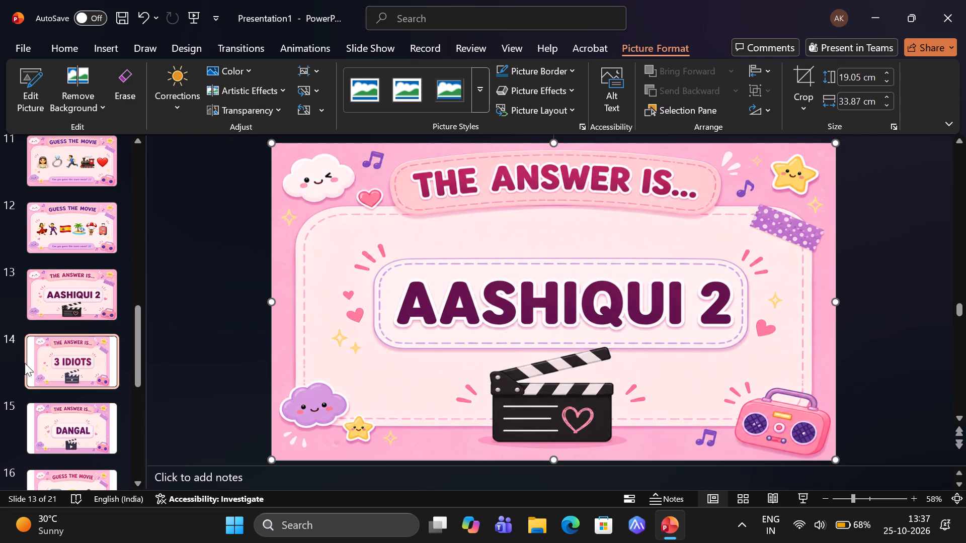
pyautogui.click(328, 308)
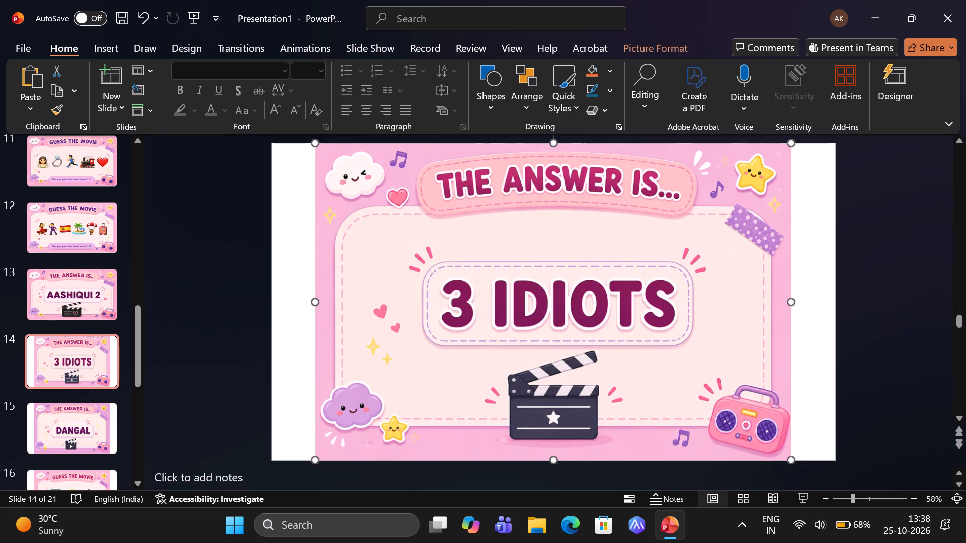
pyautogui.moveTo(315, 301); pyautogui.dragTo(273, 299)
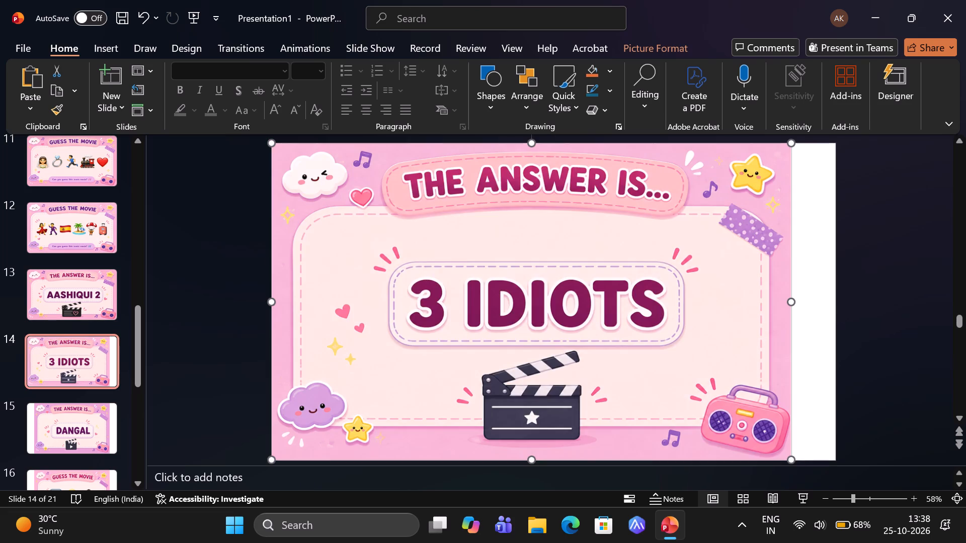
pyautogui.moveTo(786, 302); pyautogui.dragTo(800, 302)
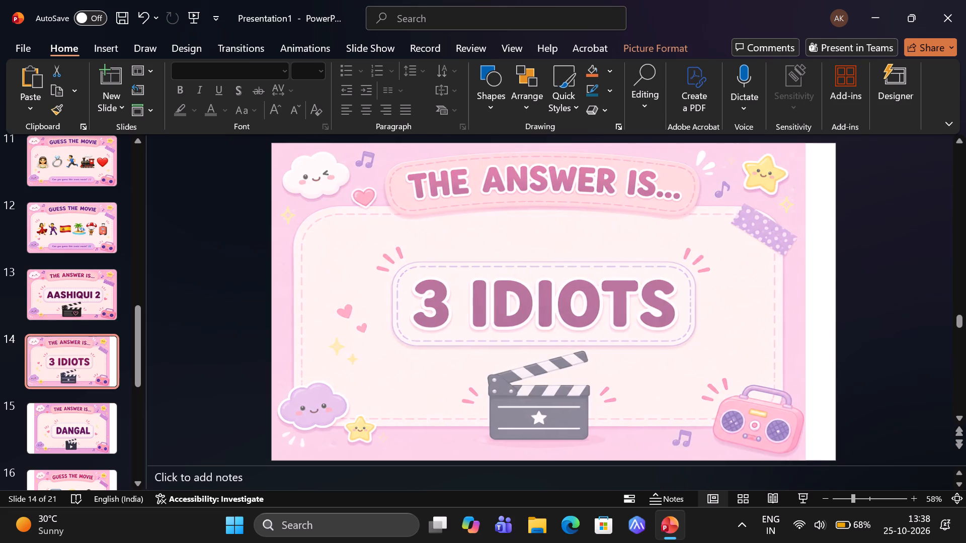
pyautogui.moveTo(800, 302); pyautogui.dragTo(832, 303)
# Stretch the Dangal answer picture on slide 15 horizontally to fill the full slide width.
pyautogui.click(78, 412)
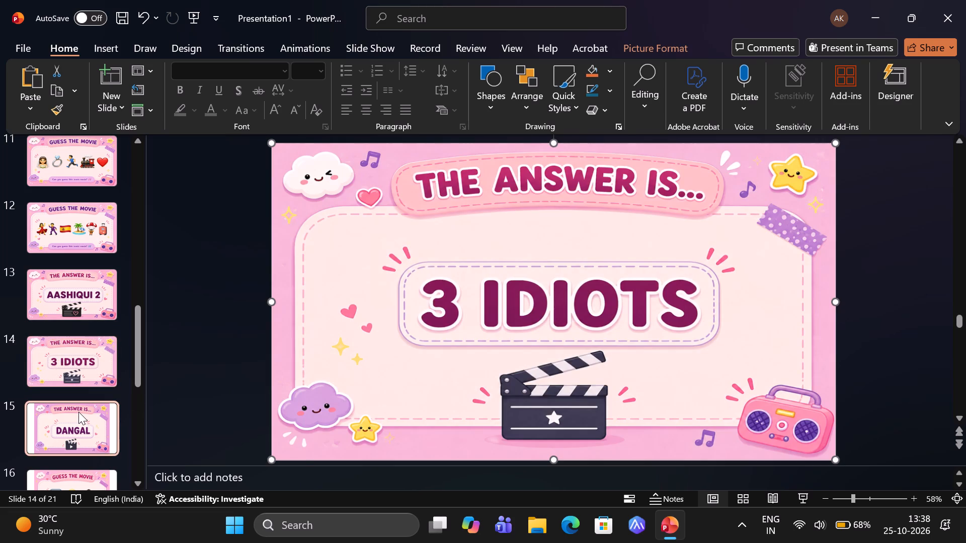
pyautogui.click(369, 366)
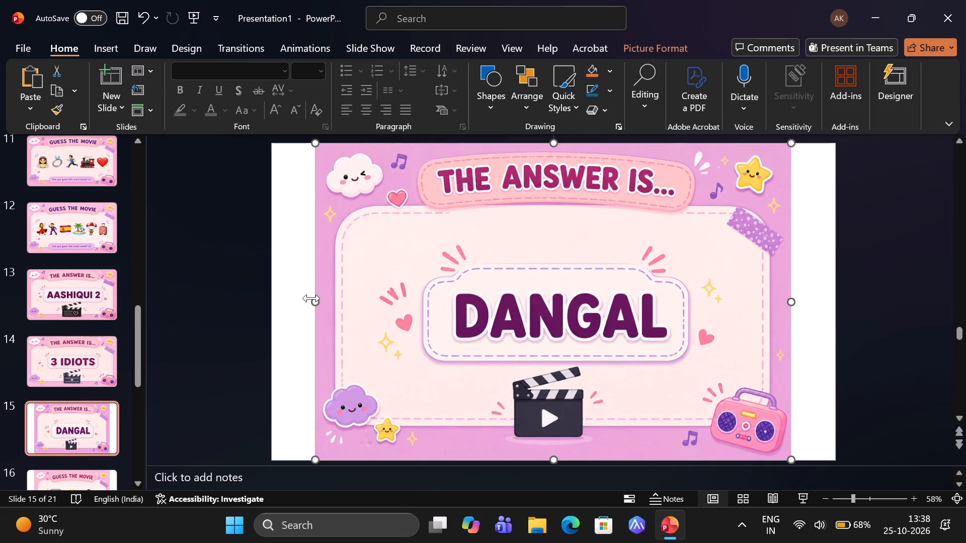
pyautogui.moveTo(312, 300); pyautogui.dragTo(273, 307)
pyautogui.moveTo(789, 299); pyautogui.dragTo(811, 298)
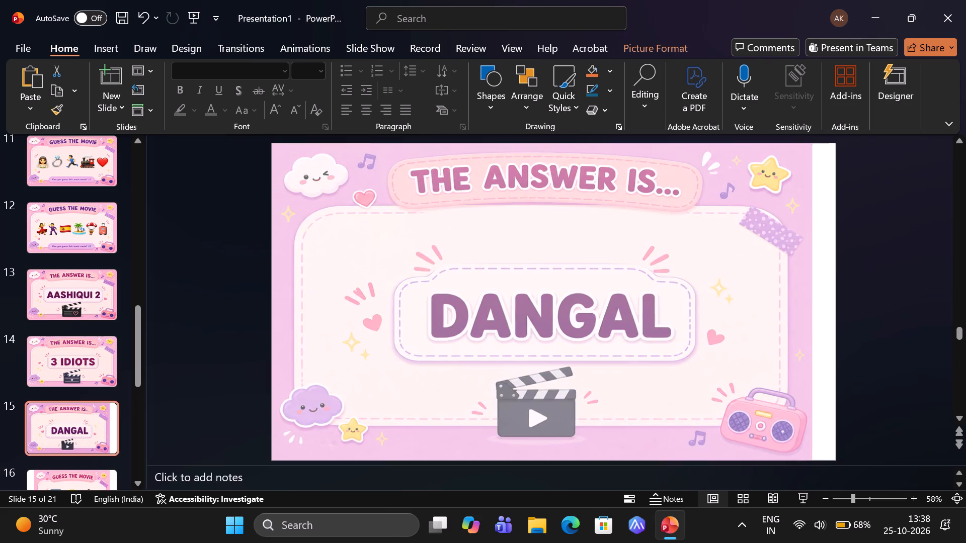
pyautogui.moveTo(811, 298); pyautogui.dragTo(829, 298)
# Widen the Guess the Movie picture with the number 3 and graduation cap on slide 16 to both slide edges.
pyautogui.scroll(-1, 86, 465)
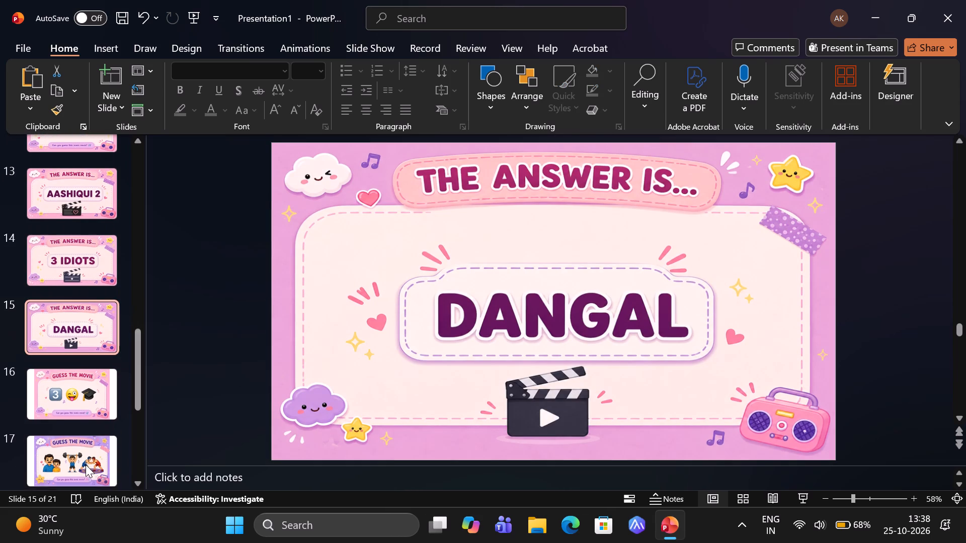
pyautogui.scroll(-1, 86, 465)
pyautogui.click(78, 403)
pyautogui.click(385, 364)
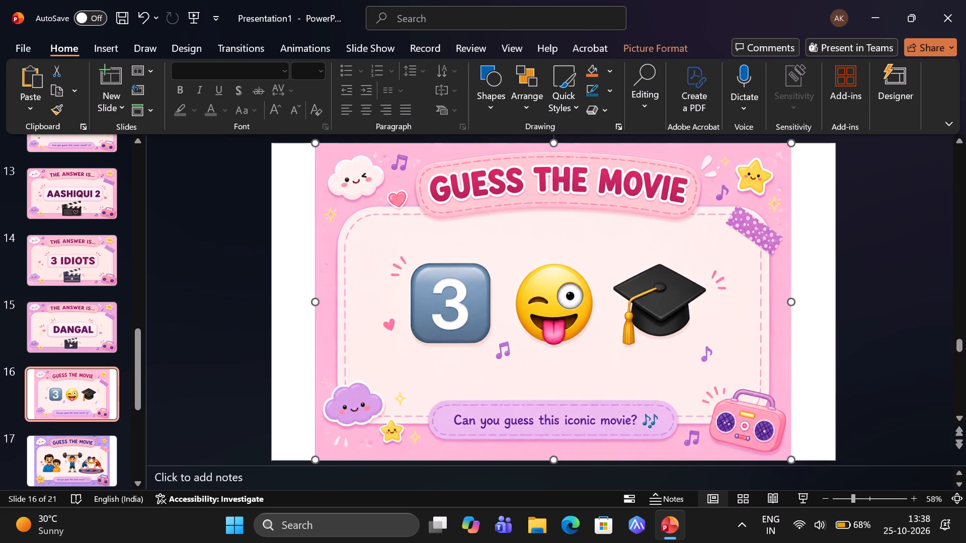
pyautogui.moveTo(315, 301); pyautogui.dragTo(271, 300)
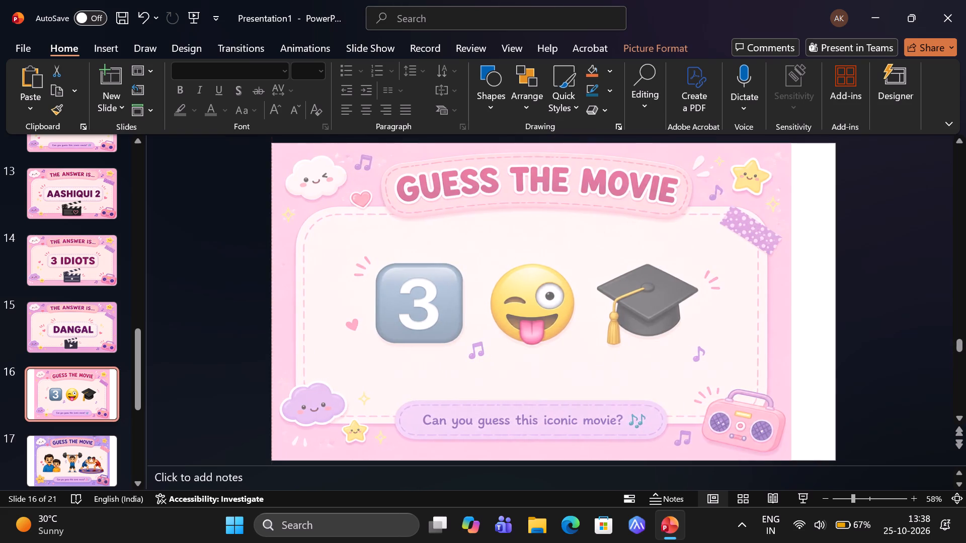
pyautogui.moveTo(271, 300); pyautogui.dragTo(271, 300)
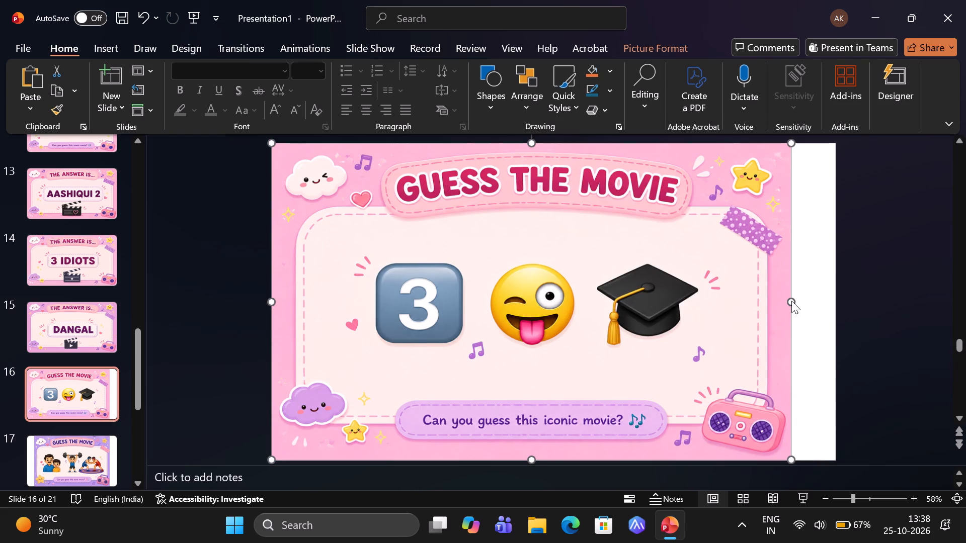
pyautogui.moveTo(787, 300); pyautogui.dragTo(832, 299)
# Widen the Guess the Movie picture with the weightlifter and wrestlers on slide 17 to both slide edges.
pyautogui.click(63, 478)
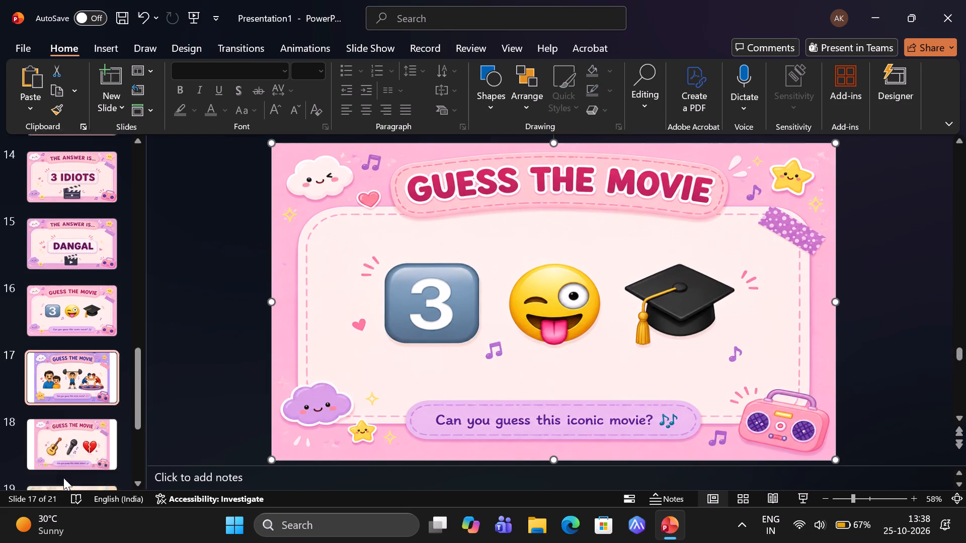
pyautogui.click(381, 302)
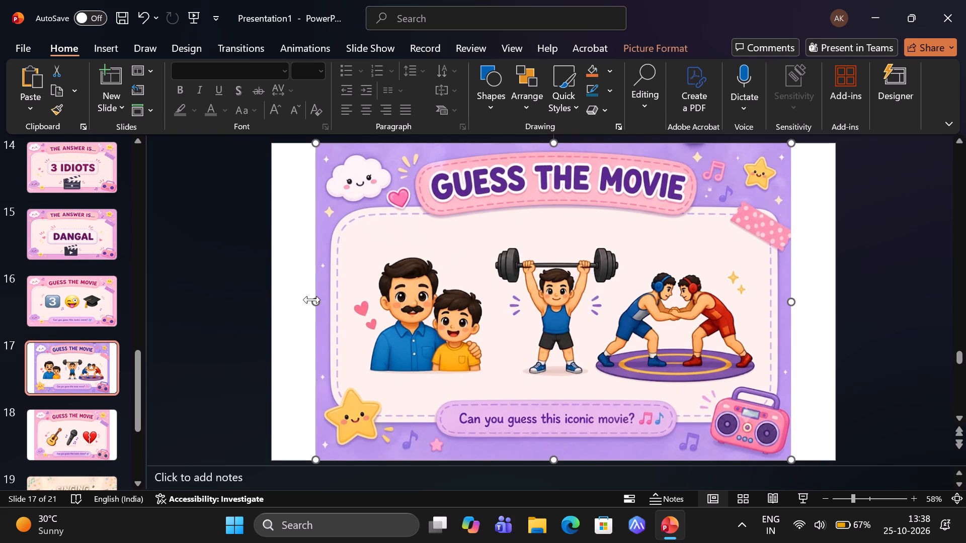
pyautogui.moveTo(312, 300); pyautogui.dragTo(272, 300)
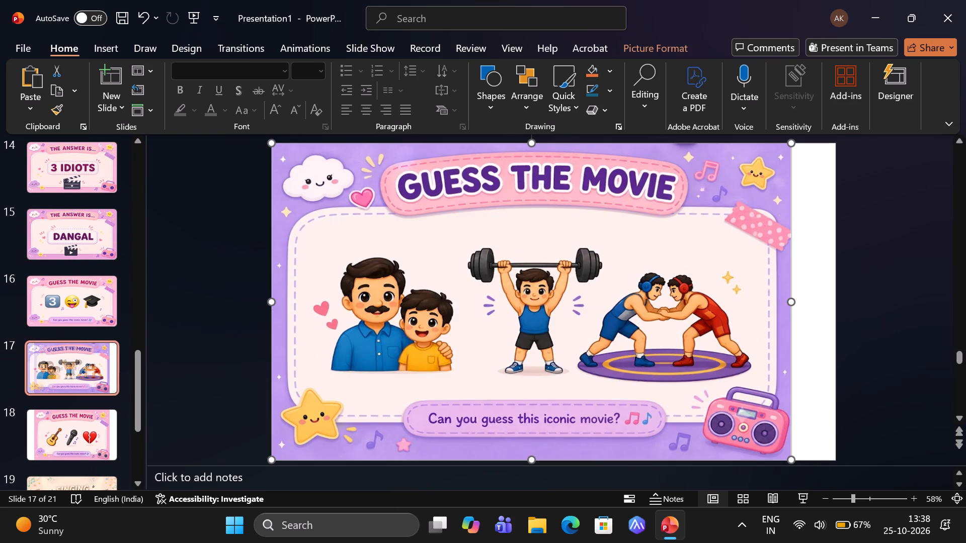
pyautogui.click(790, 302)
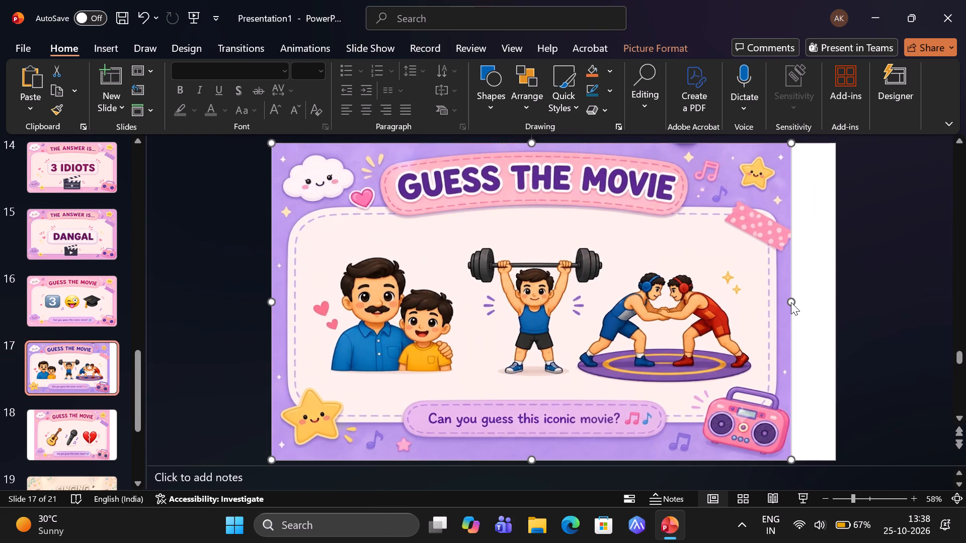
pyautogui.click(791, 302)
pyautogui.click(775, 304)
pyautogui.moveTo(790, 300); pyautogui.dragTo(825, 299)
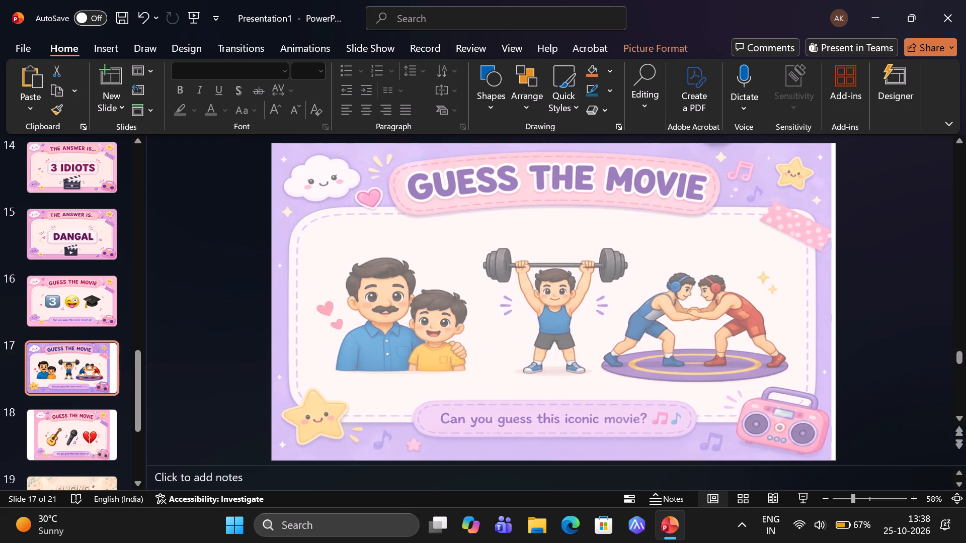
pyautogui.moveTo(825, 299); pyautogui.dragTo(826, 300)
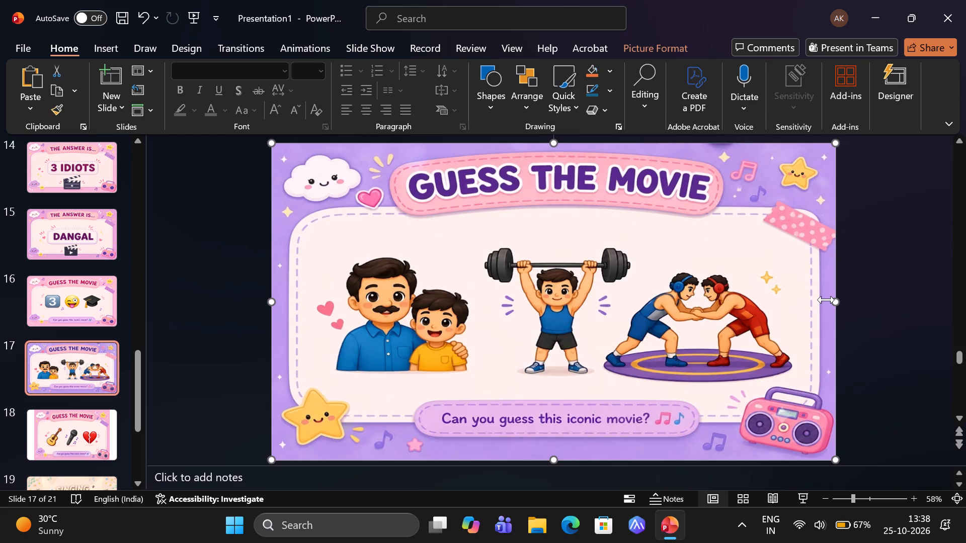
# Widen the Guess the Movie picture with the guitar, microphone and broken heart on slide 18 to both slide edges.
pyautogui.click(93, 420)
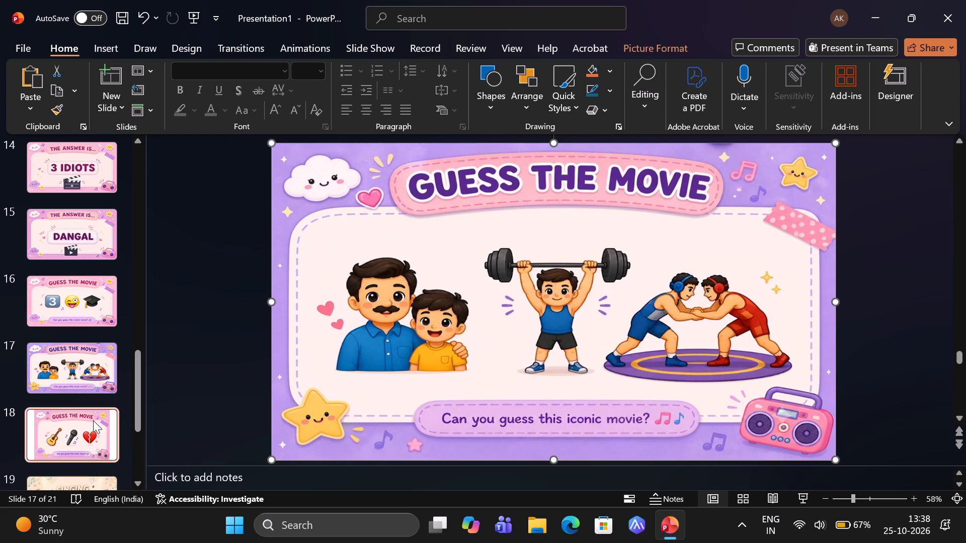
pyautogui.click(93, 420)
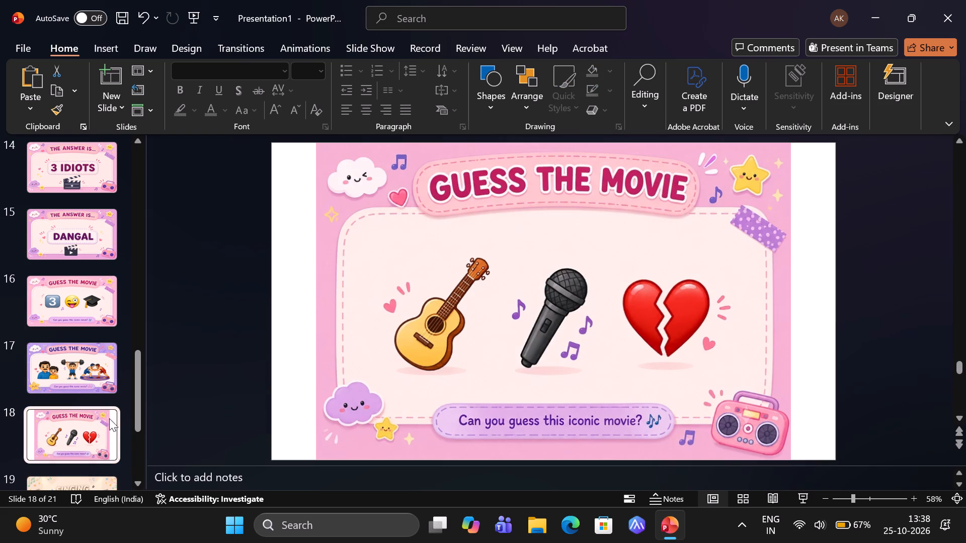
pyautogui.click(409, 360)
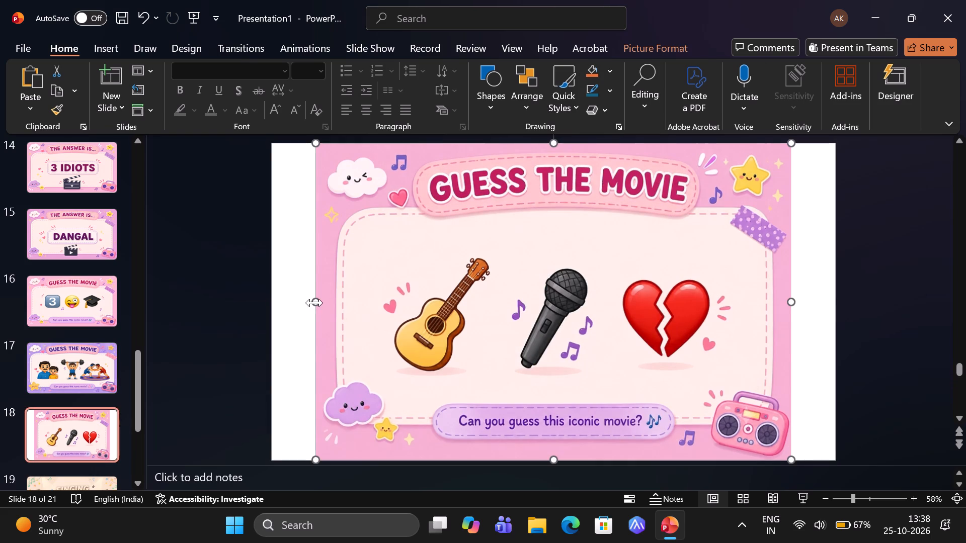
pyautogui.moveTo(315, 303); pyautogui.dragTo(273, 306)
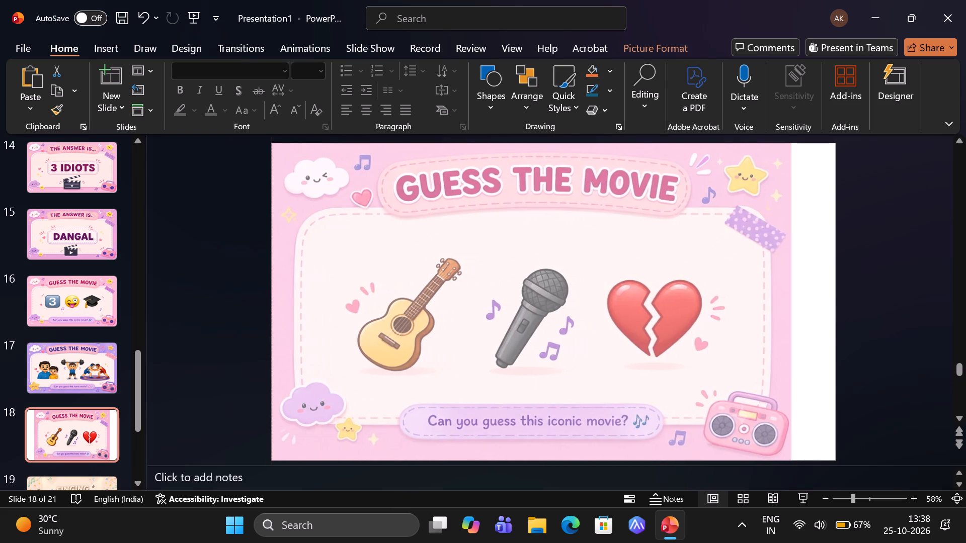
pyautogui.moveTo(273, 306); pyautogui.dragTo(273, 307)
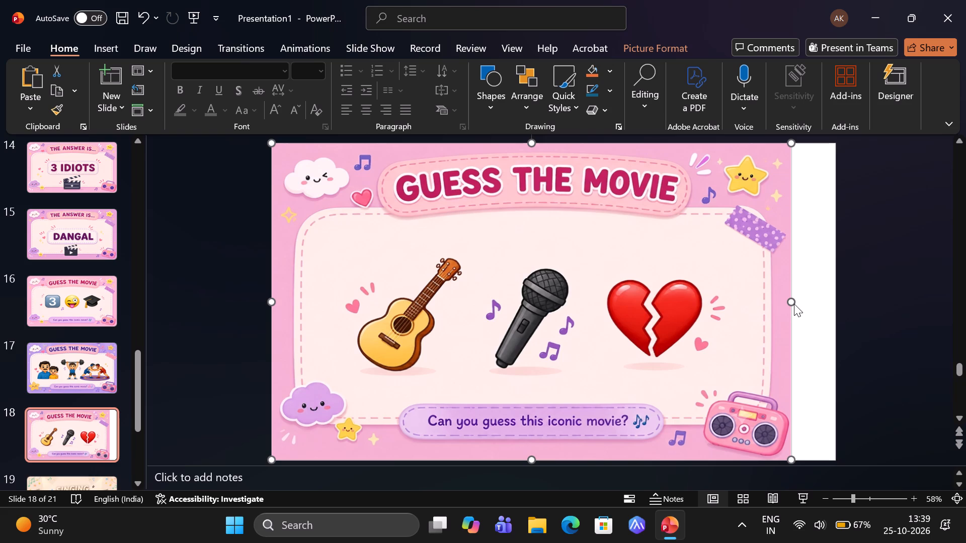
pyautogui.moveTo(789, 300); pyautogui.dragTo(812, 301)
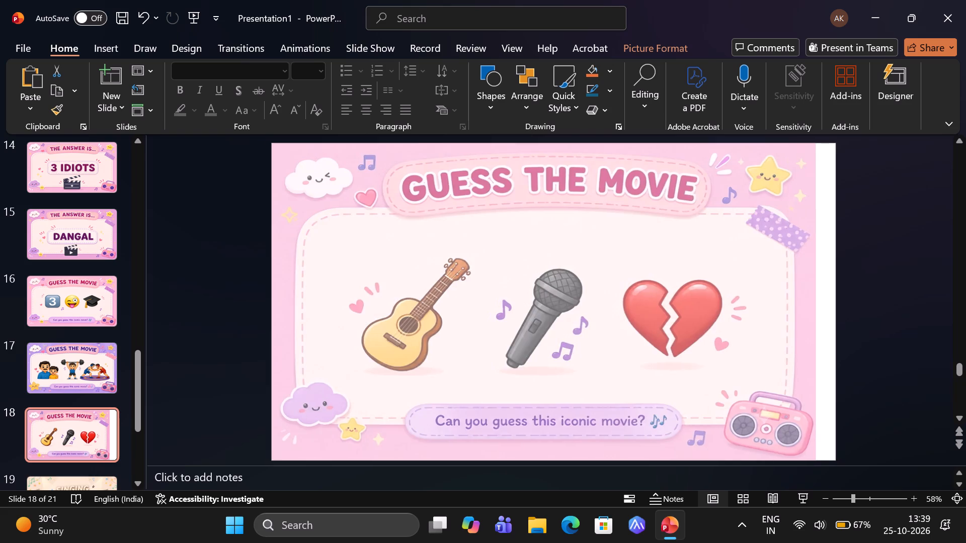
pyautogui.moveTo(812, 301); pyautogui.dragTo(830, 306)
# Widen the Art & Sketching Event picture on slide 20 to both slide edges.
pyautogui.scroll(-1, 105, 407)
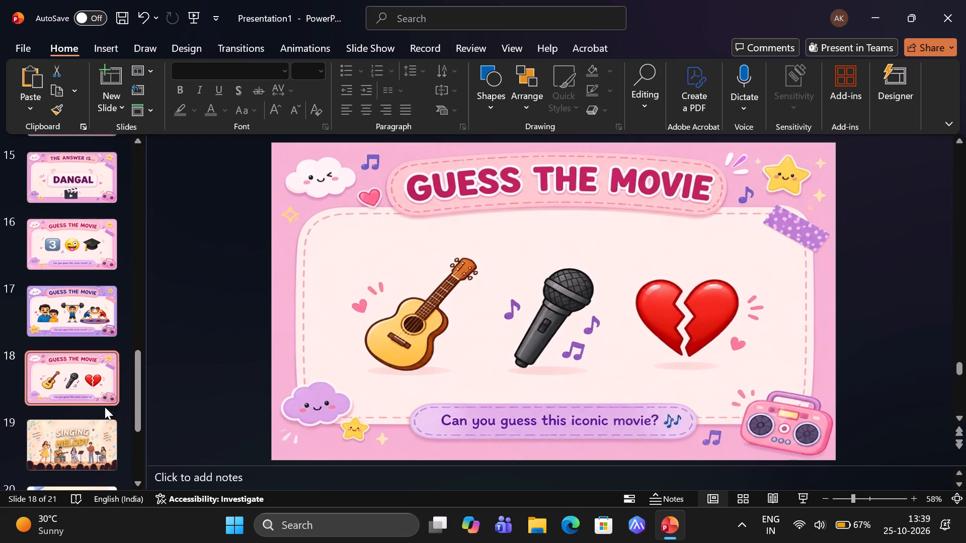
pyautogui.scroll(-2, 105, 407)
pyautogui.click(105, 407)
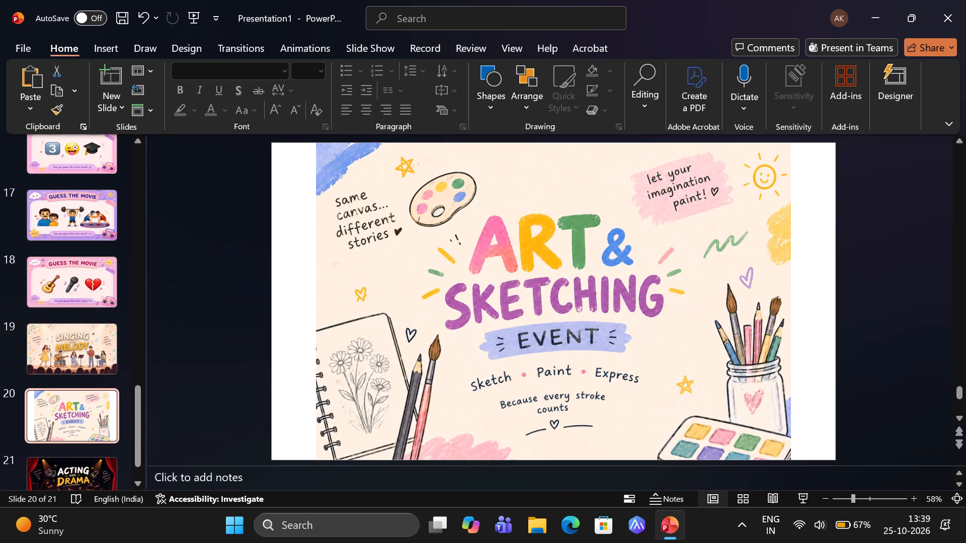
pyautogui.click(375, 324)
pyautogui.moveTo(314, 301); pyautogui.dragTo(293, 301)
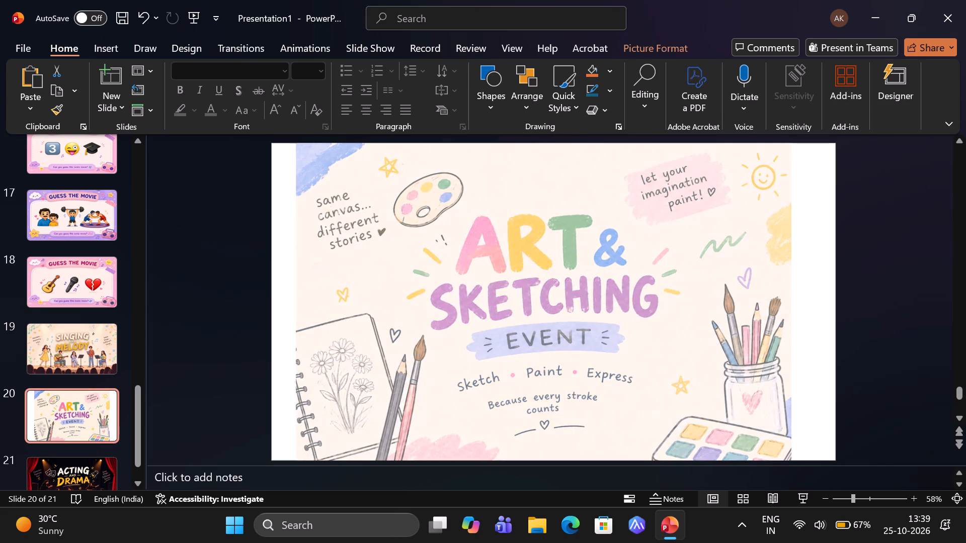
pyautogui.moveTo(293, 301); pyautogui.dragTo(272, 301)
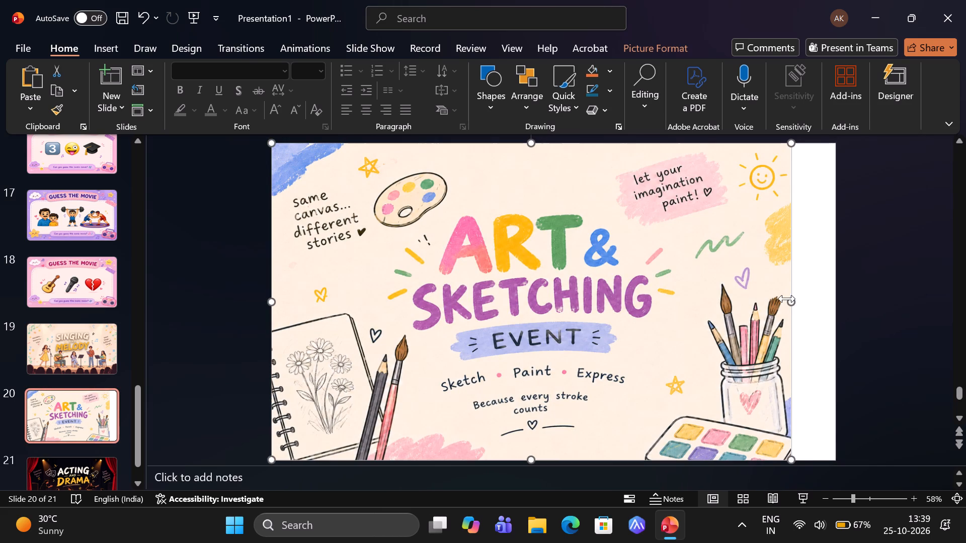
pyautogui.moveTo(789, 301); pyautogui.dragTo(828, 304)
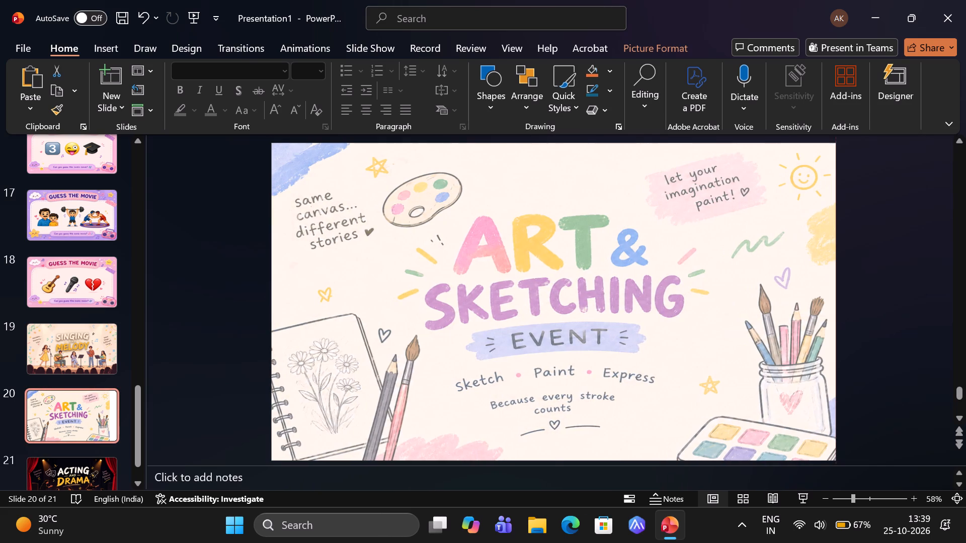
pyautogui.moveTo(828, 304); pyautogui.dragTo(827, 304)
pyautogui.click(904, 322)
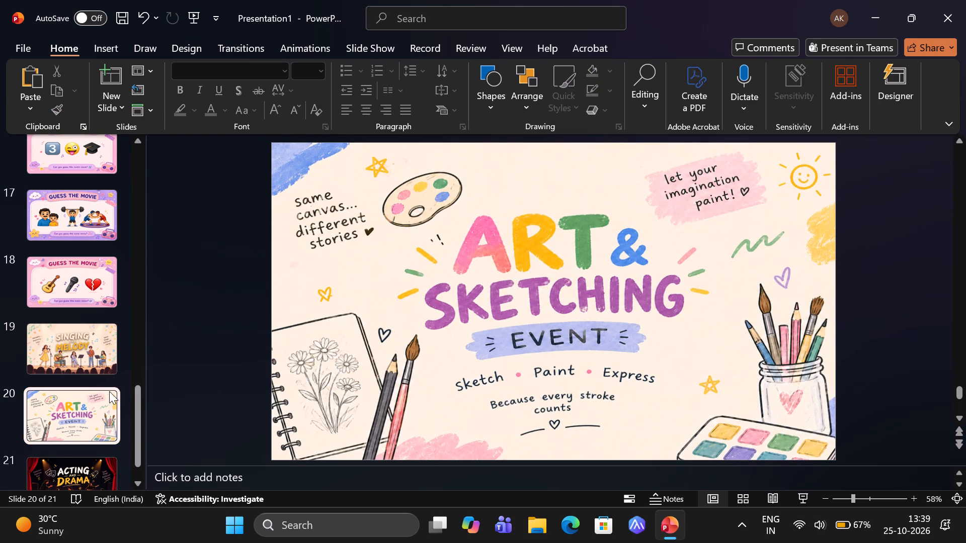
# Review the deck's last slides and the opening slides from Beyond the Classroom through Moving Dimensions to check their pictures and order.
pyautogui.scroll(-2, 109, 391)
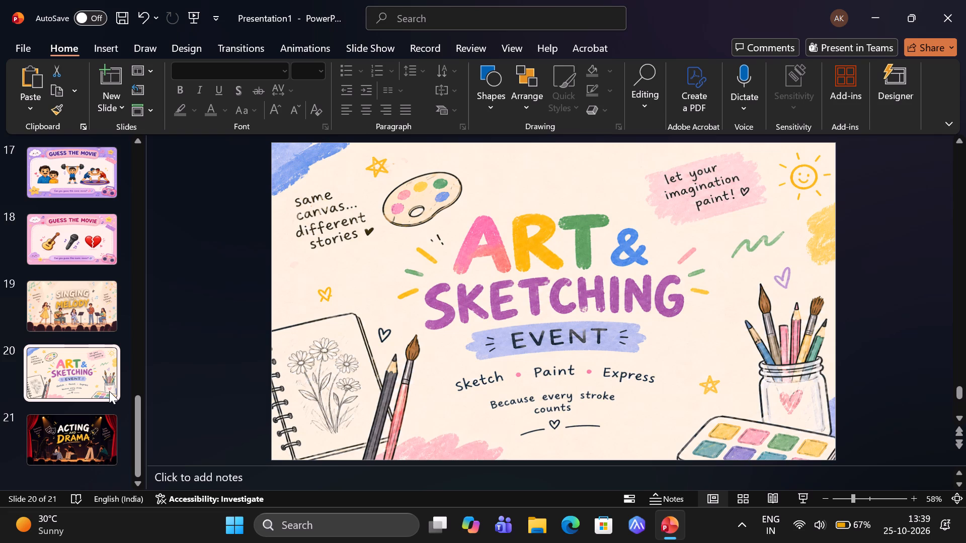
pyautogui.scroll(11, 77, 254)
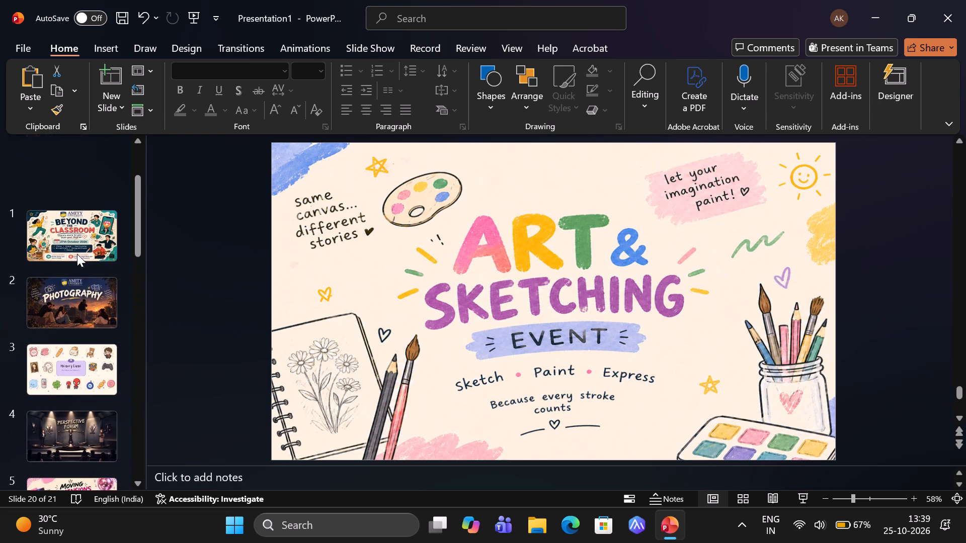
pyautogui.scroll(2, 77, 254)
pyautogui.click(86, 179)
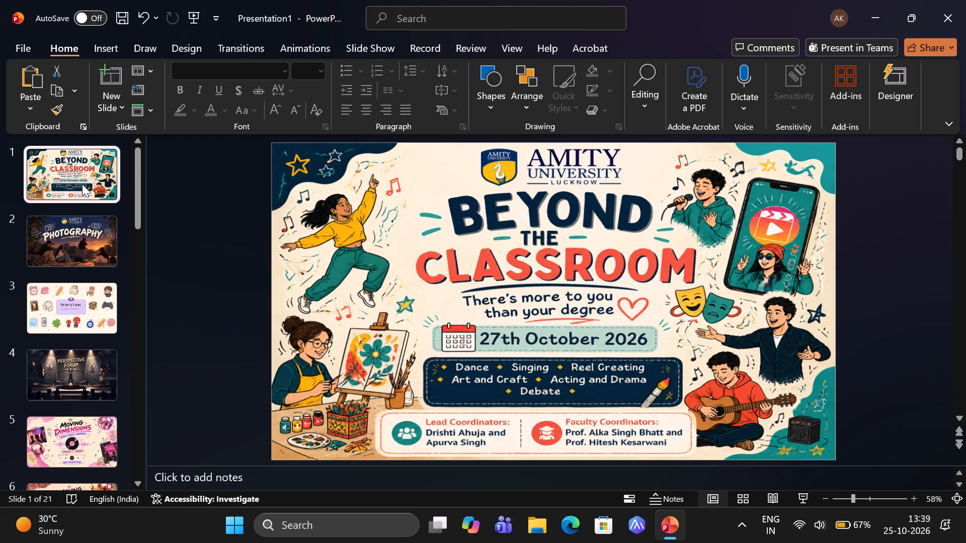
pyautogui.click(57, 243)
pyautogui.click(64, 319)
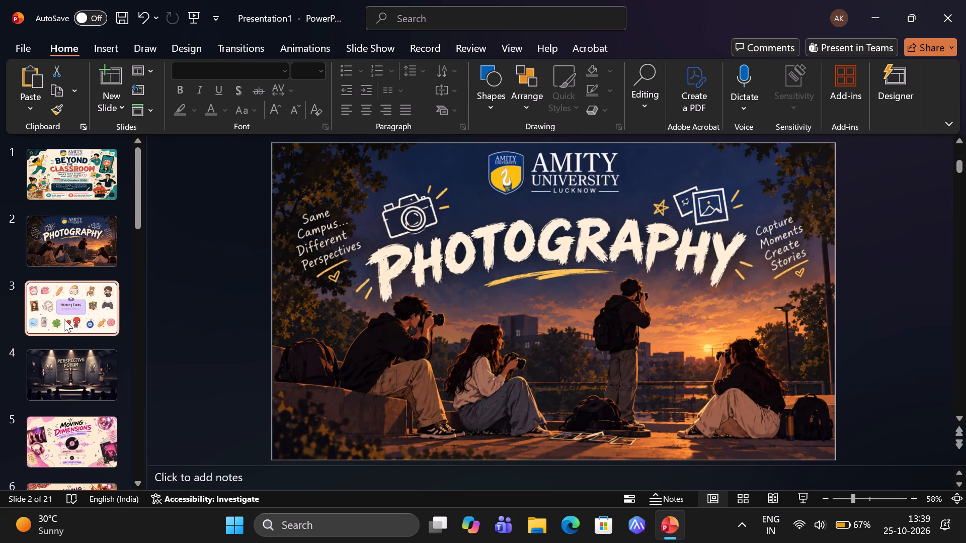
pyautogui.click(70, 388)
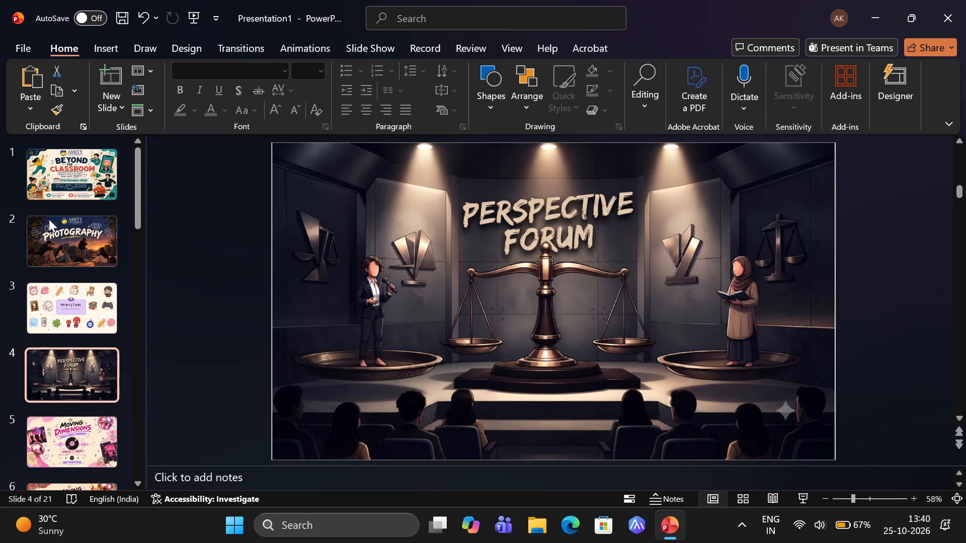
pyautogui.click(77, 194)
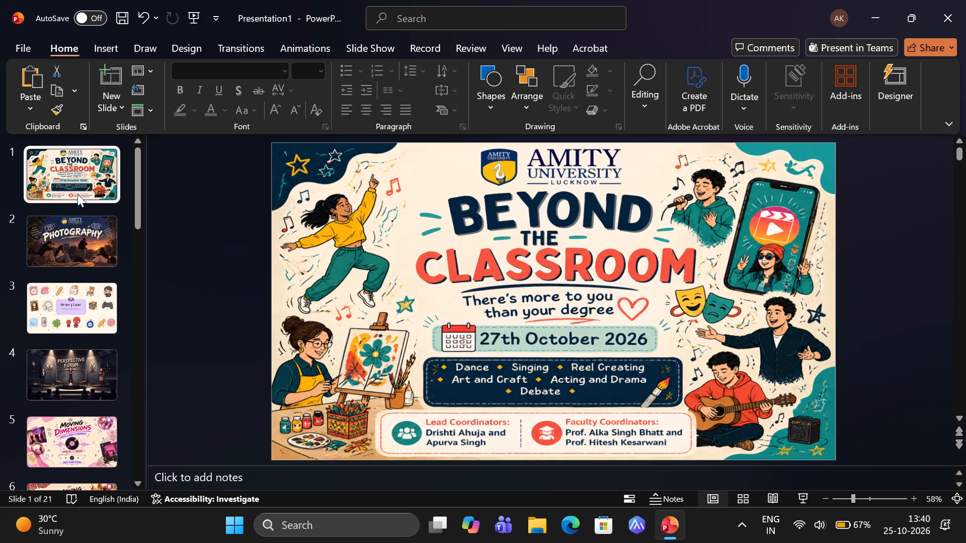
pyautogui.moveTo(76, 476); pyautogui.dragTo(83, 414)
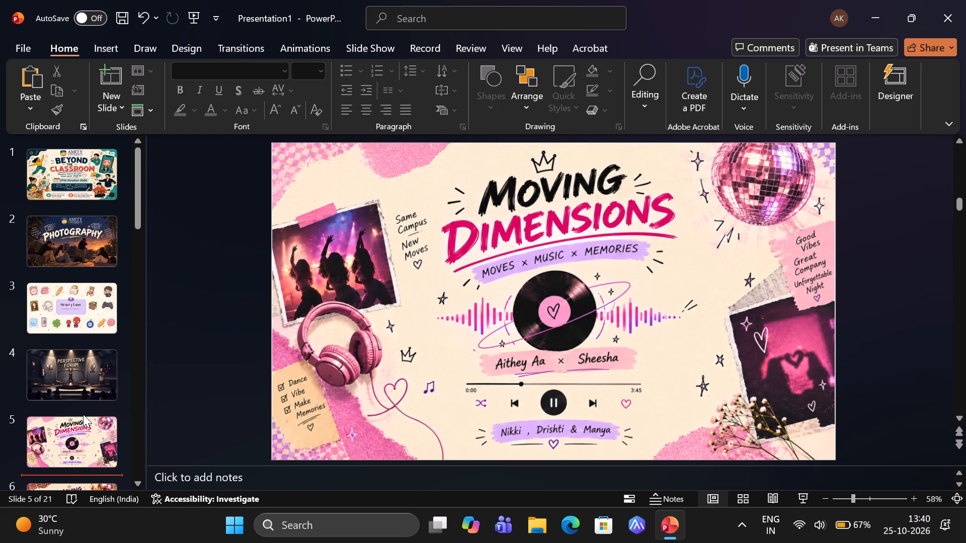
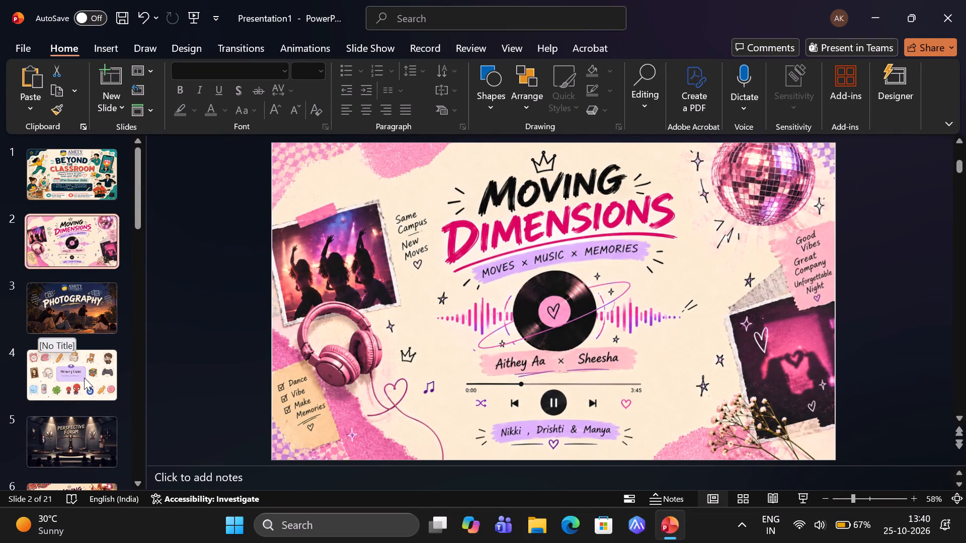
# Add a blank slide directly after the pink Moving Dimensions slide 2.
pyautogui.scroll(-6, 87, 390)
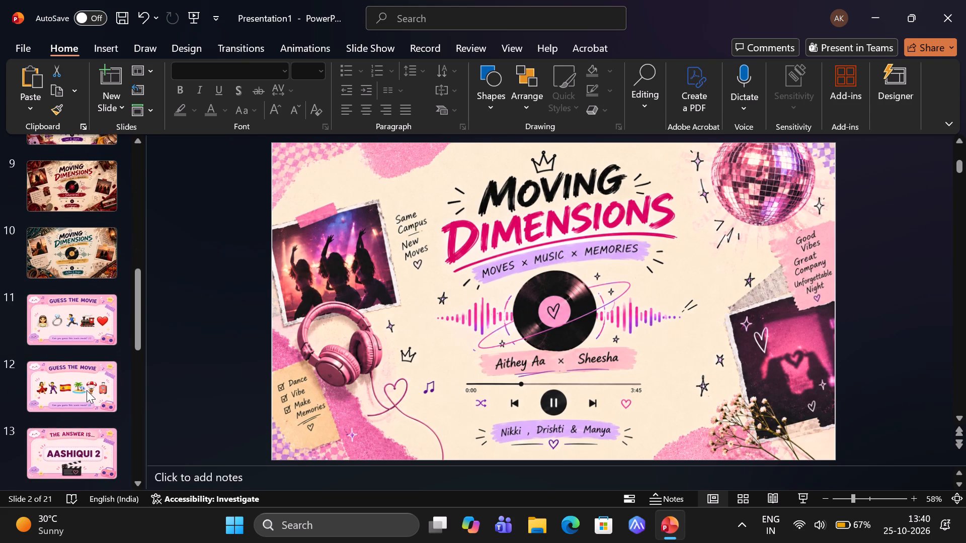
pyautogui.scroll(-7, 87, 390)
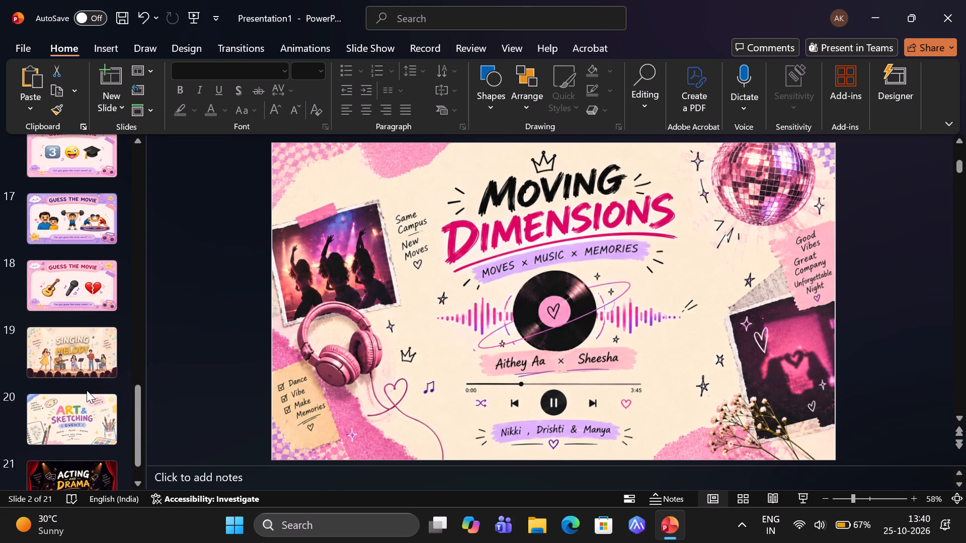
pyautogui.scroll(9, 87, 390)
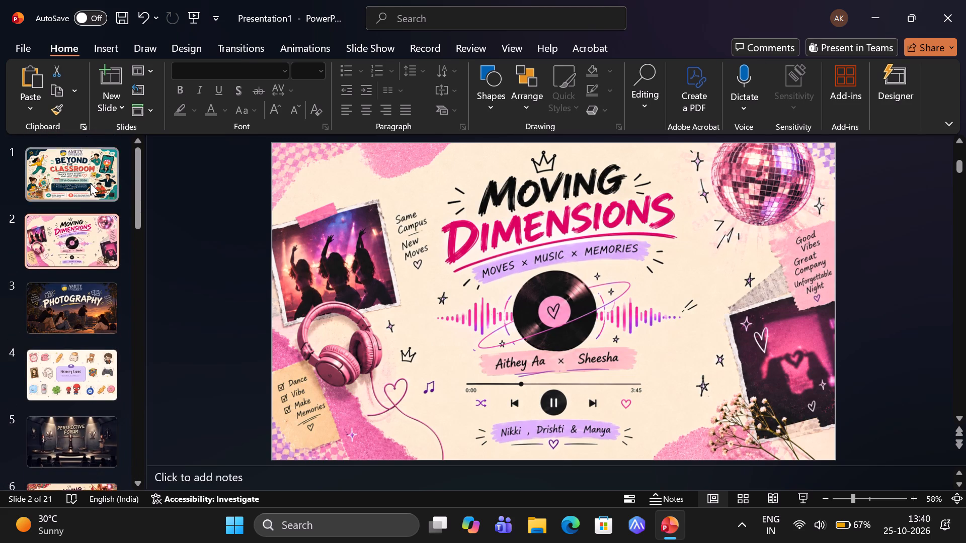
pyautogui.click(103, 276)
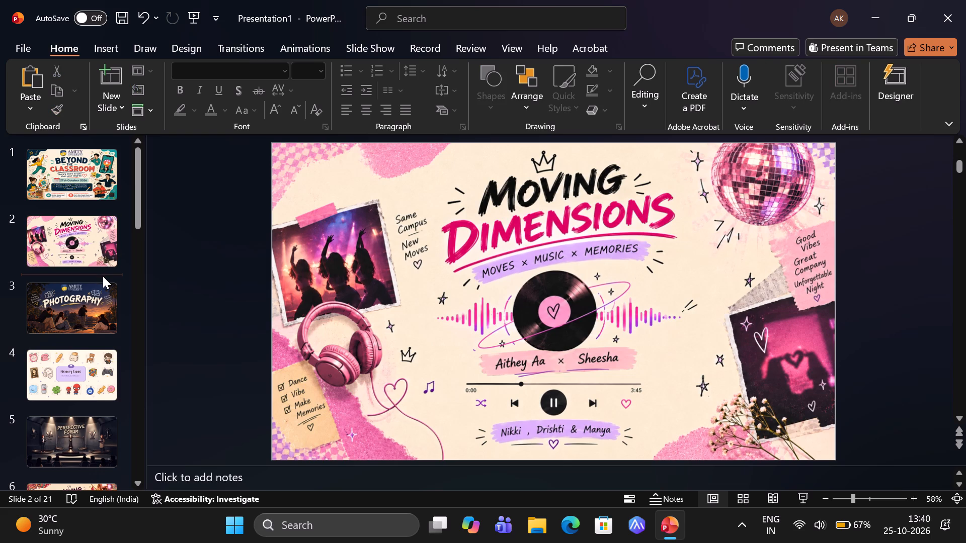
pyautogui.click(117, 110)
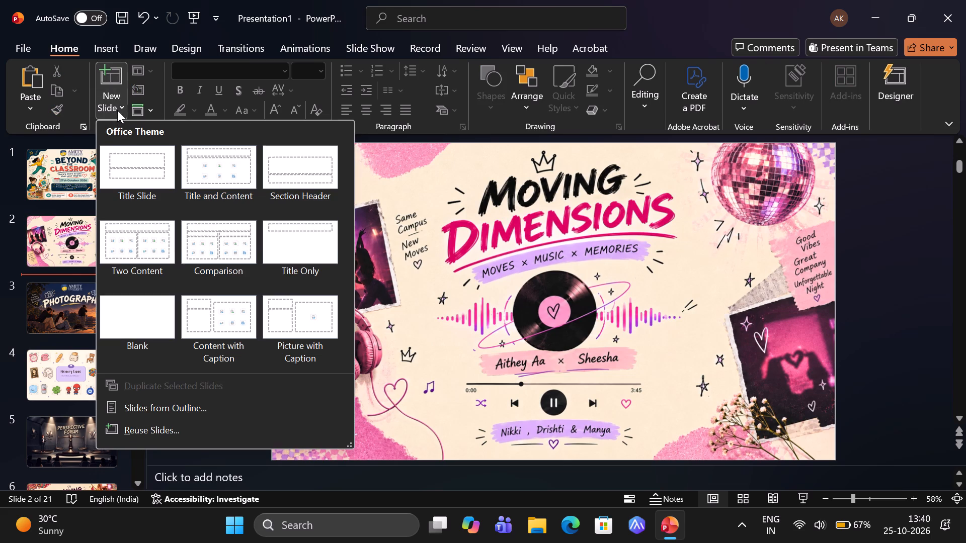
pyautogui.click(132, 314)
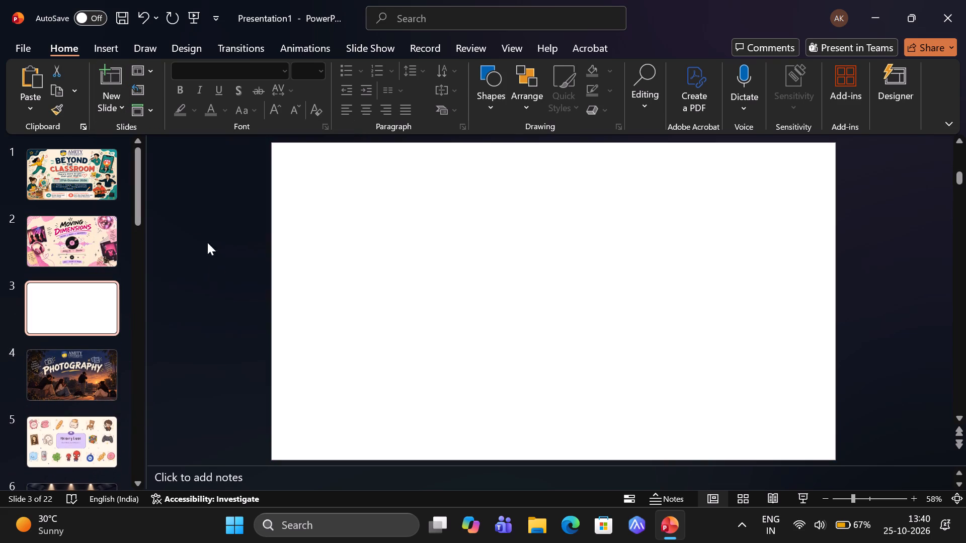
# Insert the "Guess the Song Music Party Poster" picture from Downloads onto the blank slide 3.
pyautogui.moveTo(106, 56); pyautogui.dragTo(118, 104)
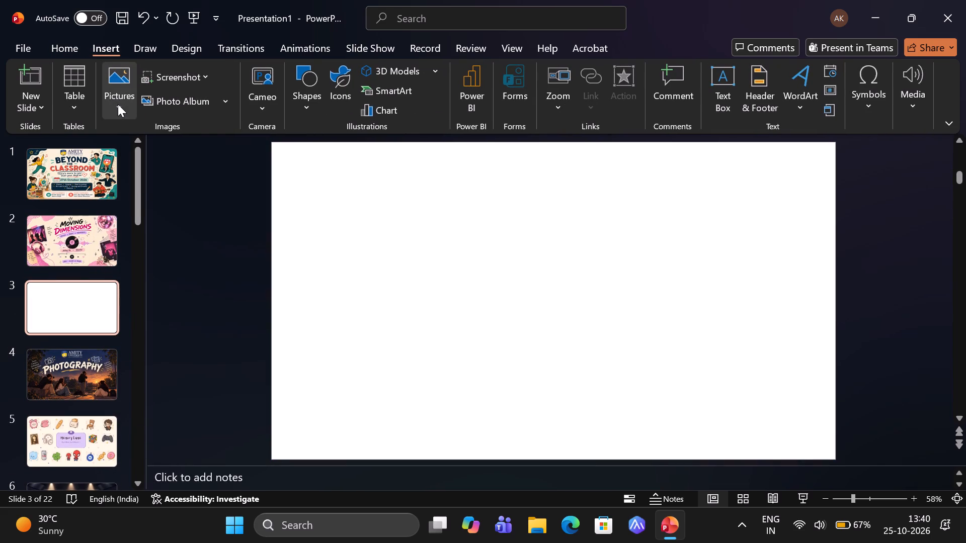
pyautogui.click(118, 104)
pyautogui.click(140, 150)
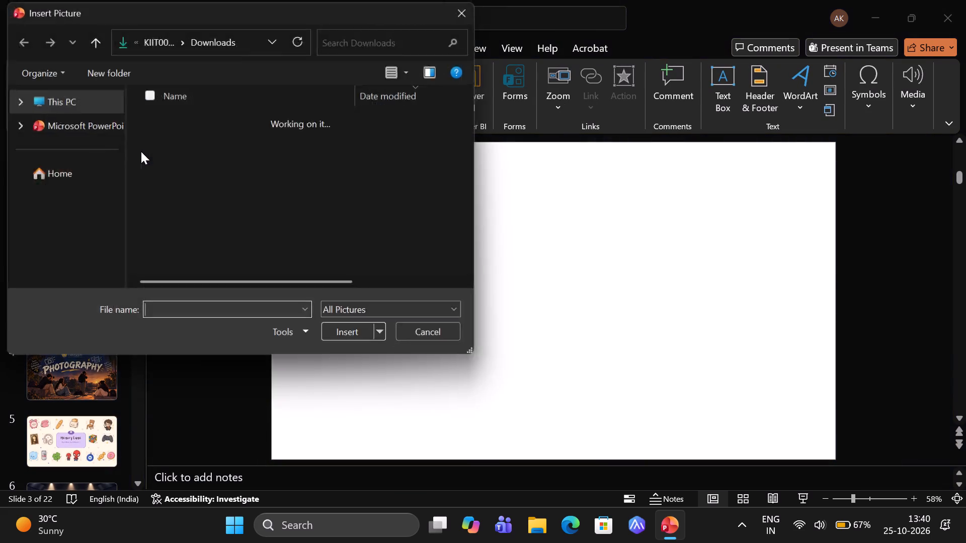
pyautogui.click(529, 528)
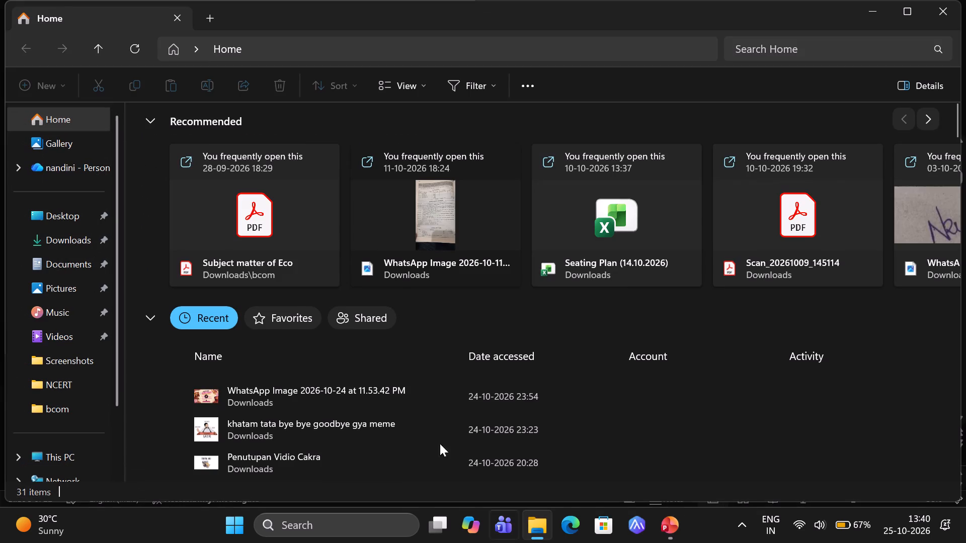
pyautogui.click(50, 246)
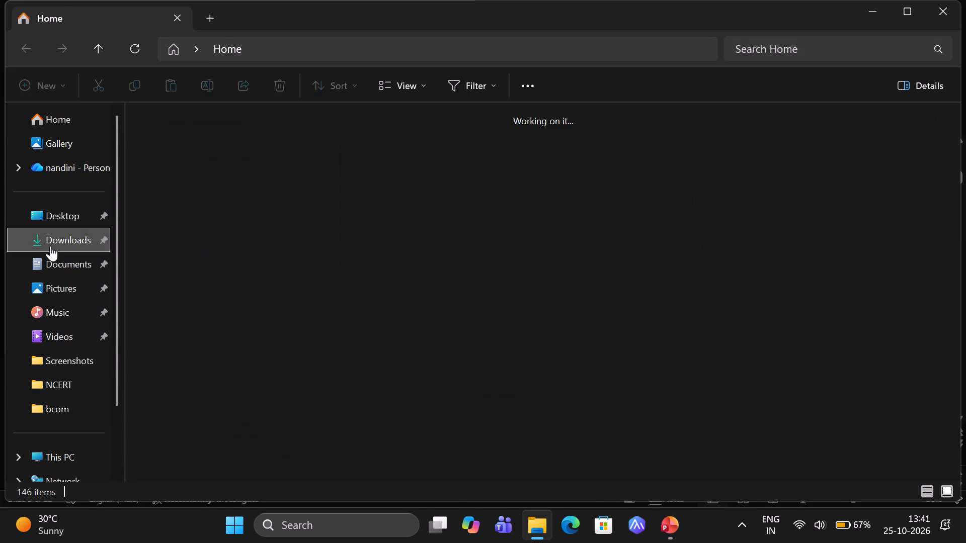
pyautogui.scroll(-2, 435, 514)
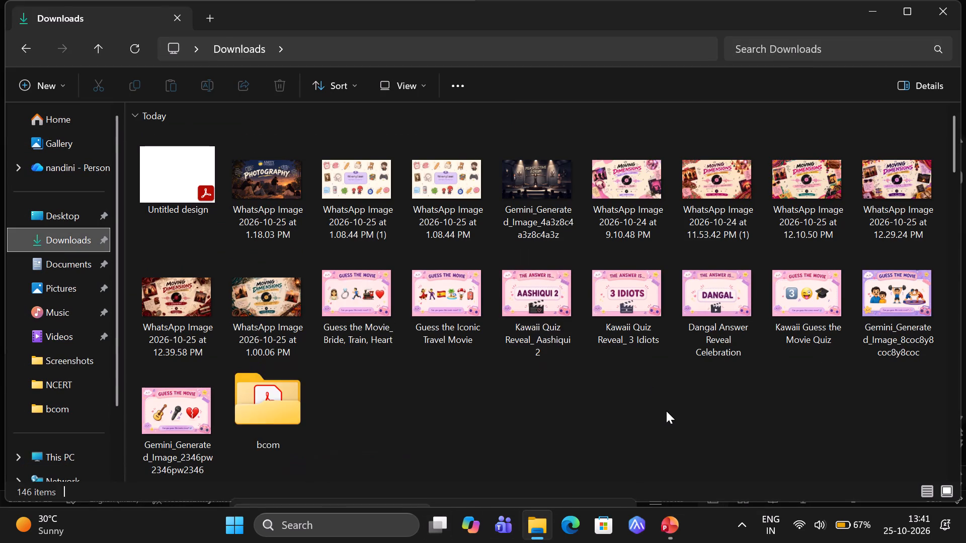
pyautogui.scroll(-2, 666, 411)
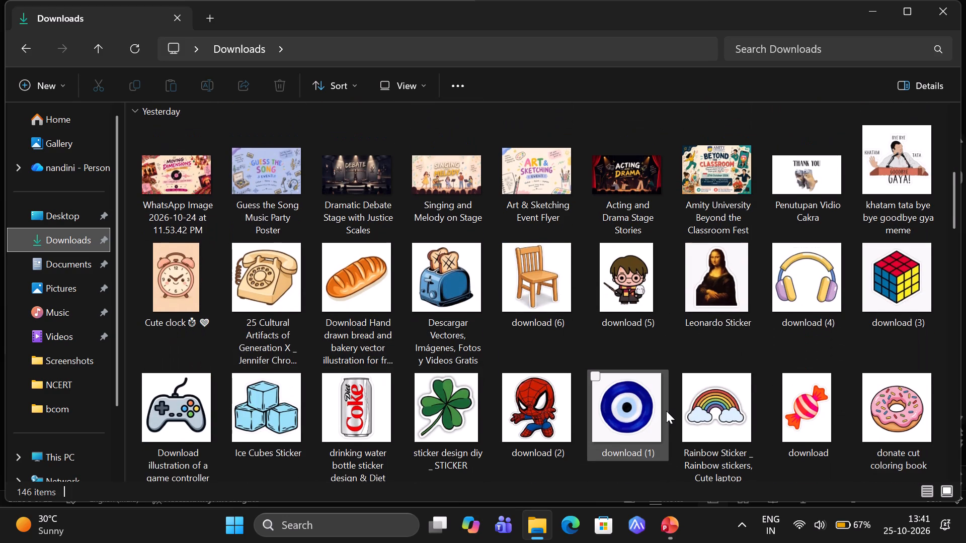
pyautogui.scroll(-1, 666, 411)
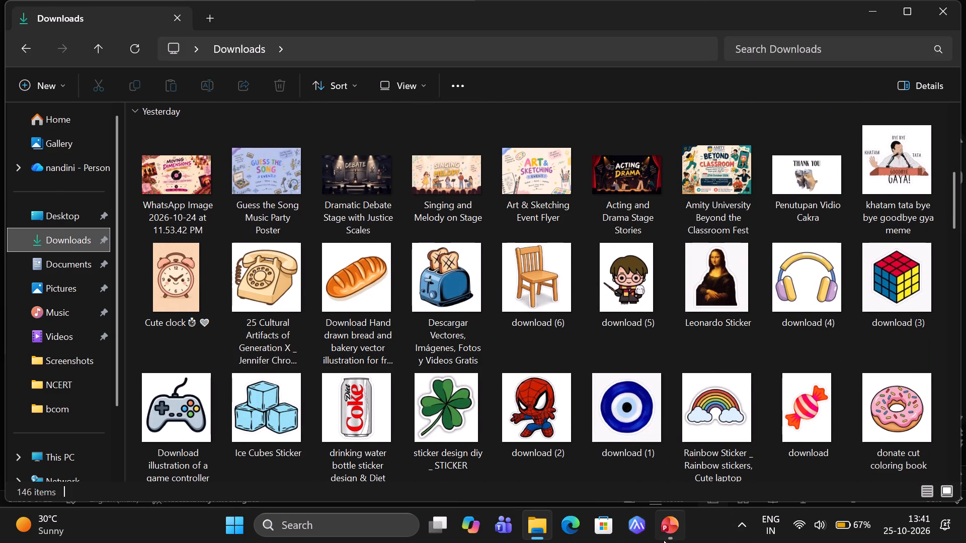
pyautogui.click(662, 540)
pyautogui.scroll(-1, 274, 208)
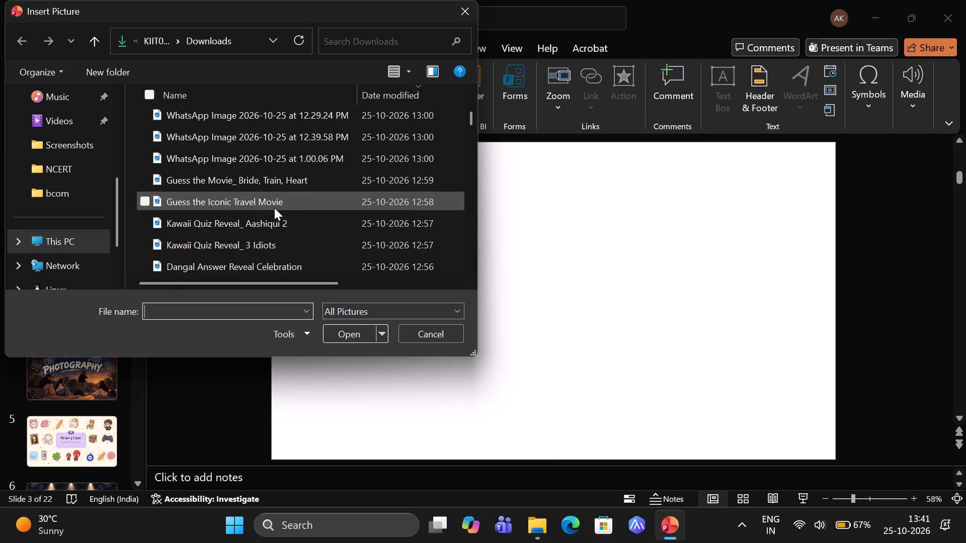
pyautogui.scroll(-2, 274, 208)
pyautogui.doubleClick(274, 218)
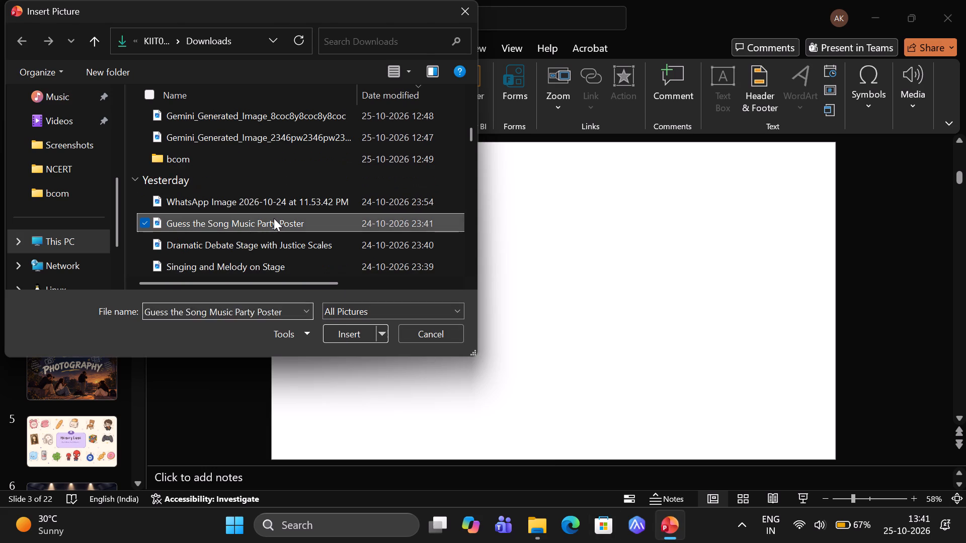
pyautogui.click(437, 277)
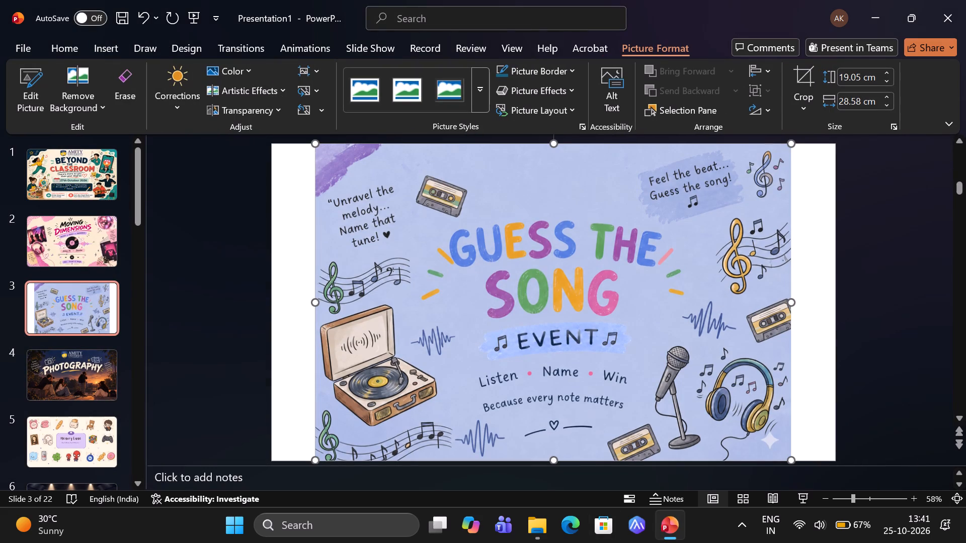
# Widen the Guess the Song Event picture on slide 3 to both slide edges, 33.87 cm wide.
pyautogui.moveTo(316, 301); pyautogui.dragTo(284, 301)
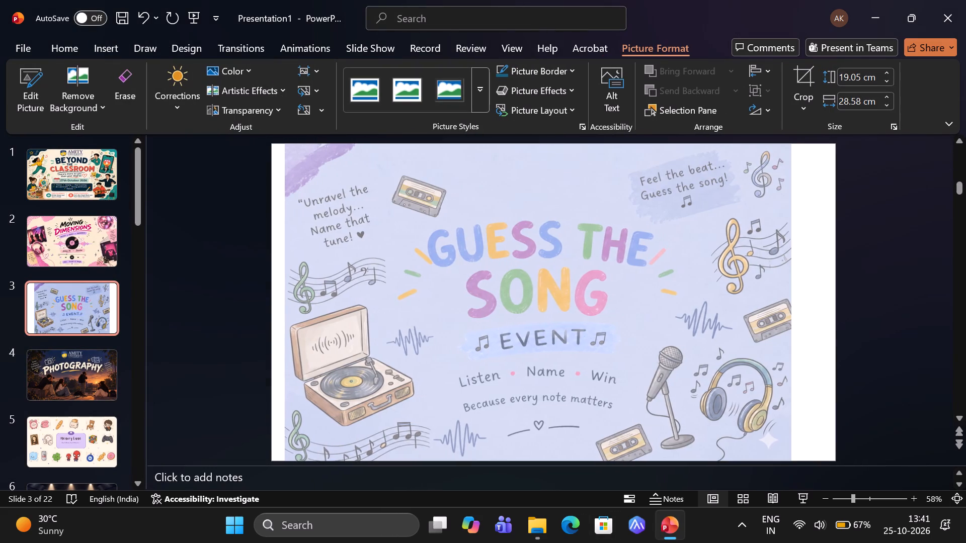
pyautogui.moveTo(284, 301); pyautogui.dragTo(272, 304)
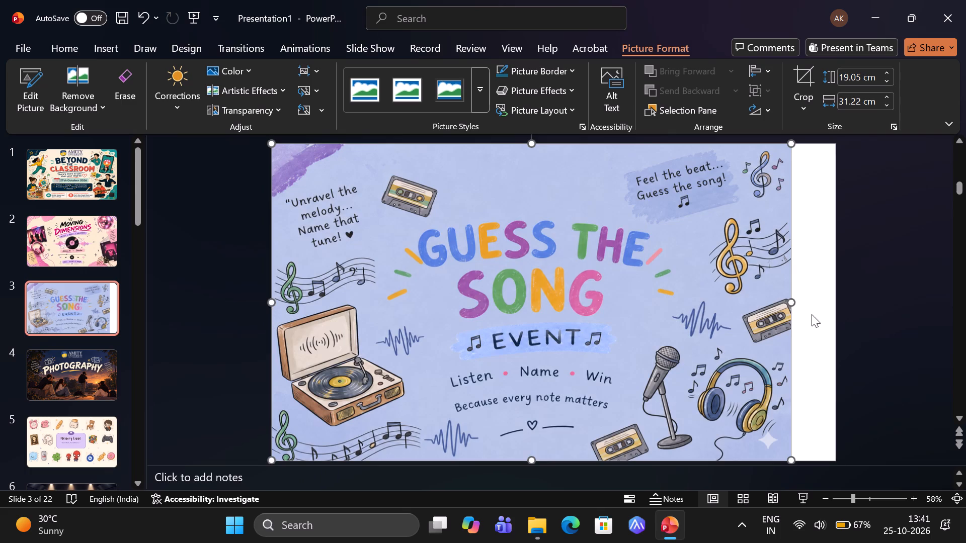
pyautogui.moveTo(788, 303); pyautogui.dragTo(819, 303)
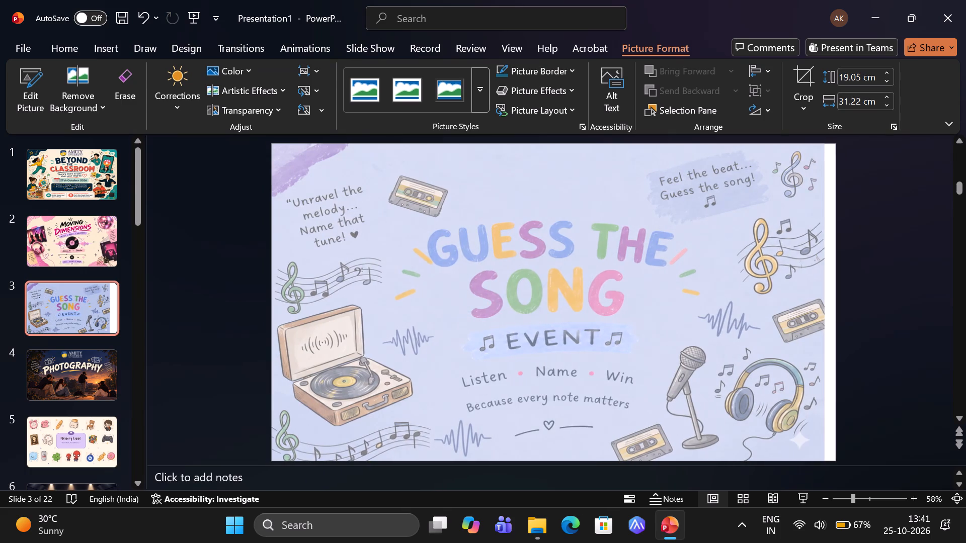
pyautogui.moveTo(819, 303); pyautogui.dragTo(829, 306)
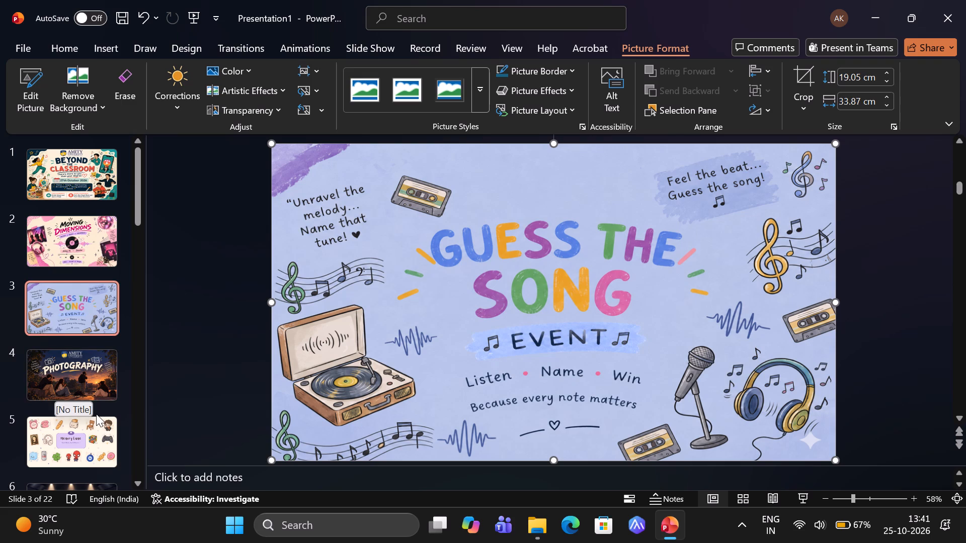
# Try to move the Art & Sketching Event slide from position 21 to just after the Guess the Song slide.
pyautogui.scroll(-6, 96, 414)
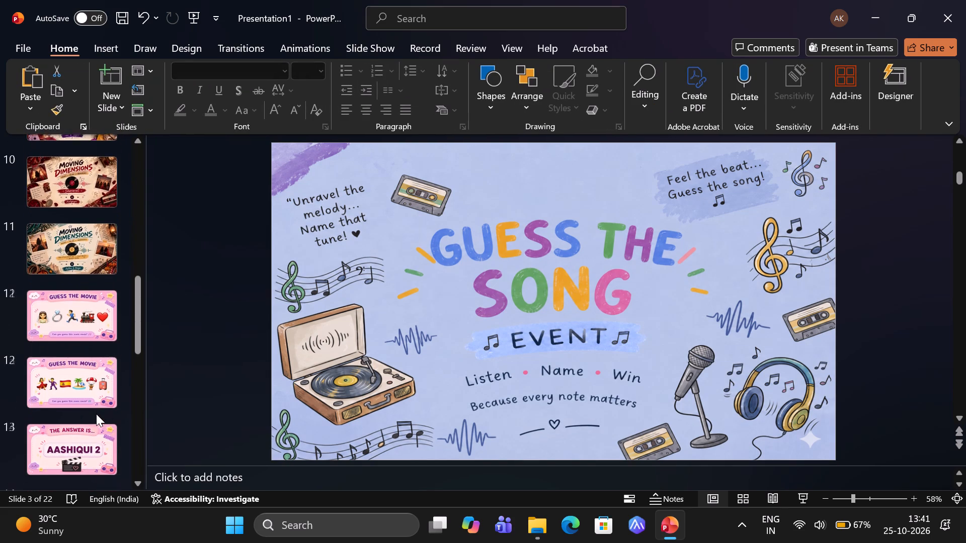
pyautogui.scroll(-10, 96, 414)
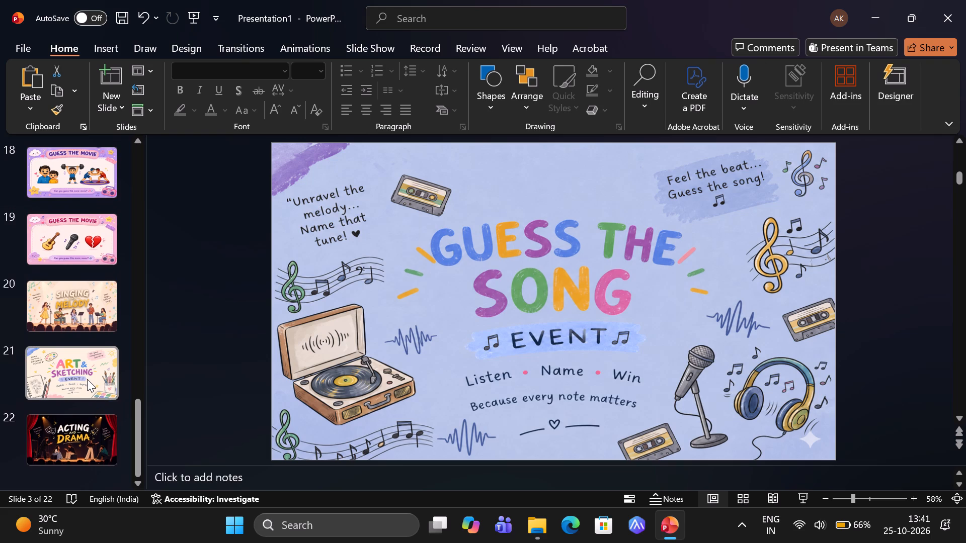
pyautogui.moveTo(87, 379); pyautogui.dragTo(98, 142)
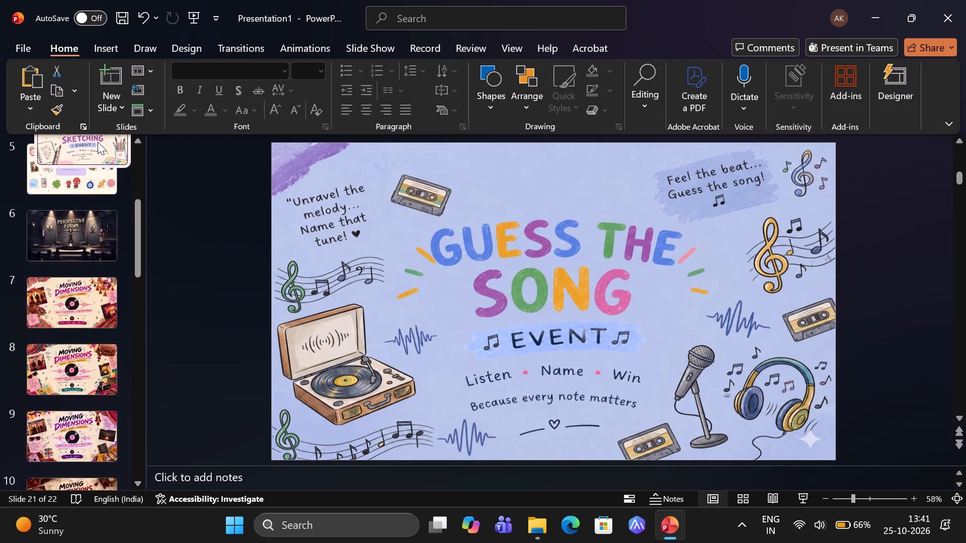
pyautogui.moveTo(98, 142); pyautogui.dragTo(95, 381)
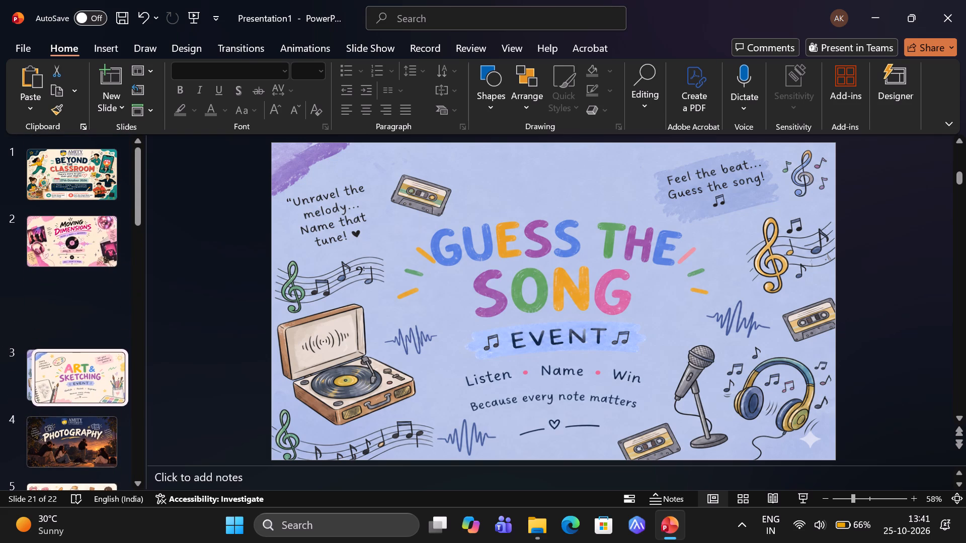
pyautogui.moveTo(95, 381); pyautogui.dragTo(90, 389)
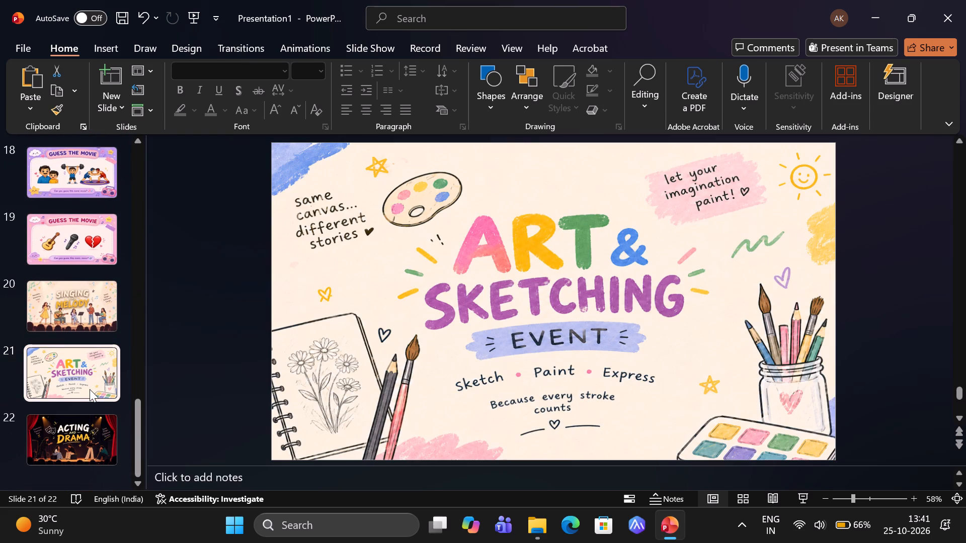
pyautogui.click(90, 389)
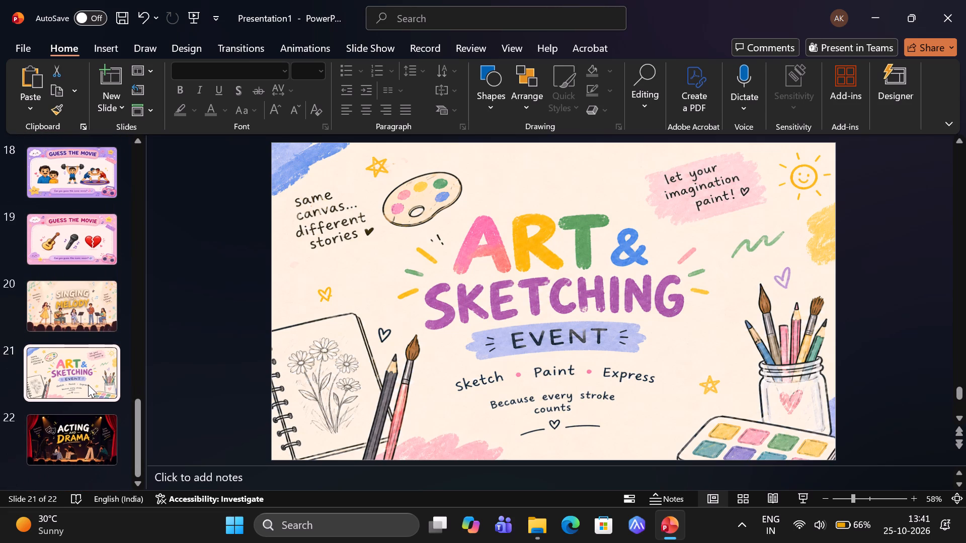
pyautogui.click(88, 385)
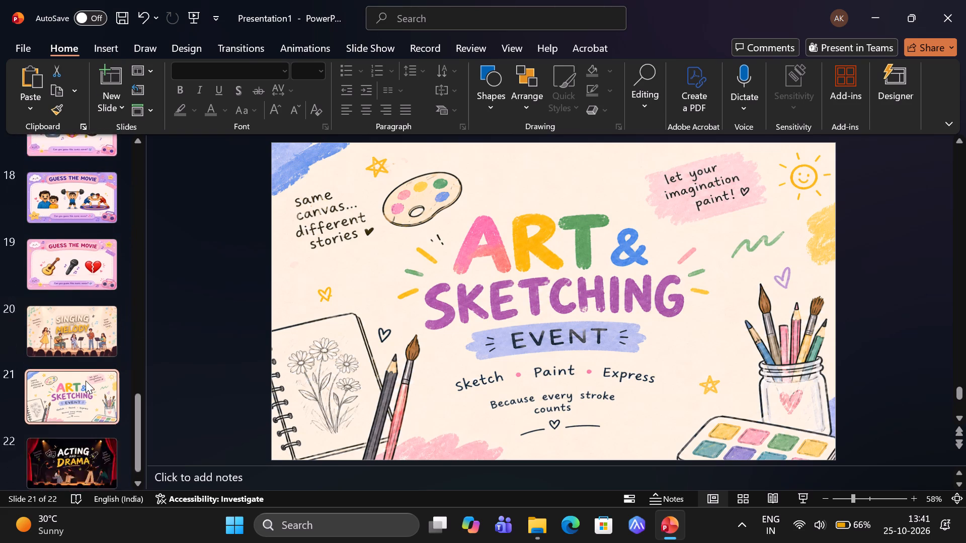
# Move the Art & Sketching Event slide up to position 4, between the Guess the Song and Photography slides.
pyautogui.moveTo(86, 381); pyautogui.dragTo(85, 296)
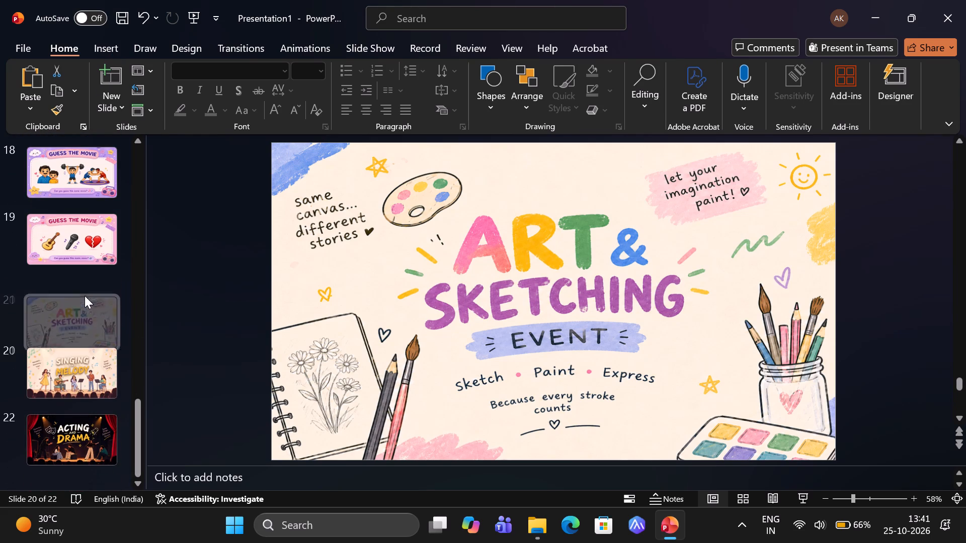
pyautogui.moveTo(85, 296); pyautogui.dragTo(87, 196)
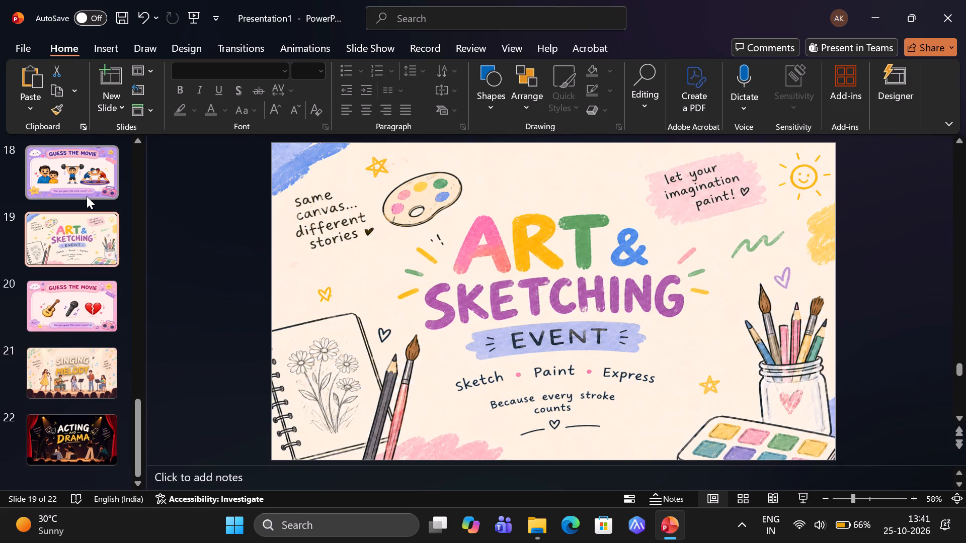
pyautogui.scroll(2, 83, 228)
pyautogui.moveTo(59, 449); pyautogui.dragTo(74, 315)
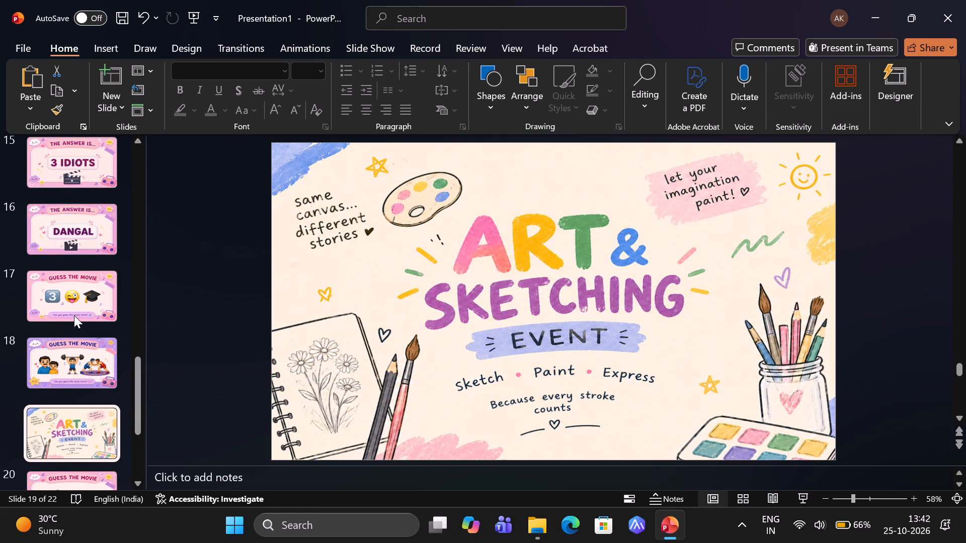
pyautogui.moveTo(74, 315); pyautogui.dragTo(65, 225)
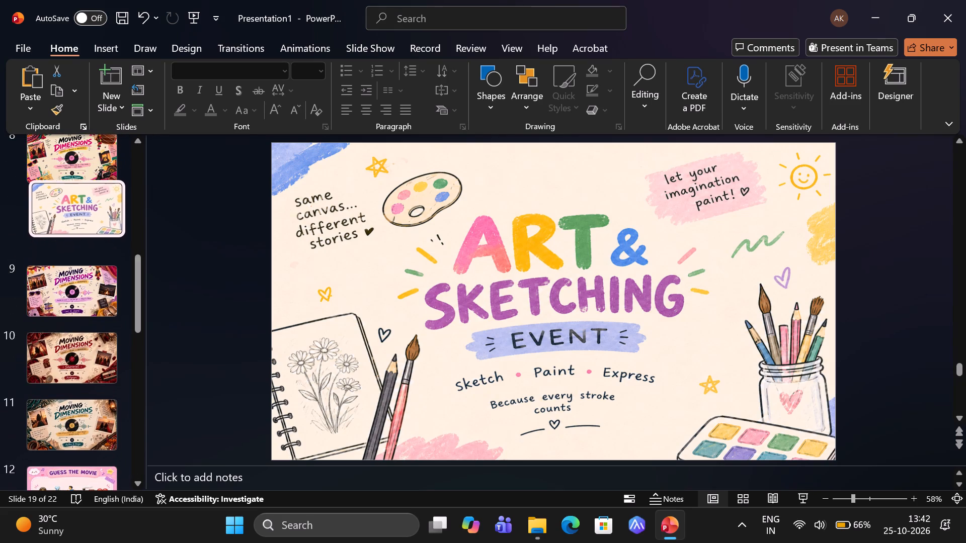
pyautogui.moveTo(65, 225); pyautogui.dragTo(63, 231)
pyautogui.moveTo(63, 231); pyautogui.dragTo(64, 327)
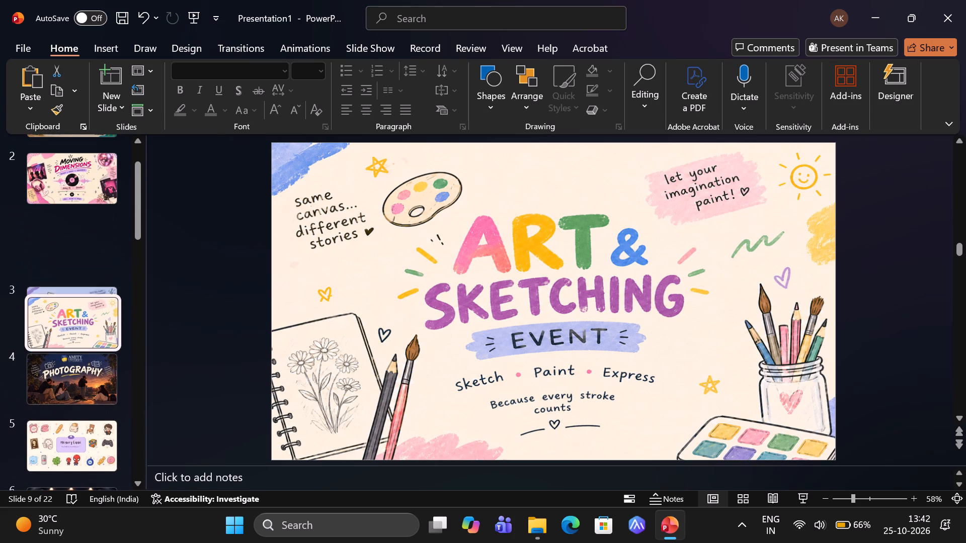
pyautogui.moveTo(64, 327); pyautogui.dragTo(64, 317)
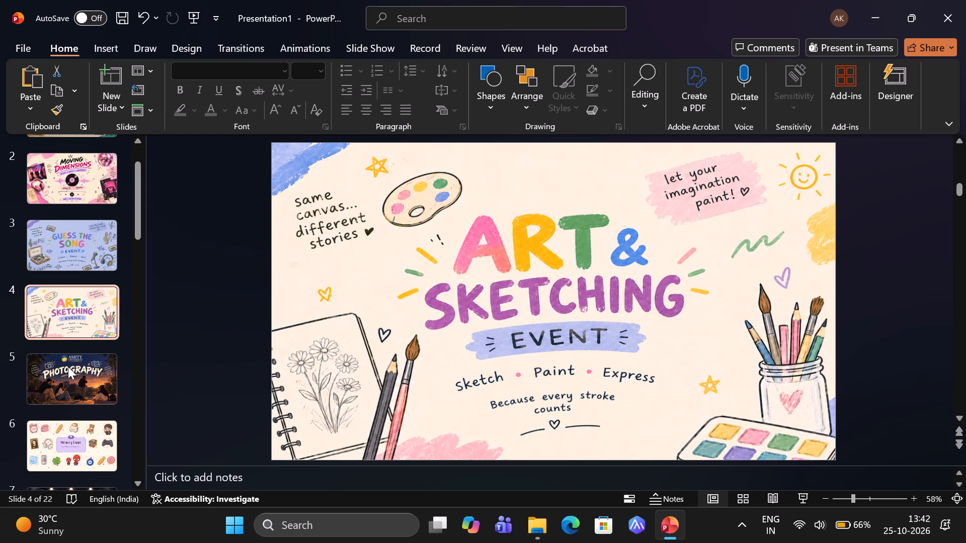
# Move the "Nachde ne saare" Moving Dimensions slide from position 10 to position 5, between the Art & Sketching and Photography slides.
pyautogui.scroll(-2, 84, 410)
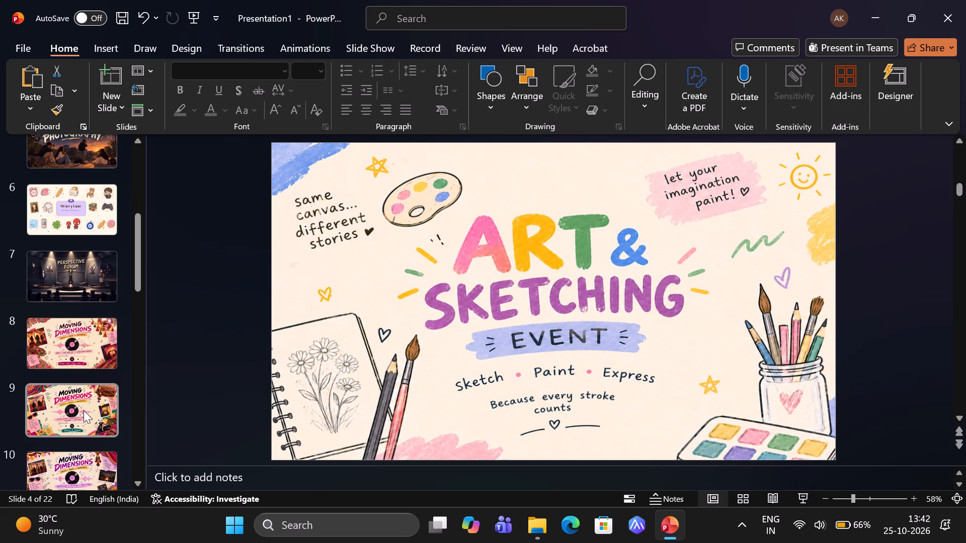
pyautogui.click(84, 410)
pyautogui.click(77, 354)
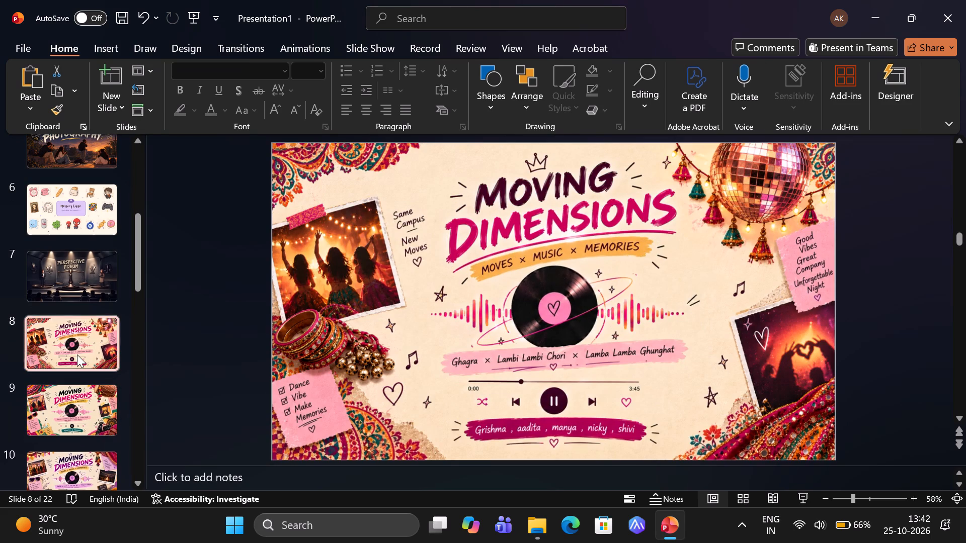
pyautogui.click(82, 461)
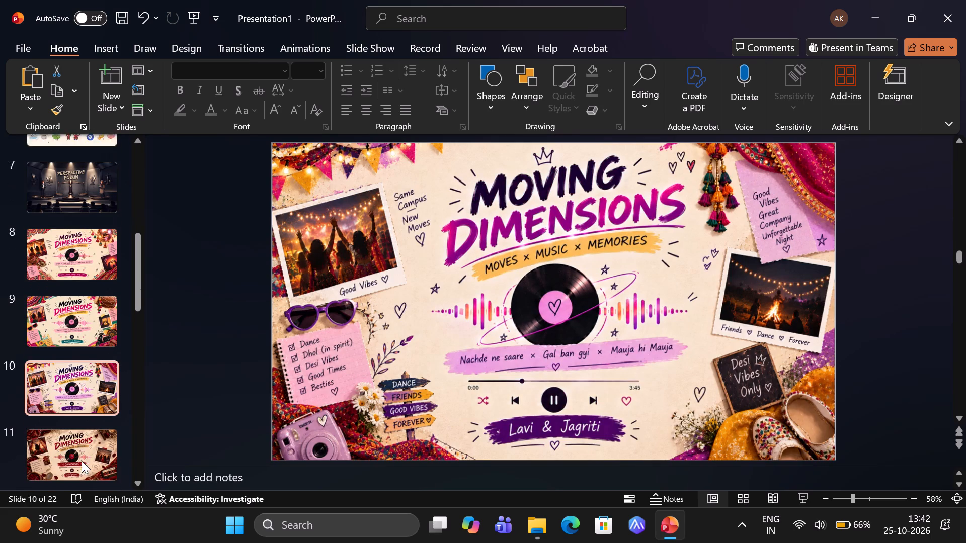
pyautogui.moveTo(88, 375); pyautogui.dragTo(92, 385)
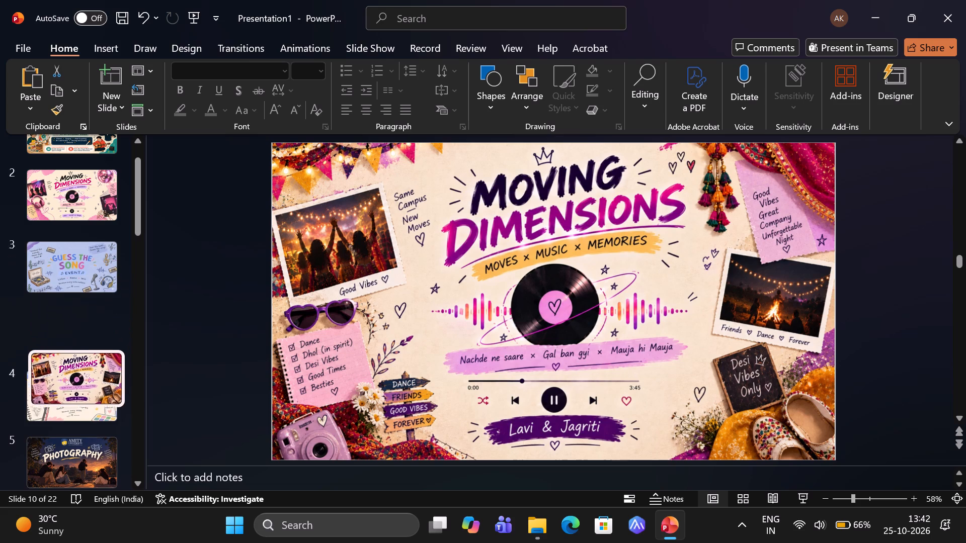
pyautogui.moveTo(92, 385); pyautogui.dragTo(87, 390)
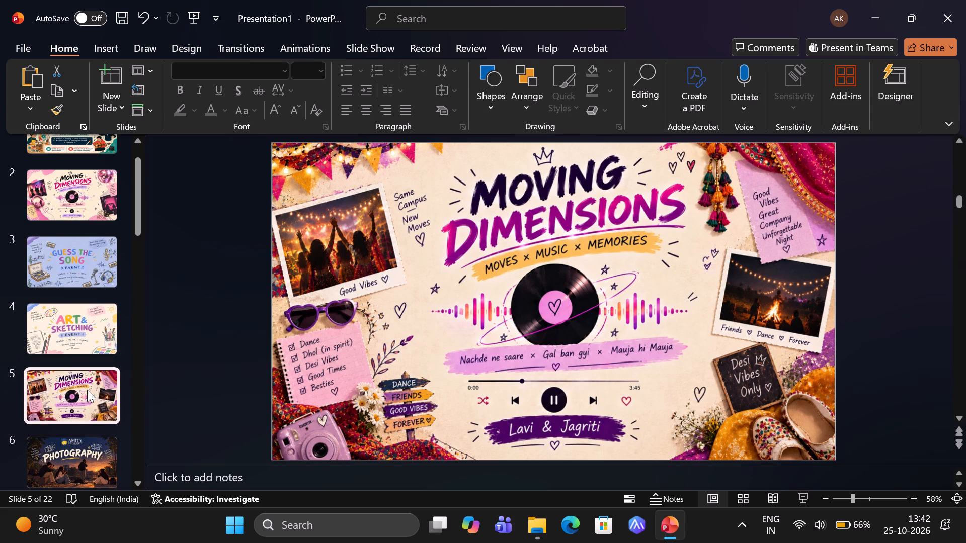
# Move the "Ghagra" Moving Dimensions slide from position 9 to position 7, directly after the Photography slide.
pyautogui.scroll(-2, 87, 390)
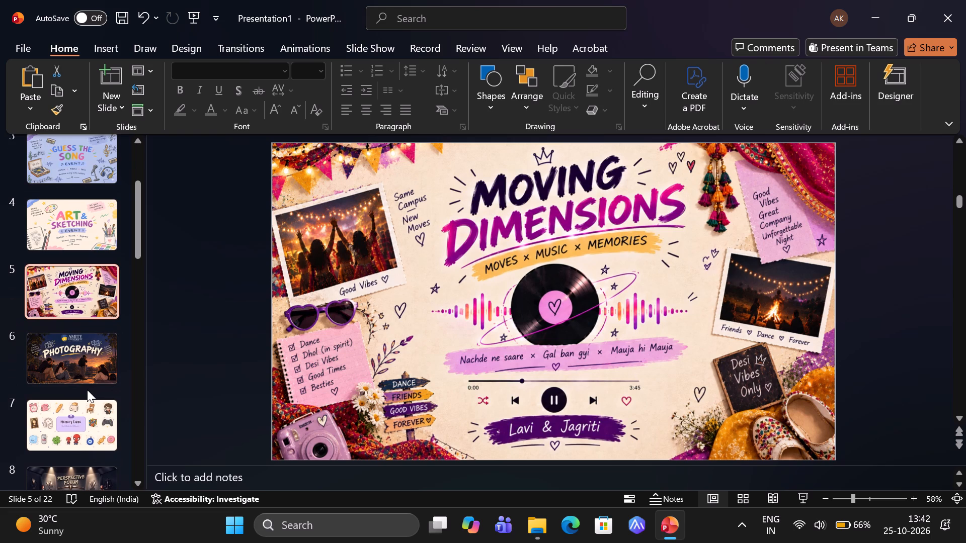
pyautogui.scroll(-3, 87, 390)
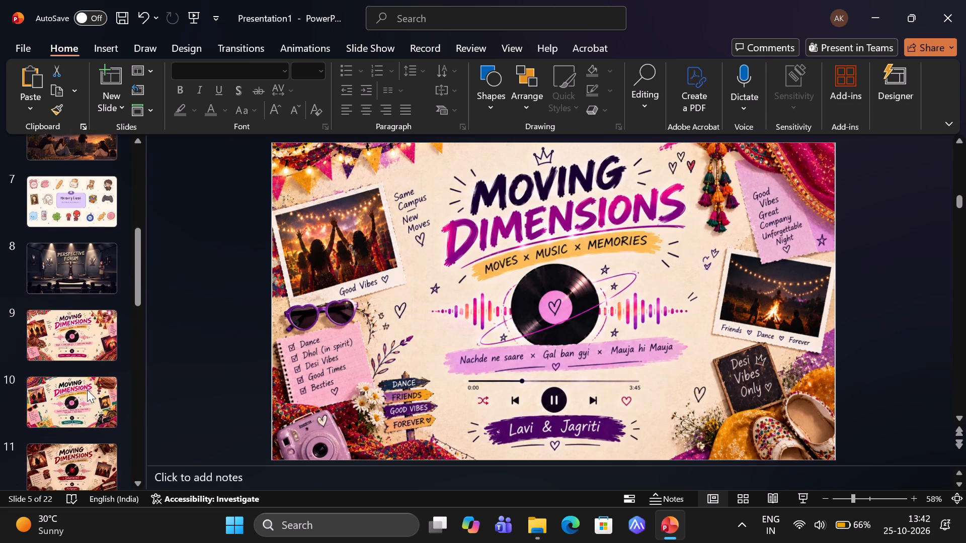
pyautogui.scroll(-1, 87, 390)
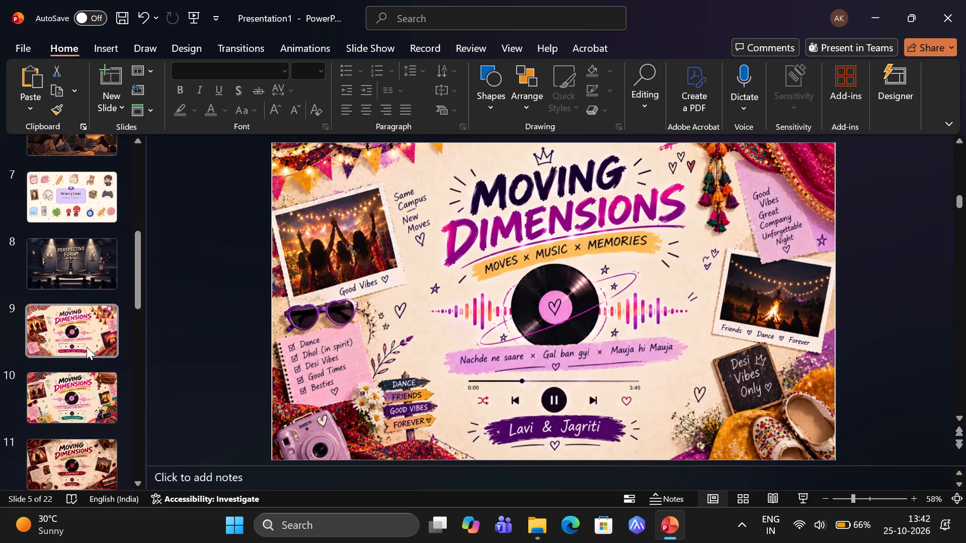
pyautogui.click(87, 347)
pyautogui.moveTo(87, 347); pyautogui.dragTo(88, 232)
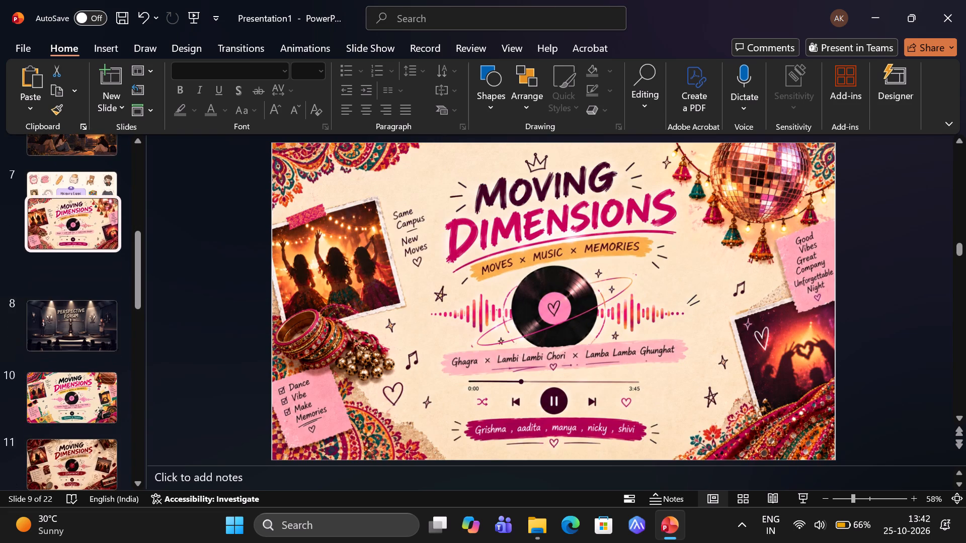
pyautogui.moveTo(88, 232); pyautogui.dragTo(90, 191)
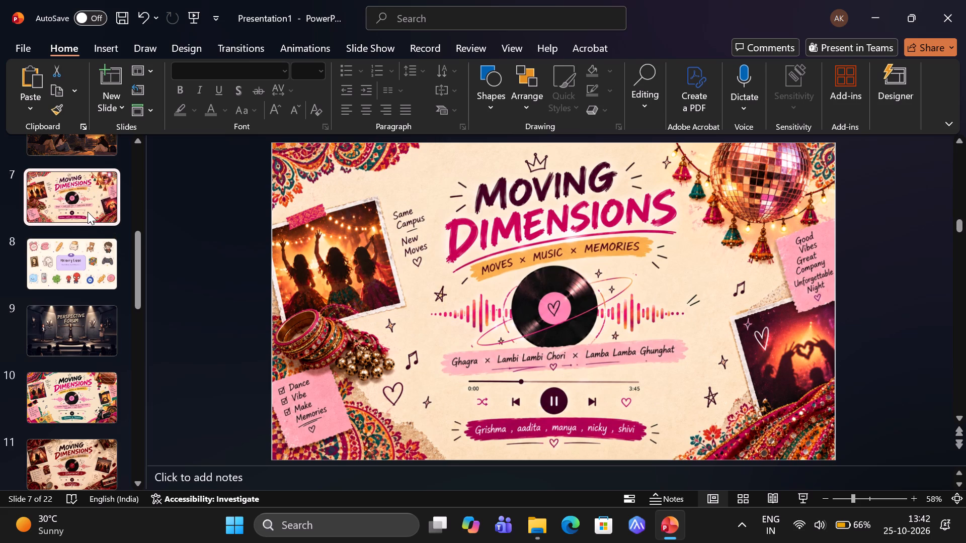
# Move the Guess the Movie slide with the bride, ring and train to position 8, after the "Ghagra" Moving Dimensions slide.
pyautogui.scroll(-2, 101, 405)
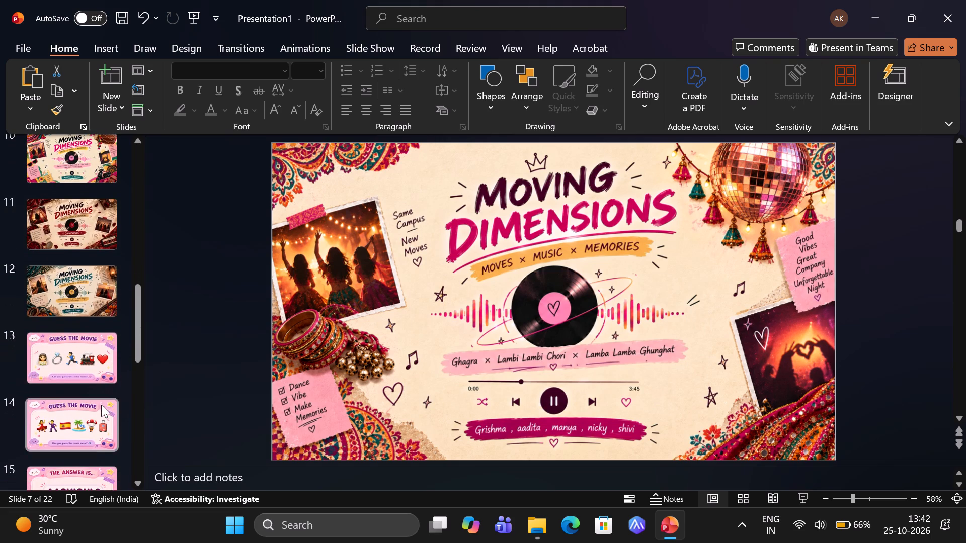
pyautogui.moveTo(88, 361); pyautogui.dragTo(95, 122)
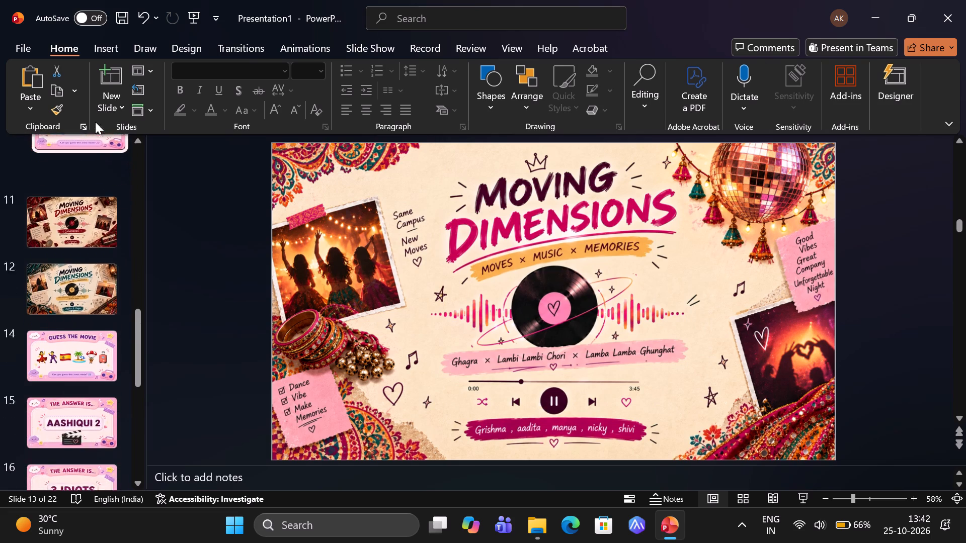
pyautogui.moveTo(95, 122); pyautogui.dragTo(87, 218)
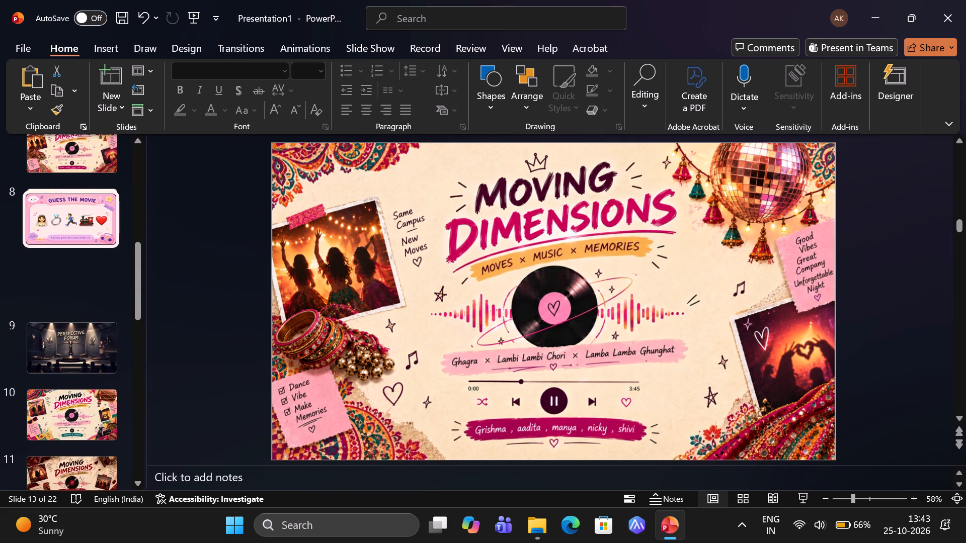
pyautogui.moveTo(87, 218); pyautogui.dragTo(87, 205)
# Move the Guess the Movie slide with the dancers and Spanish flag to position 9, after the bride and train slide.
pyautogui.scroll(-2, 90, 351)
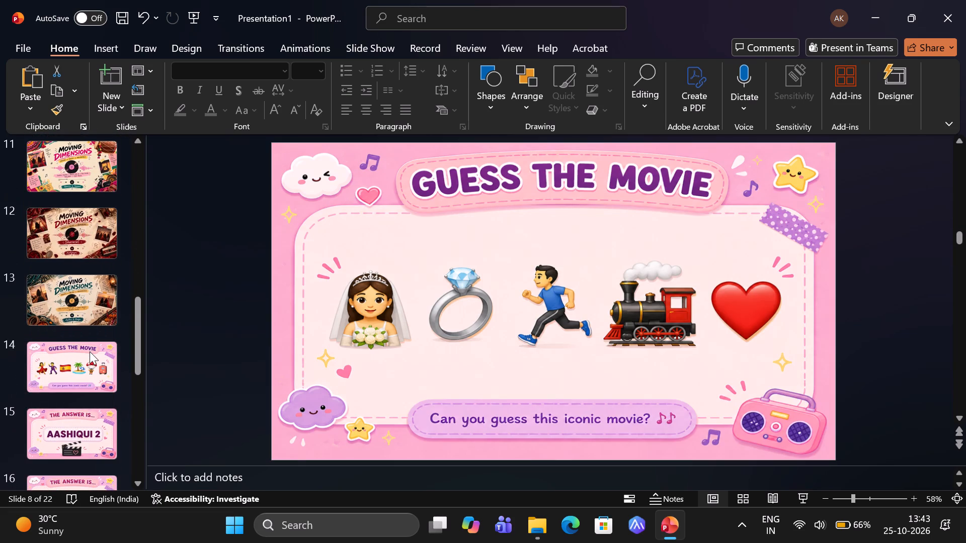
pyautogui.scroll(-1, 90, 351)
pyautogui.moveTo(90, 364); pyautogui.dragTo(94, 212)
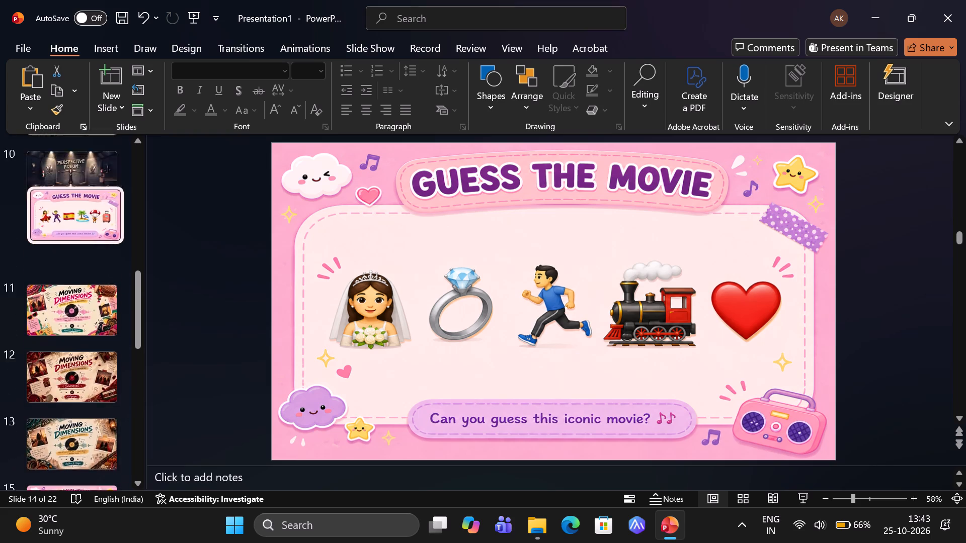
pyautogui.moveTo(94, 212); pyautogui.dragTo(95, 176)
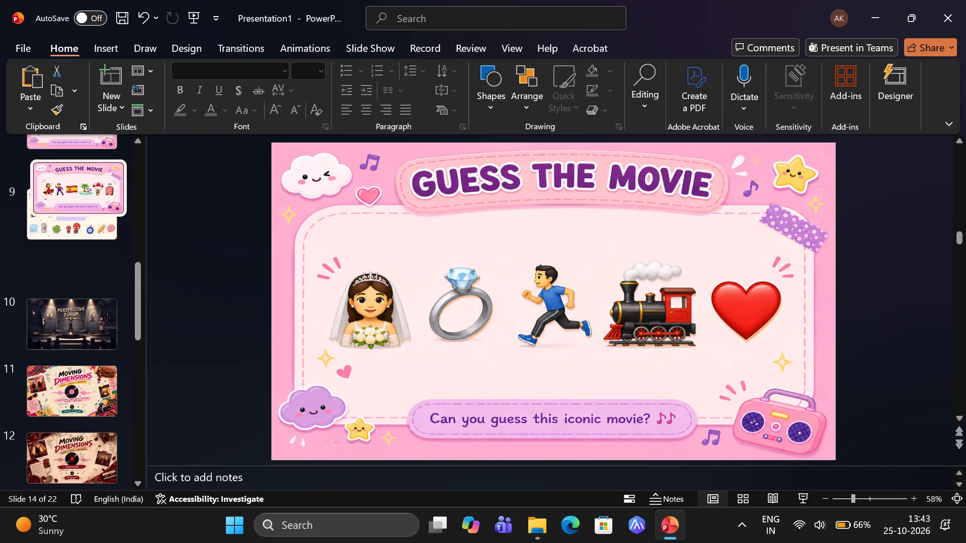
pyautogui.moveTo(95, 176); pyautogui.dragTo(93, 183)
# Move the Guess the Movie slide with the guitar, microphone and broken heart to position 8, ahead of the bride and train slide.
pyautogui.scroll(-3, 107, 343)
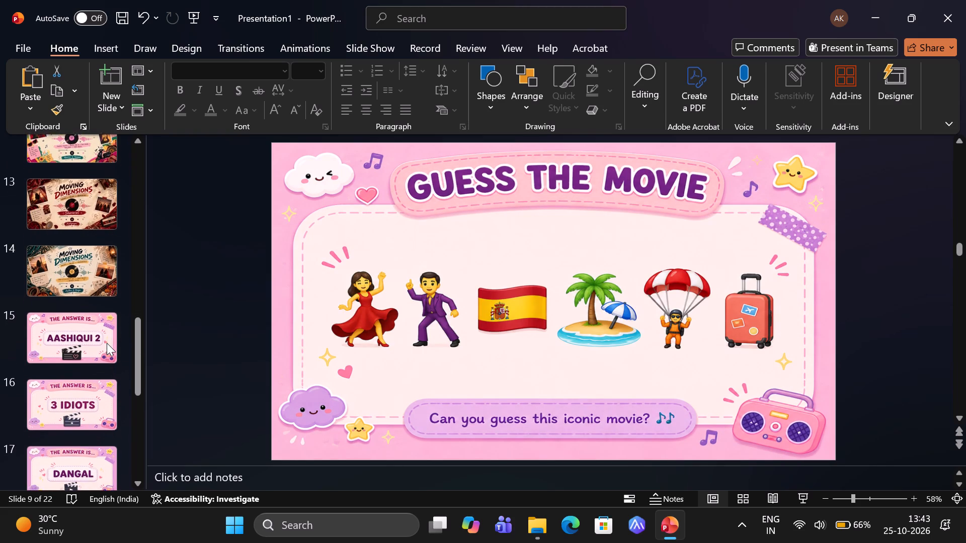
pyautogui.scroll(-2, 100, 340)
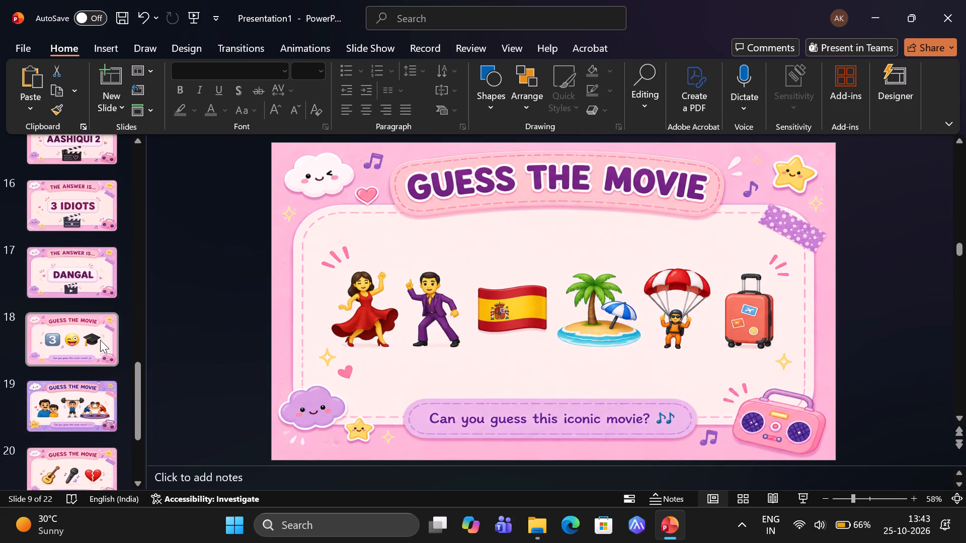
pyautogui.scroll(-1, 100, 340)
pyautogui.moveTo(92, 327); pyautogui.dragTo(100, 159)
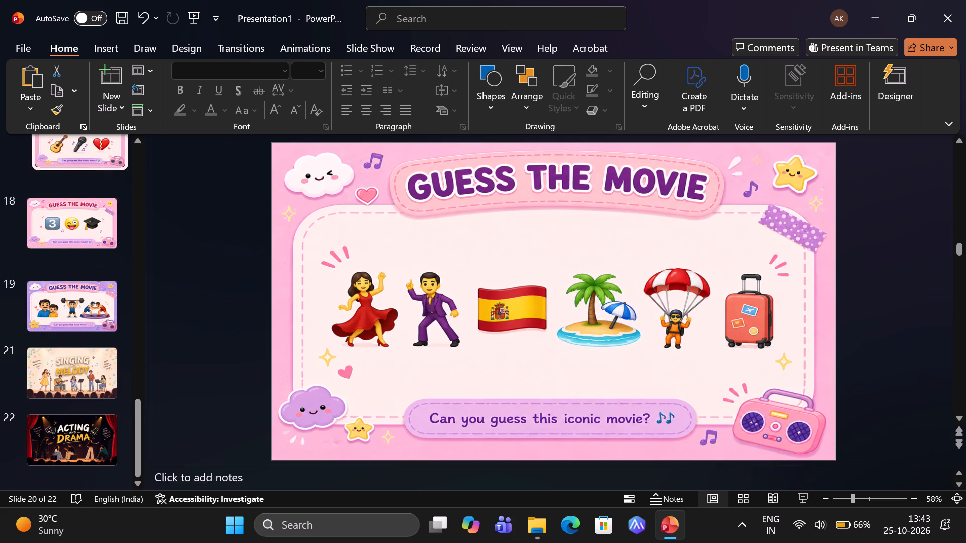
pyautogui.moveTo(100, 159); pyautogui.dragTo(101, 341)
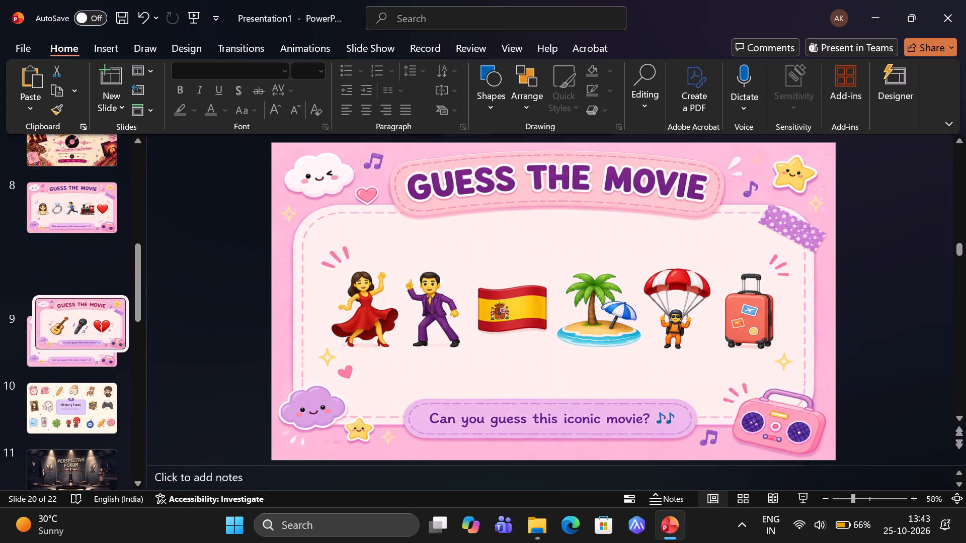
pyautogui.moveTo(101, 341); pyautogui.dragTo(93, 208)
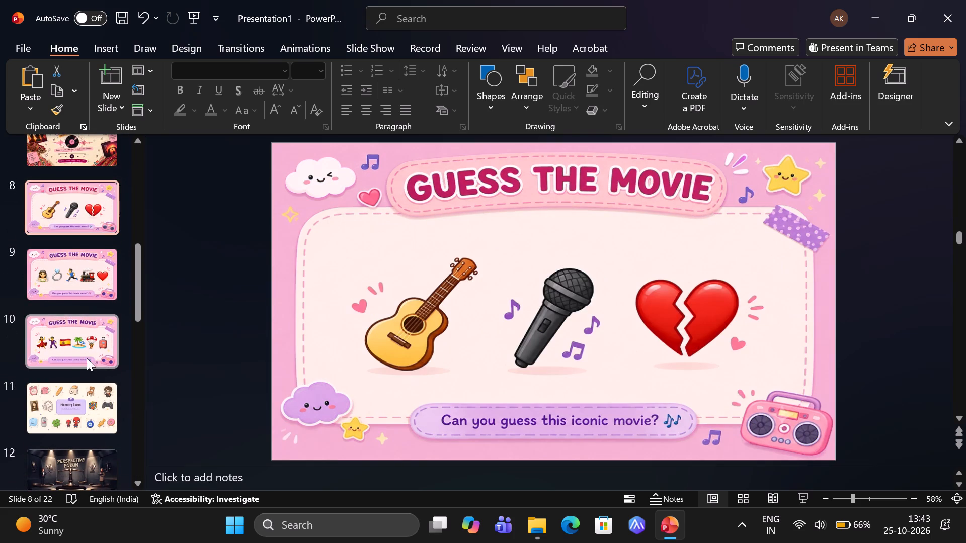
# Move the Aashiqui 2 answer slide from position 16 to position 9, directly after the guitar and broken heart slide.
pyautogui.scroll(-4, 87, 358)
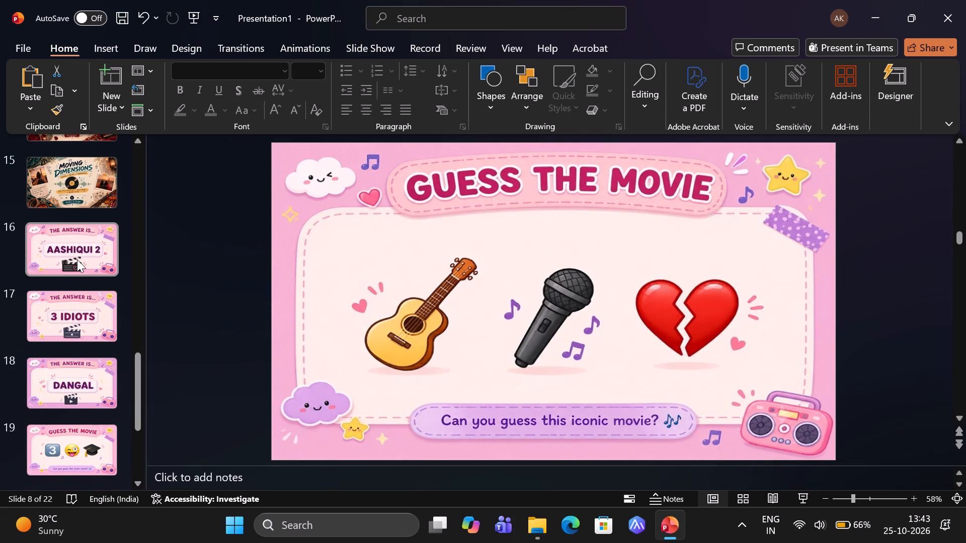
pyautogui.moveTo(77, 259); pyautogui.dragTo(96, 320)
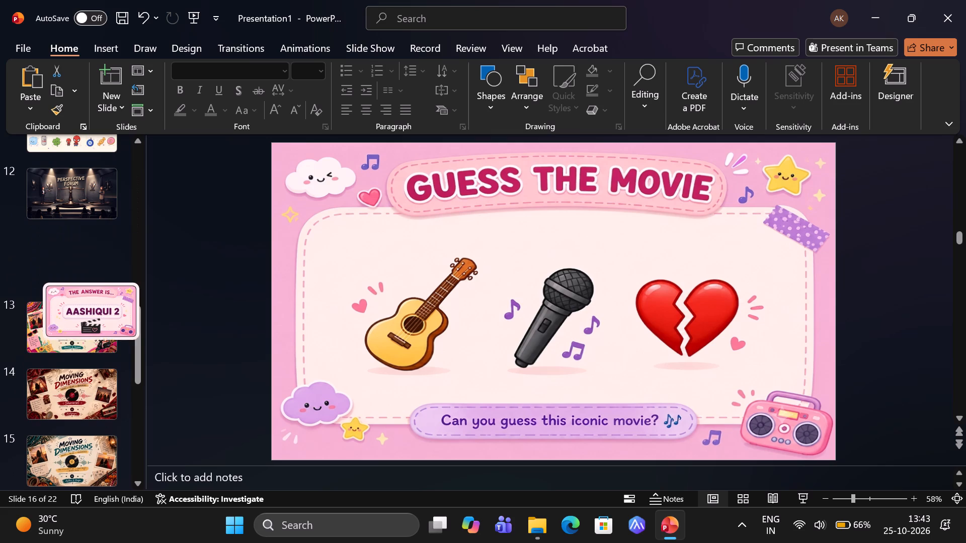
pyautogui.moveTo(96, 320); pyautogui.dragTo(84, 162)
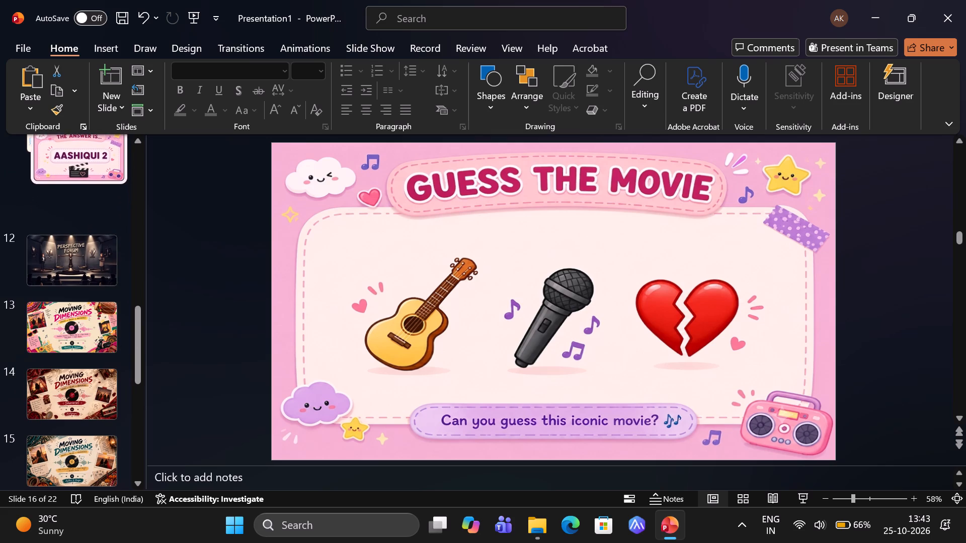
pyautogui.moveTo(84, 162); pyautogui.dragTo(81, 364)
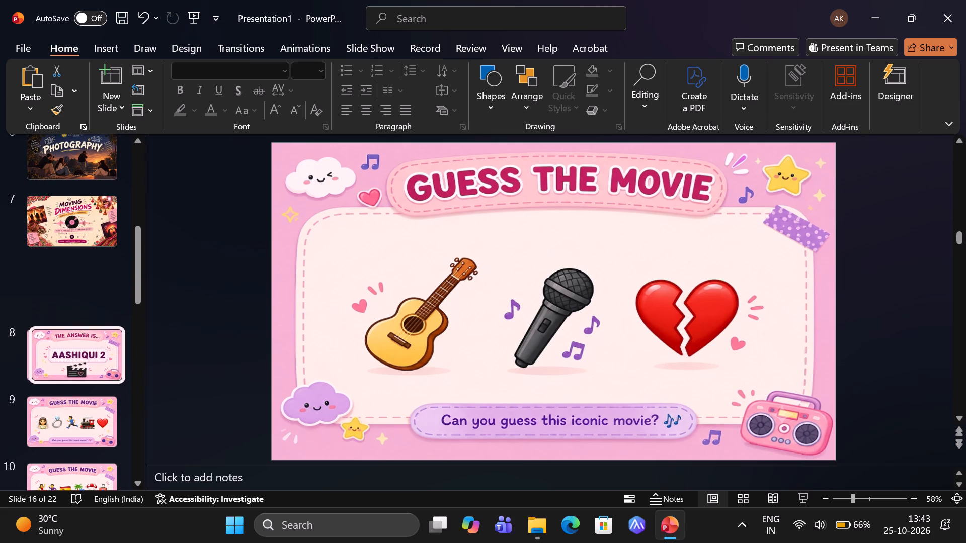
pyautogui.moveTo(81, 364); pyautogui.dragTo(76, 368)
# Move the Guess the Movie slide with the 3, winking face and graduation cap to position 10, after the Aashiqui 2 answer.
pyautogui.scroll(-7, 76, 368)
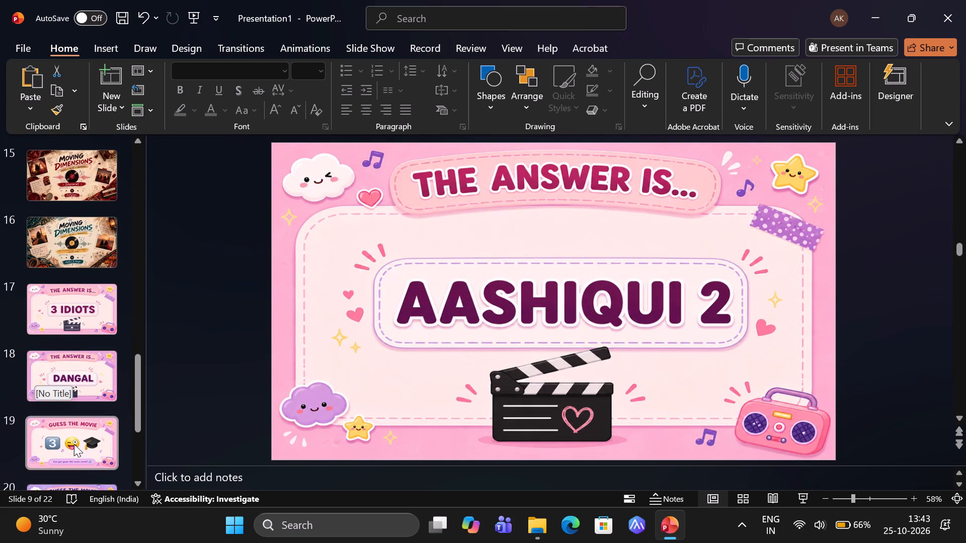
pyautogui.moveTo(74, 468); pyautogui.dragTo(100, 162)
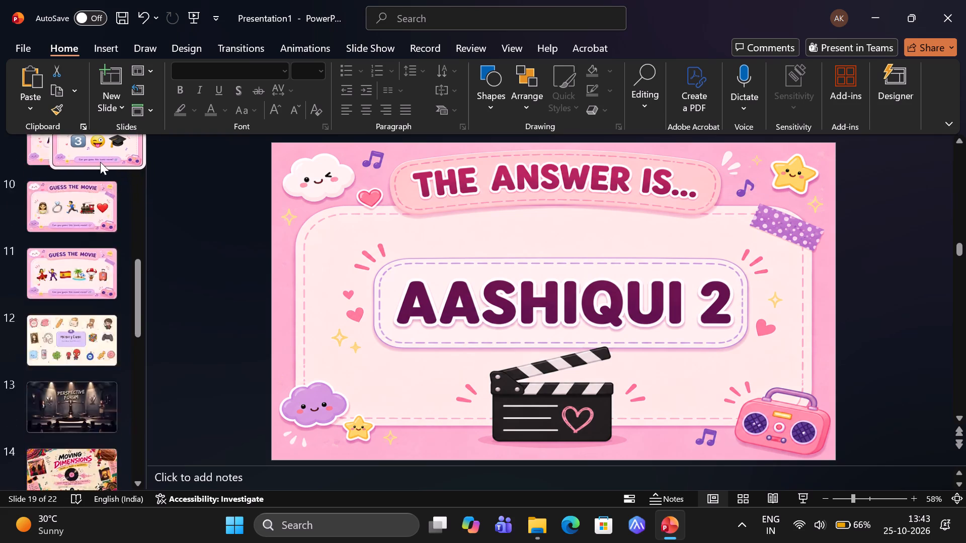
pyautogui.moveTo(100, 162); pyautogui.dragTo(74, 503)
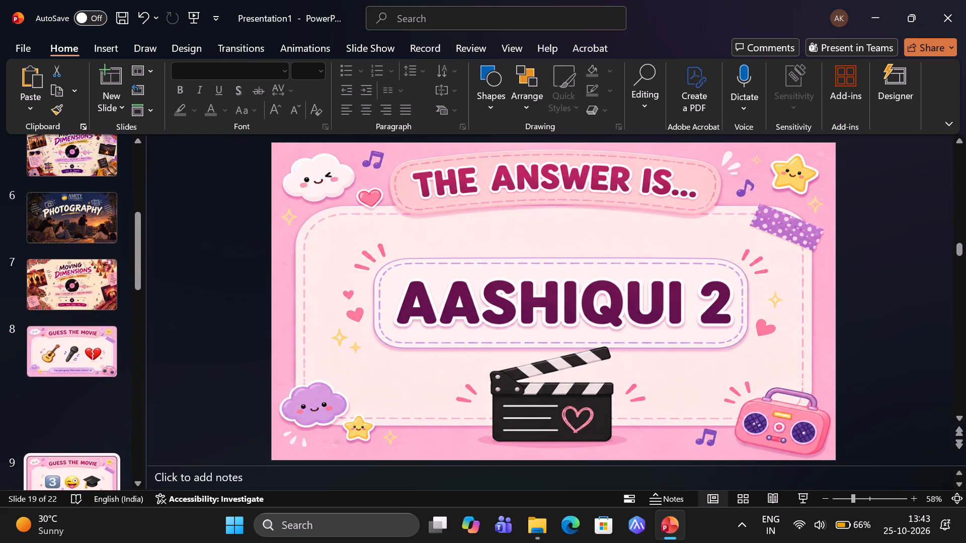
pyautogui.moveTo(74, 503); pyautogui.dragTo(78, 183)
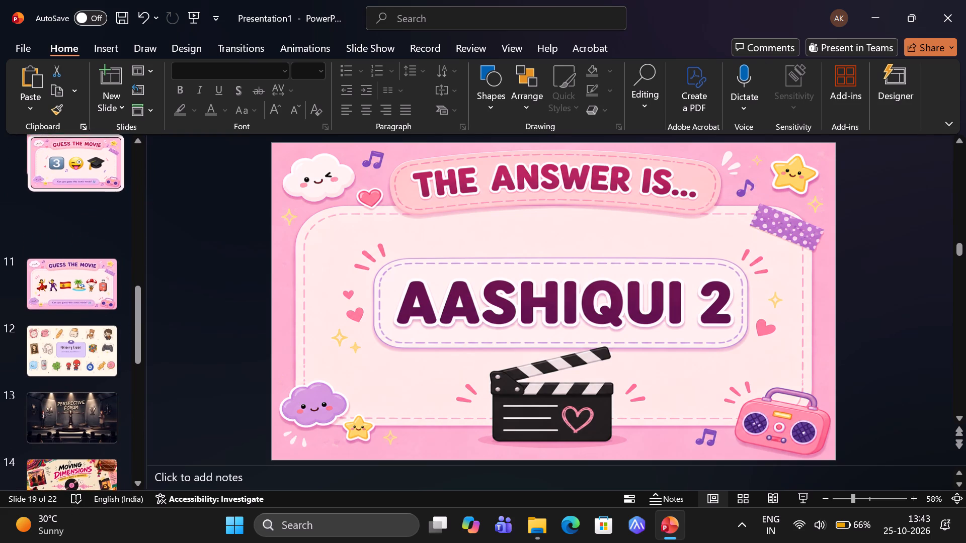
pyautogui.moveTo(78, 183); pyautogui.dragTo(83, 385)
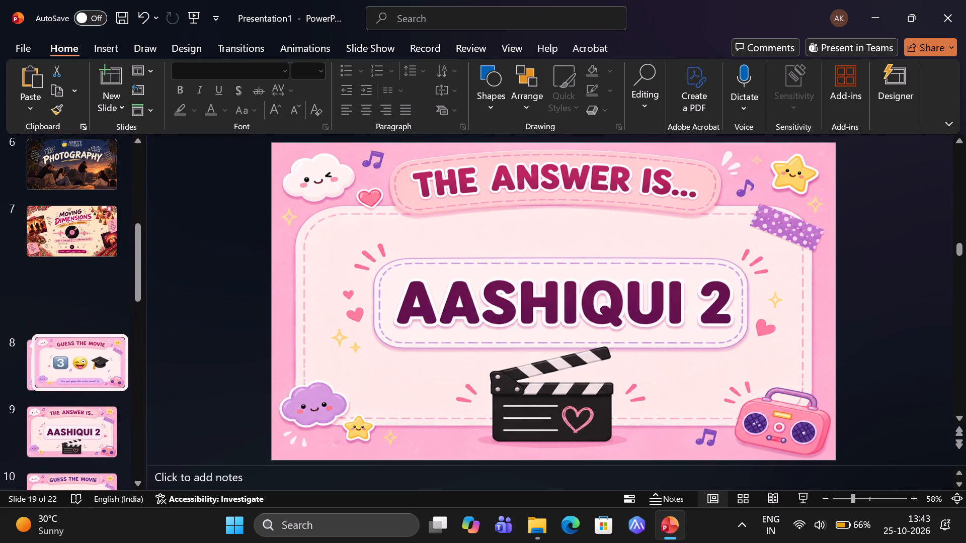
pyautogui.moveTo(83, 385); pyautogui.dragTo(77, 451)
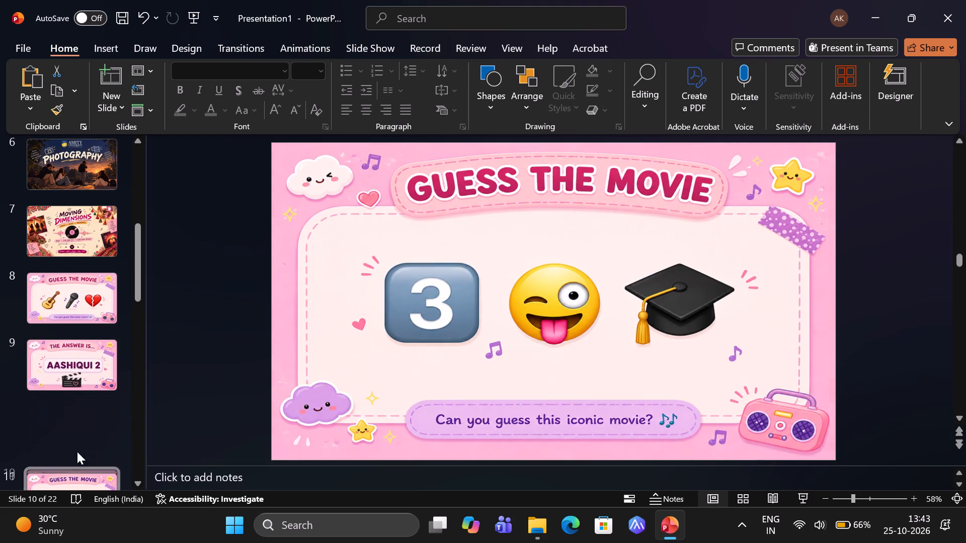
# Move the 3 Idiots answer slide from position 18 to position 11, directly after its 3, winking face and graduation cap question.
pyautogui.scroll(-6, 77, 451)
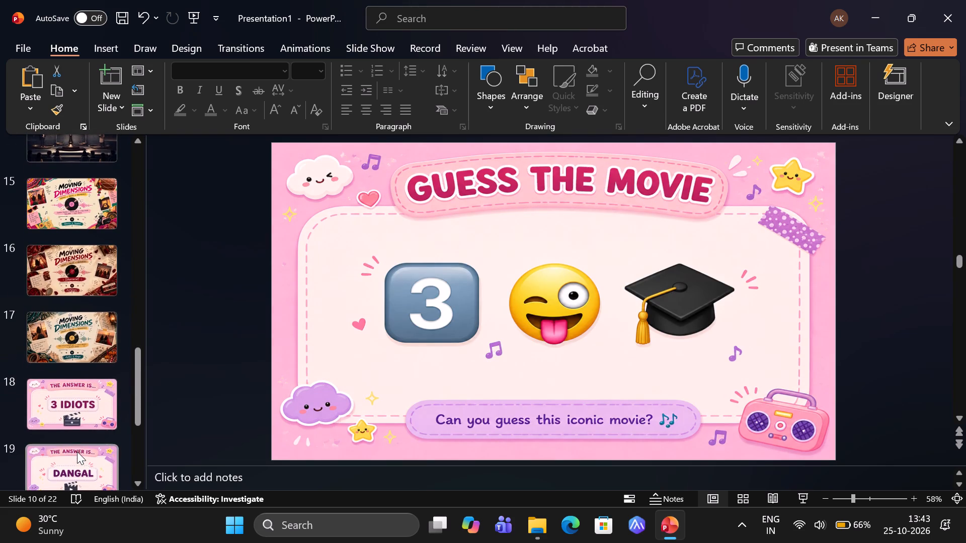
pyautogui.moveTo(83, 416); pyautogui.dragTo(93, 157)
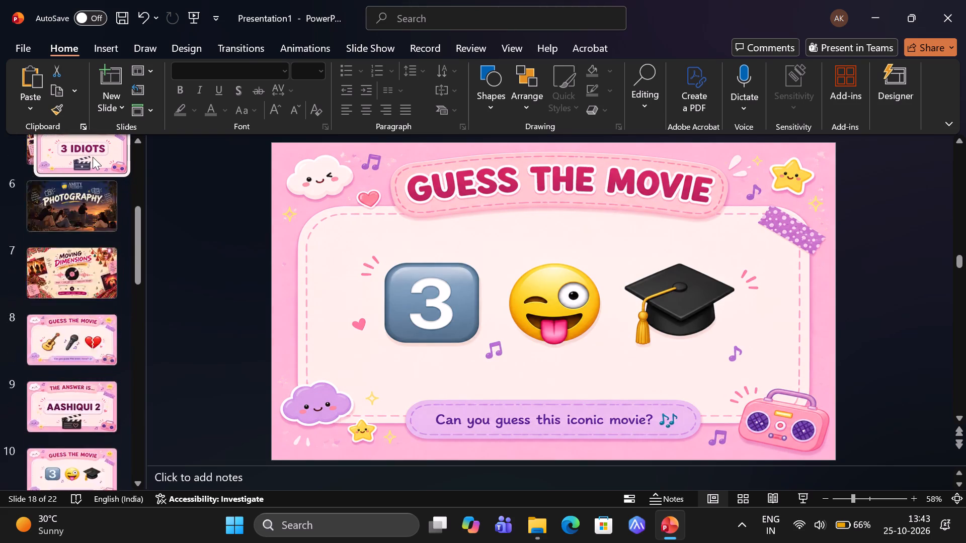
pyautogui.moveTo(93, 157); pyautogui.dragTo(79, 137)
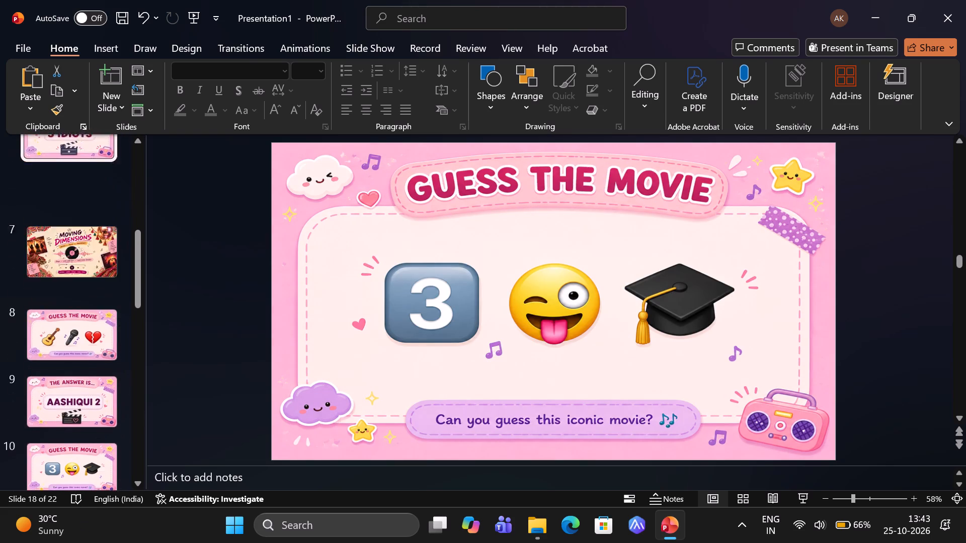
pyautogui.moveTo(79, 137); pyautogui.dragTo(82, 431)
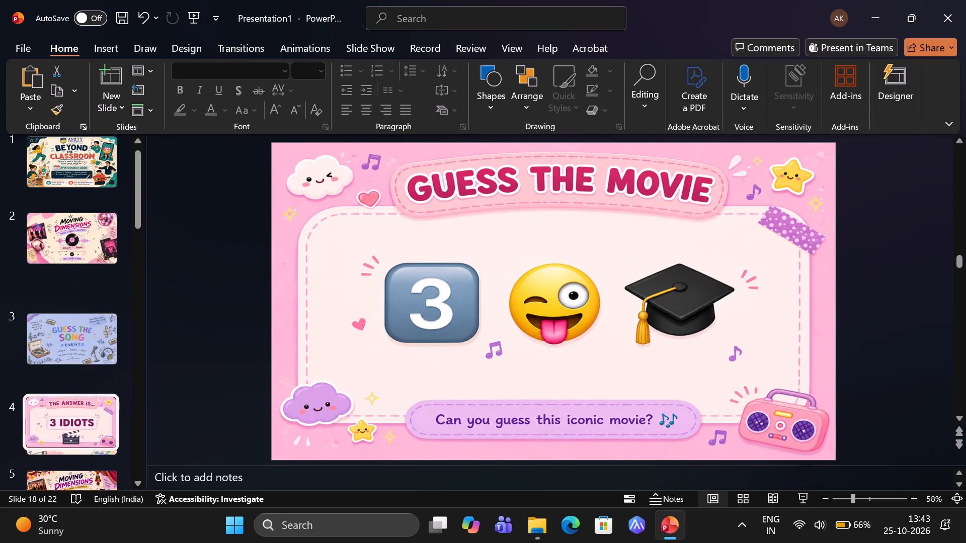
pyautogui.moveTo(82, 431); pyautogui.dragTo(94, 366)
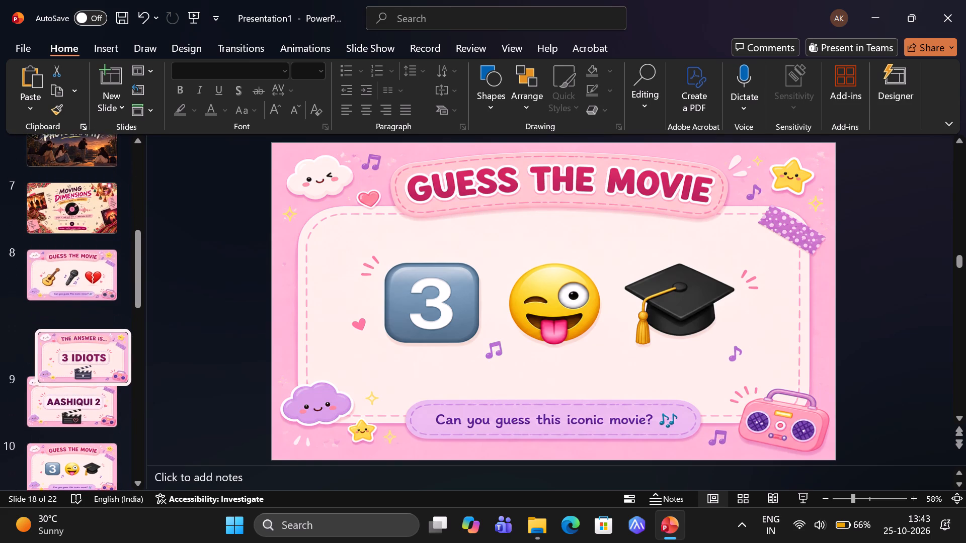
pyautogui.moveTo(94, 366); pyautogui.dragTo(69, 329)
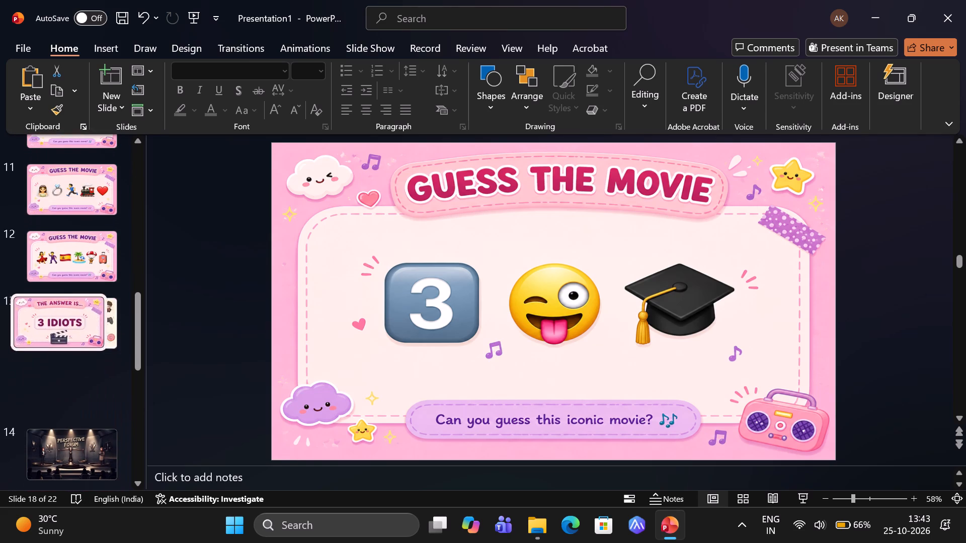
pyautogui.moveTo(69, 329); pyautogui.dragTo(77, 189)
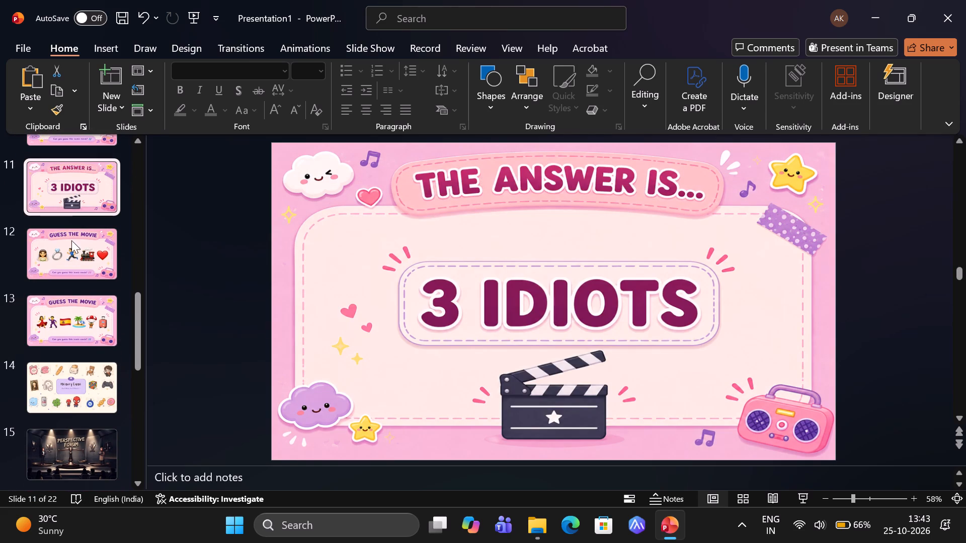
# Move the Guess the Movie slide with the father and son, weightlifter and wrestlers to position 12, after the 3 Idiots answer.
pyautogui.scroll(-5, 63, 322)
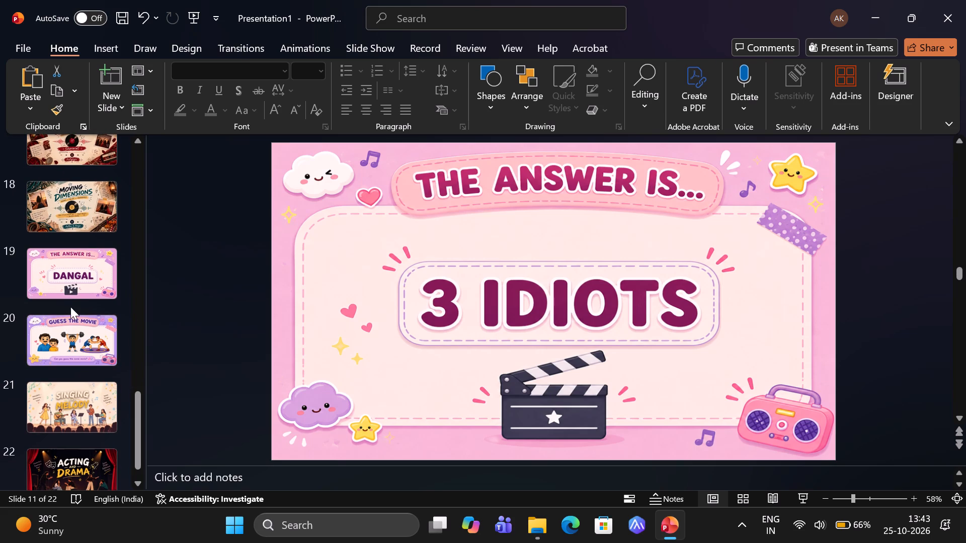
pyautogui.moveTo(71, 345); pyautogui.dragTo(84, 308)
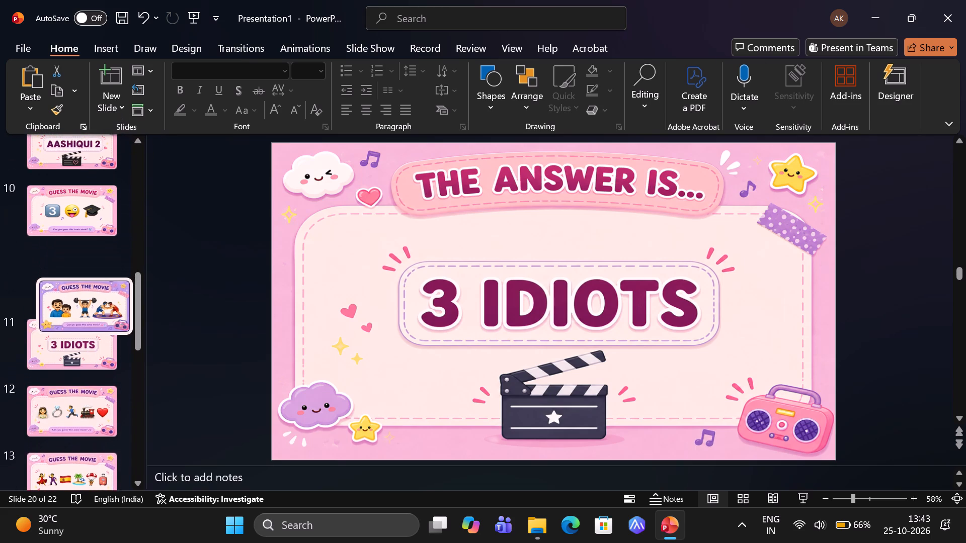
pyautogui.moveTo(84, 308); pyautogui.dragTo(77, 354)
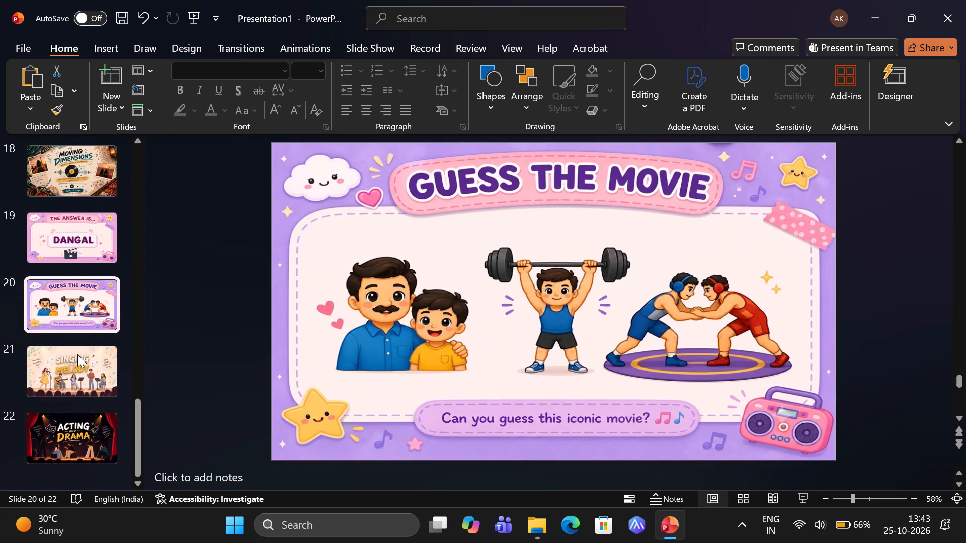
pyautogui.click(77, 354)
pyautogui.moveTo(77, 354); pyautogui.dragTo(70, 171)
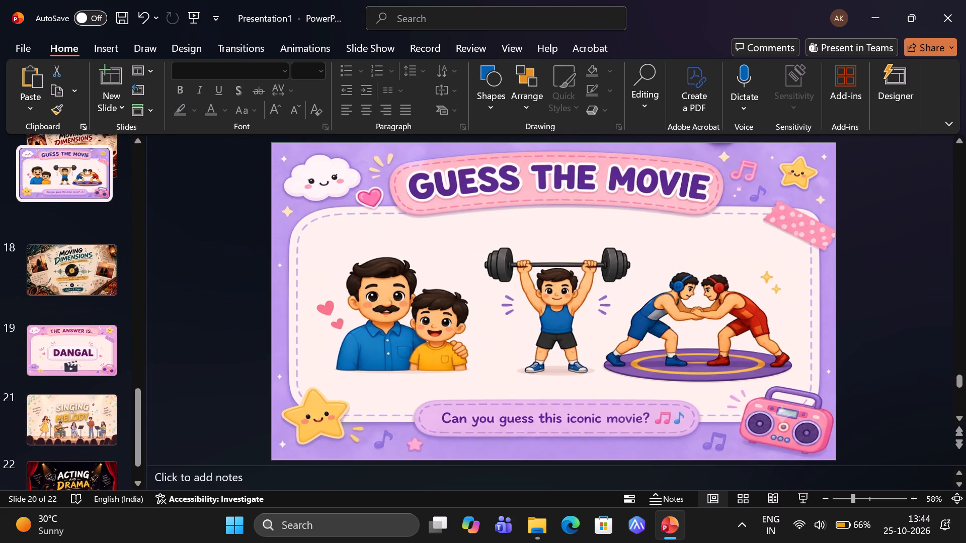
pyautogui.moveTo(70, 171); pyautogui.dragTo(85, 273)
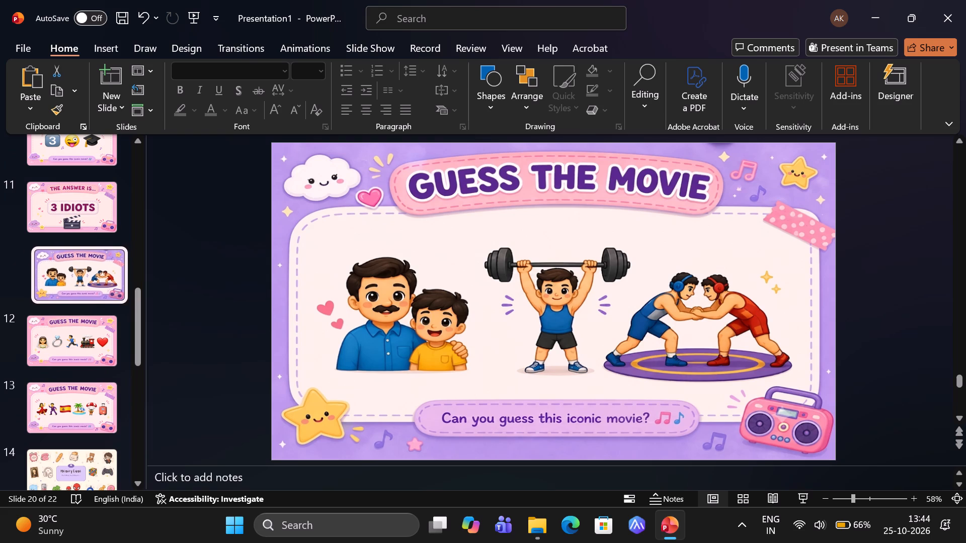
pyautogui.moveTo(85, 273); pyautogui.dragTo(79, 274)
# Move the Dangal answer slide to position 13, directly after the weightlifter and wrestlers question slide.
pyautogui.scroll(-2, 79, 274)
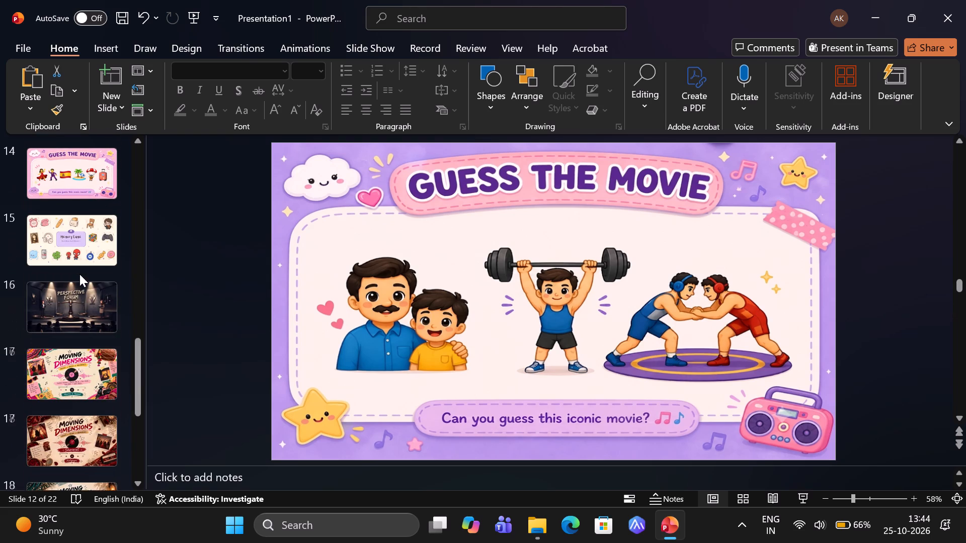
pyautogui.scroll(-3, 79, 274)
pyautogui.moveTo(73, 338); pyautogui.dragTo(85, 249)
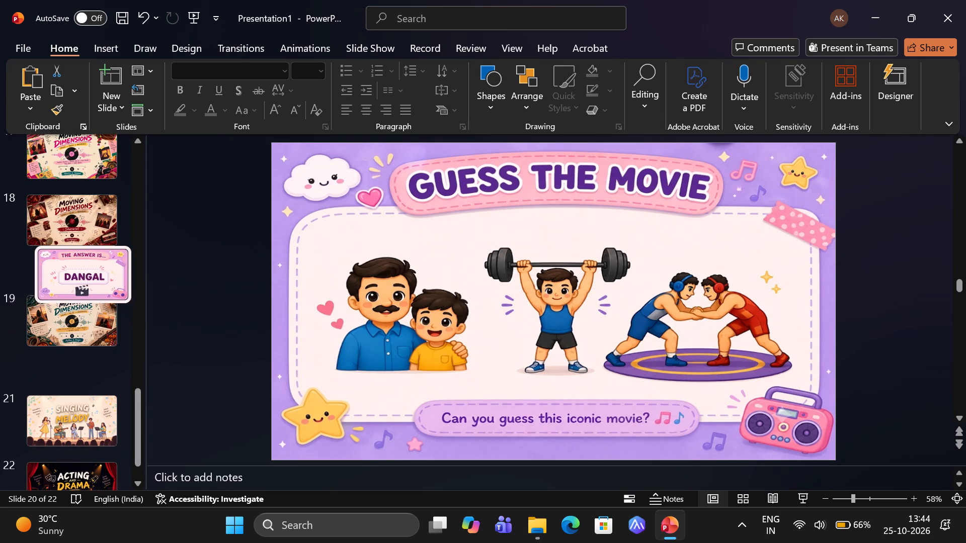
pyautogui.moveTo(85, 249); pyautogui.dragTo(76, 346)
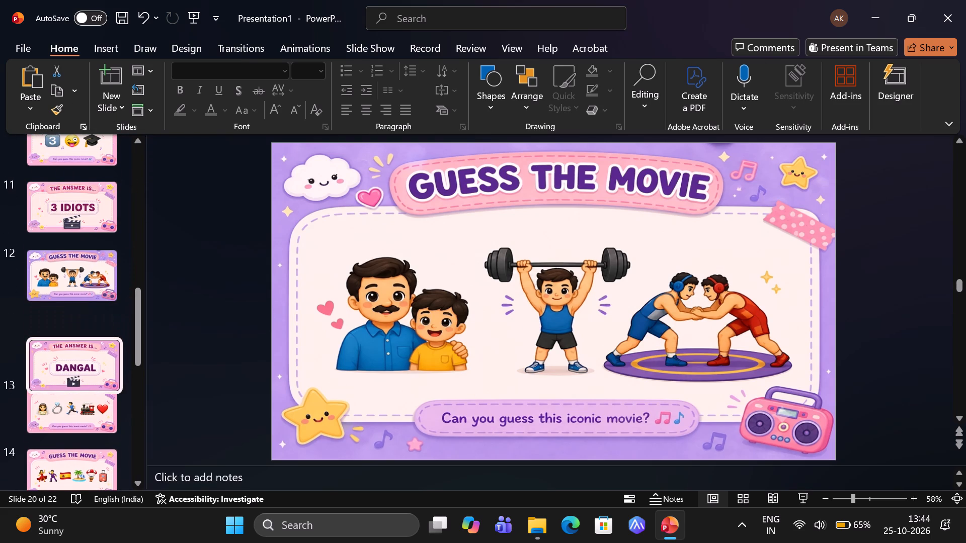
pyautogui.moveTo(76, 346); pyautogui.dragTo(73, 326)
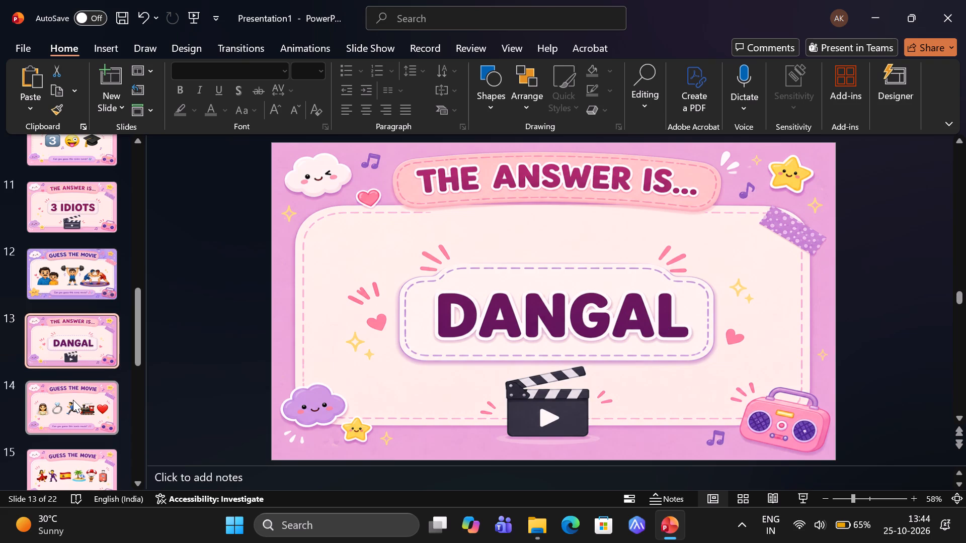
# Check the slides after the Dangal answer and move the Acting and Drama slide from position 22 to 19, after the pink Moving Dimensions slide.
pyautogui.scroll(-1, 73, 400)
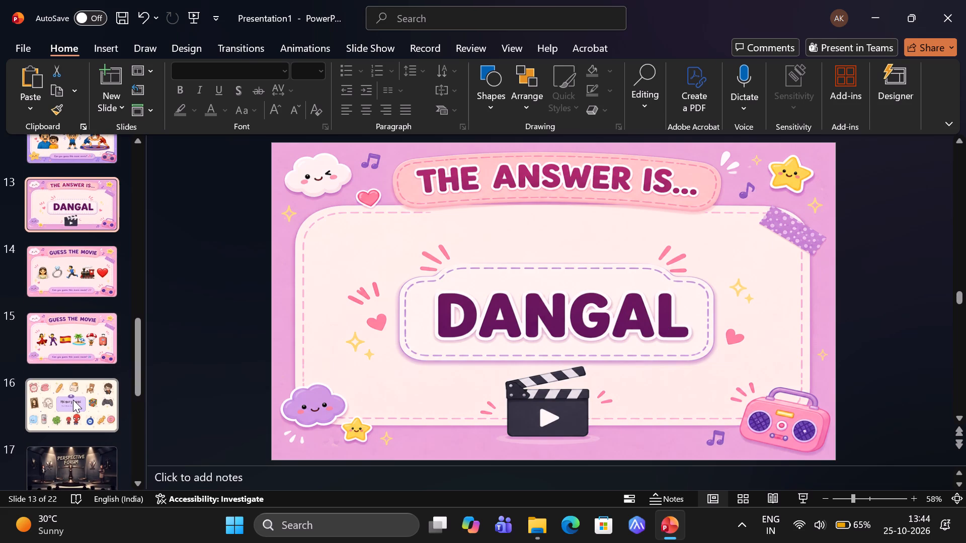
pyautogui.scroll(-1, 73, 400)
pyautogui.click(73, 400)
pyautogui.scroll(-1, 73, 400)
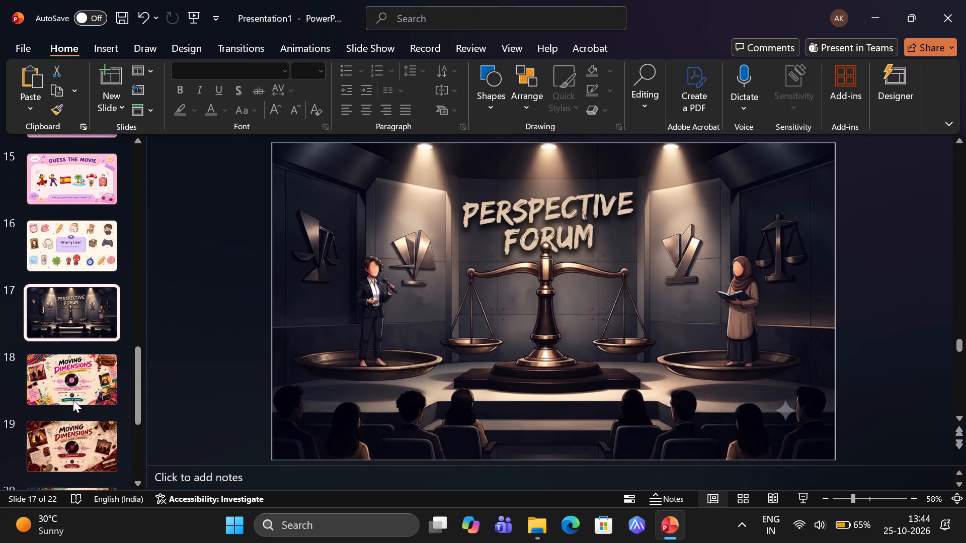
pyautogui.scroll(-1, 73, 400)
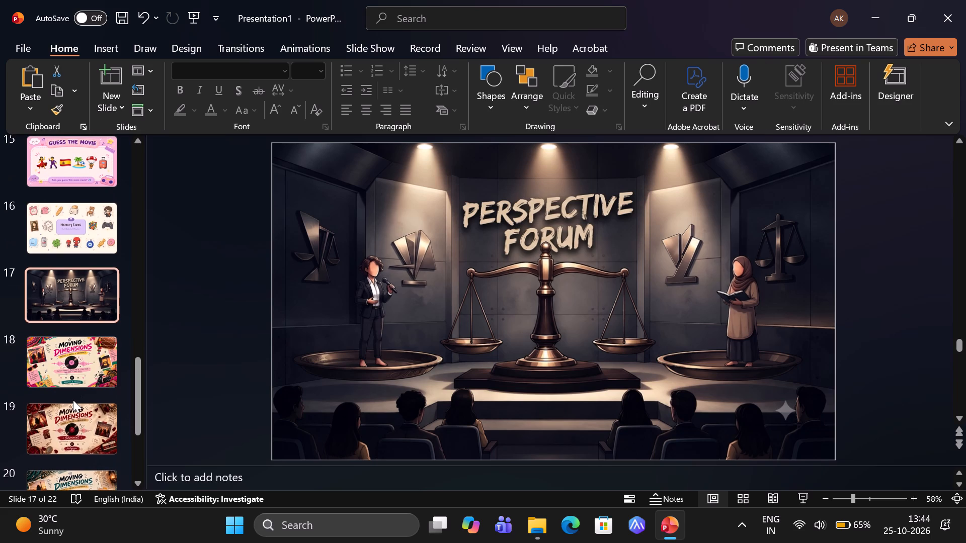
pyautogui.scroll(-1, 73, 392)
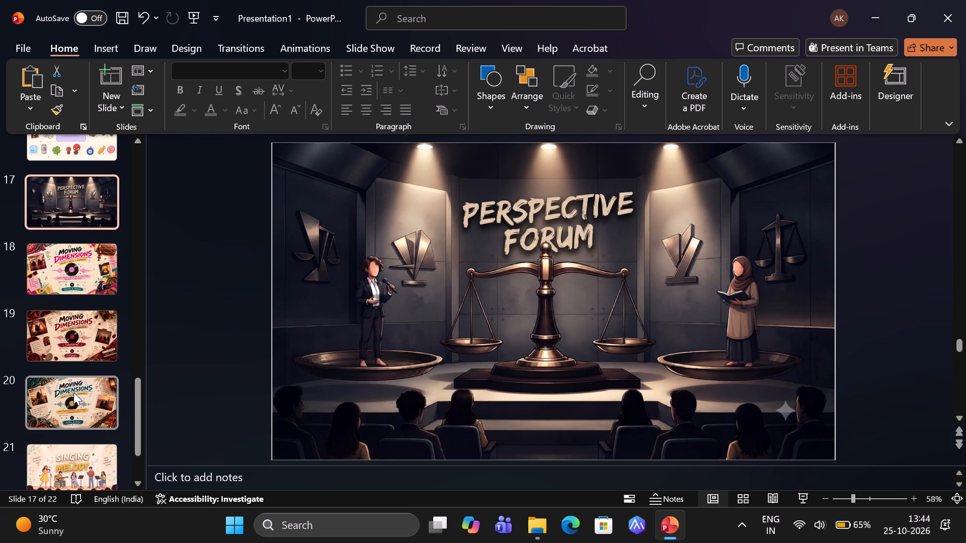
pyautogui.click(71, 349)
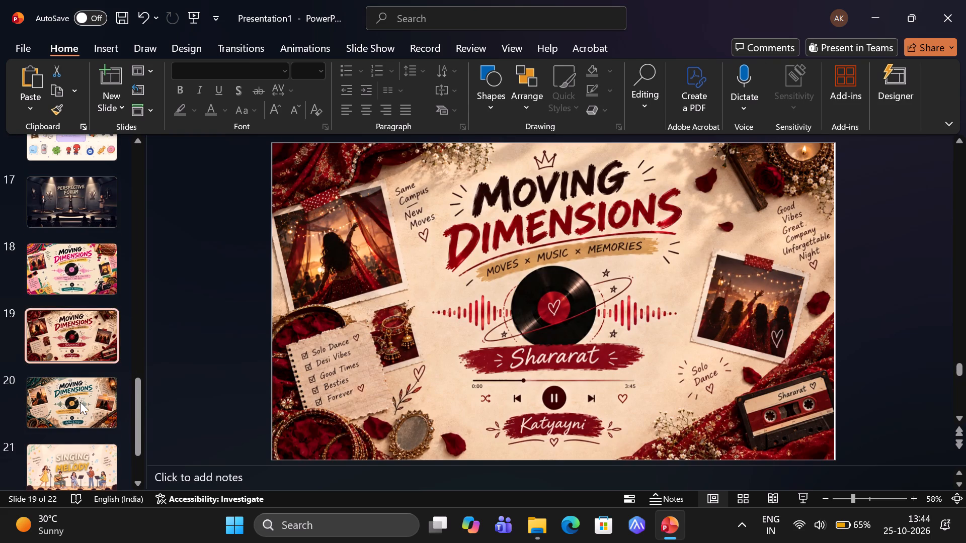
pyautogui.click(80, 402)
pyautogui.click(79, 259)
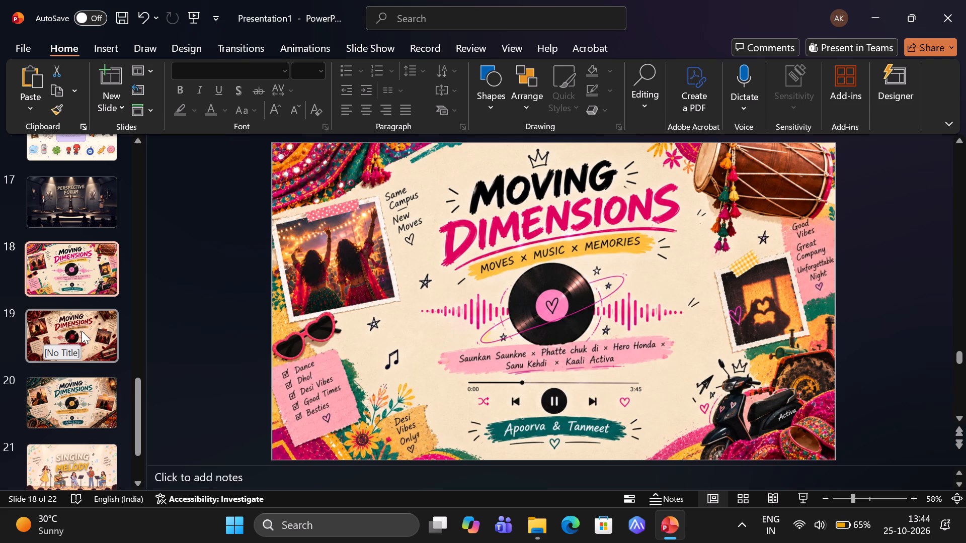
pyautogui.scroll(-2, 87, 368)
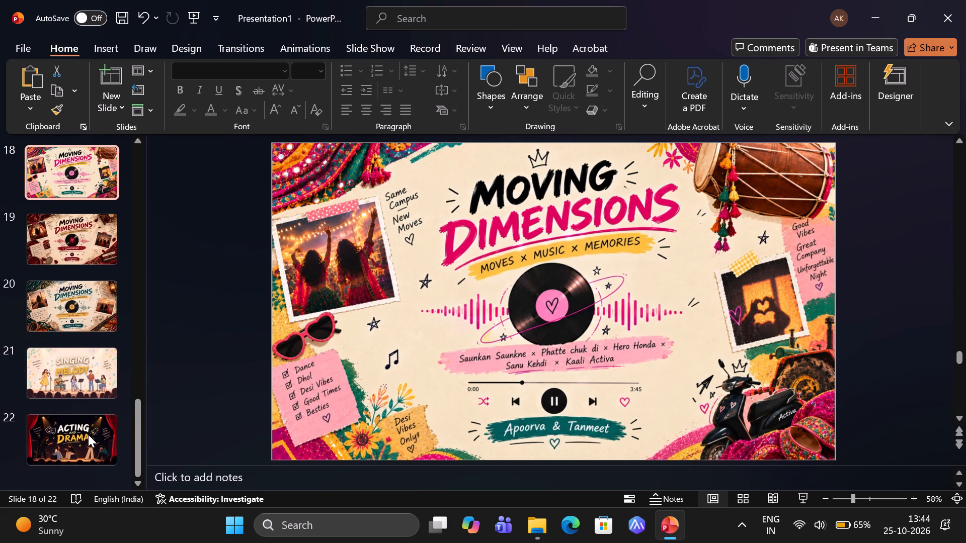
pyautogui.moveTo(88, 434); pyautogui.dragTo(92, 210)
# Move the red Moving Dimensions slide for Shararat from position 20 to the end at position 22, after Singing and Melody.
pyautogui.scroll(1, 92, 210)
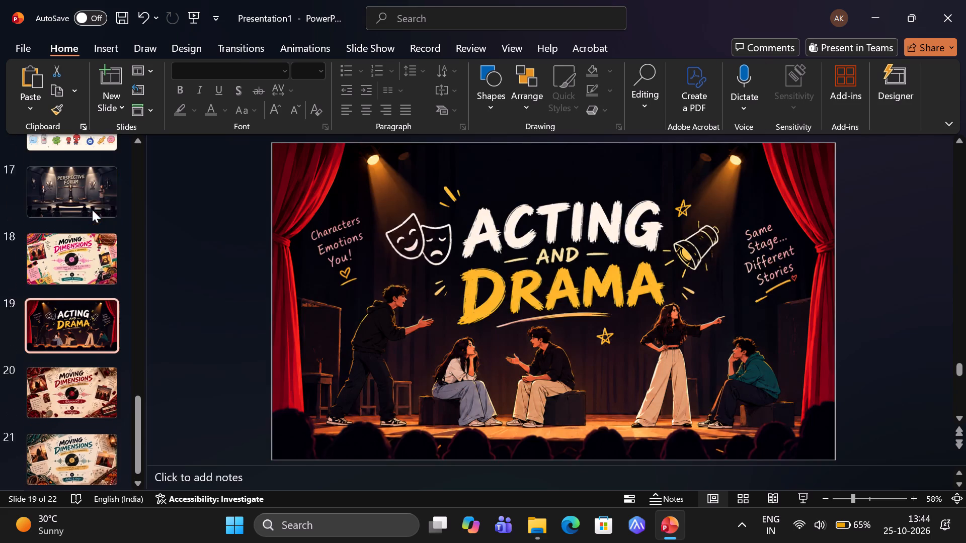
pyautogui.scroll(1, 92, 210)
pyautogui.click(97, 260)
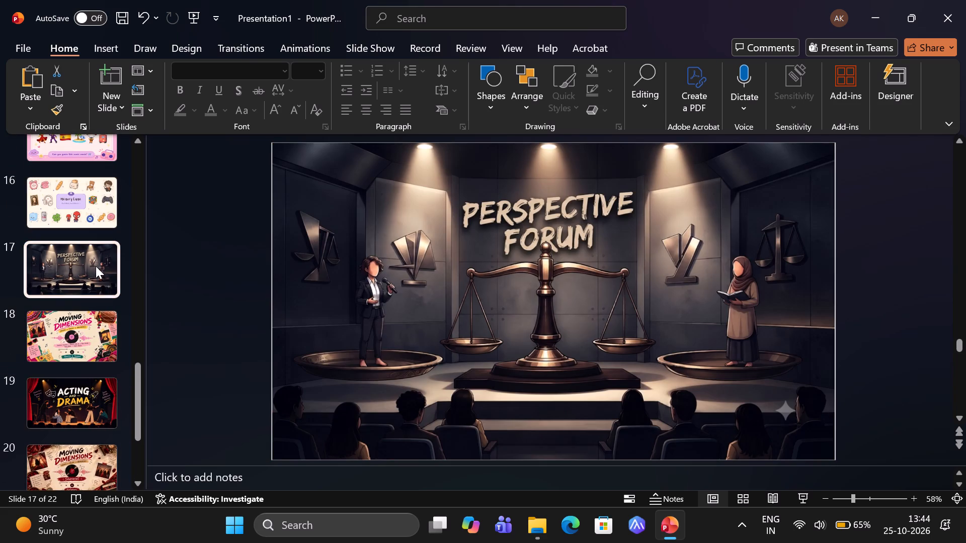
pyautogui.click(88, 330)
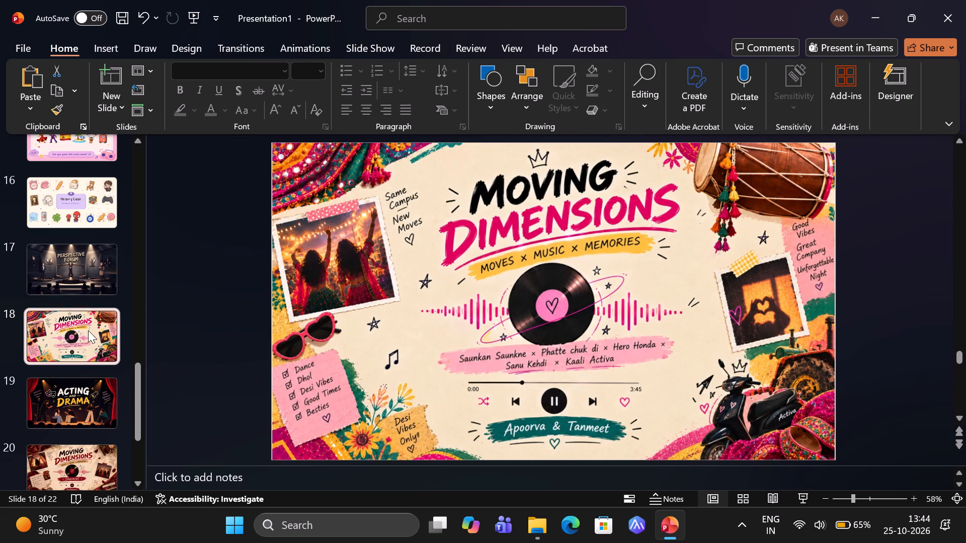
pyautogui.click(78, 404)
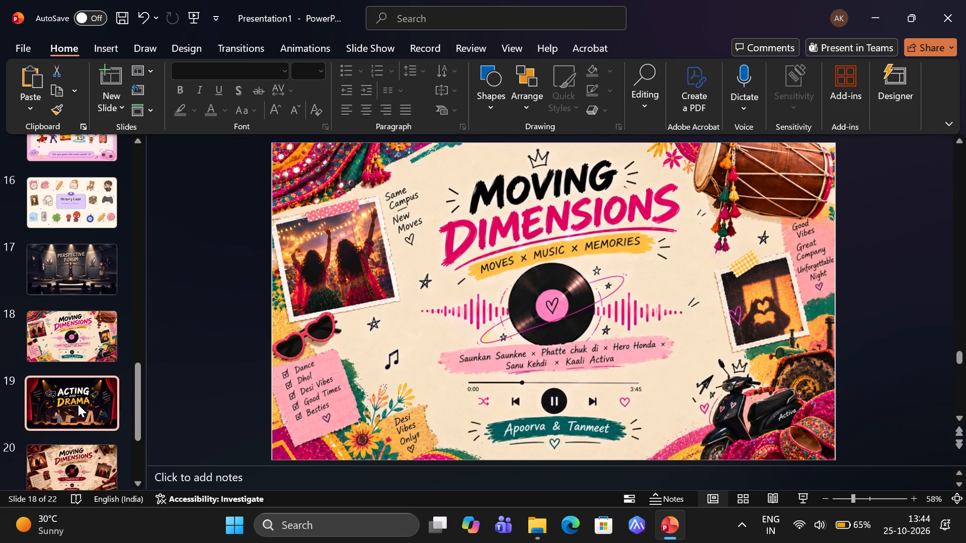
pyautogui.scroll(-1, 78, 404)
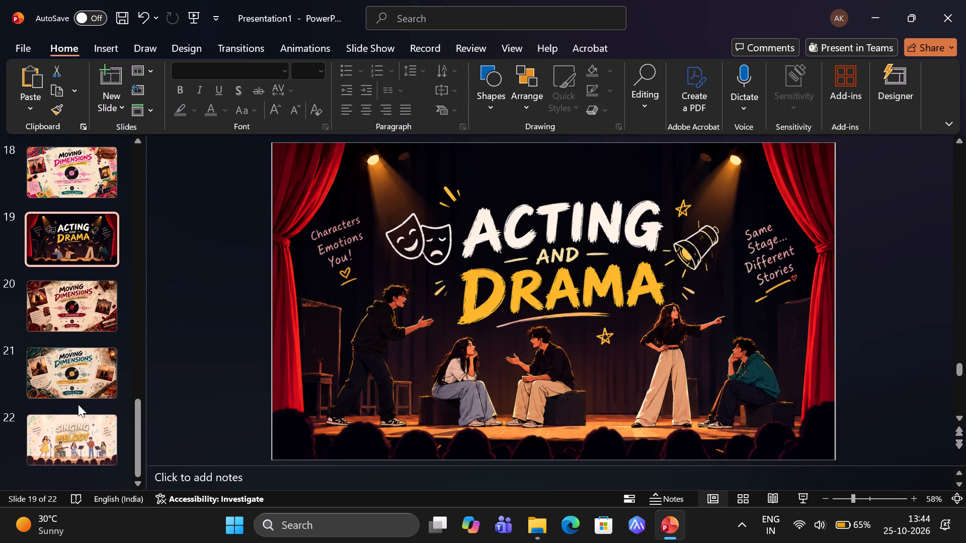
pyautogui.click(79, 296)
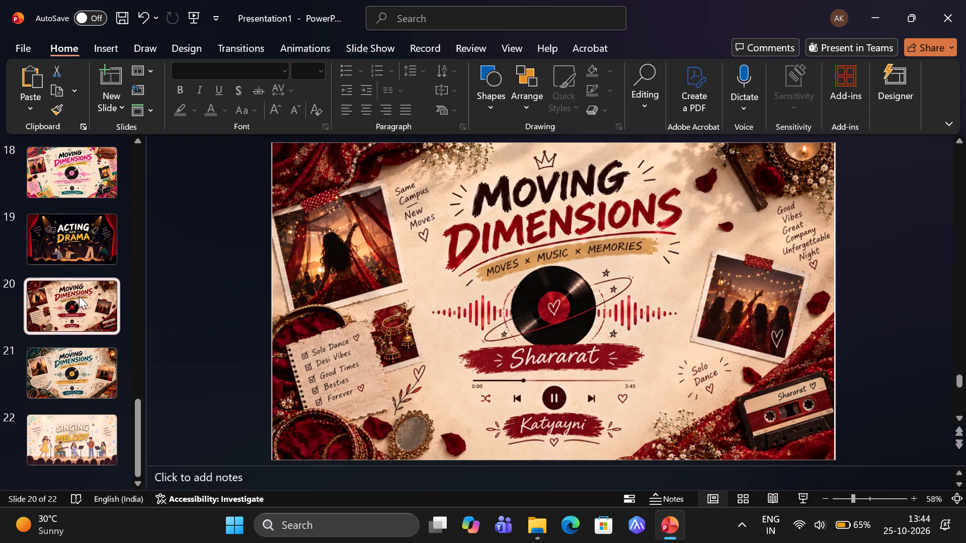
pyautogui.moveTo(79, 296); pyautogui.dragTo(87, 460)
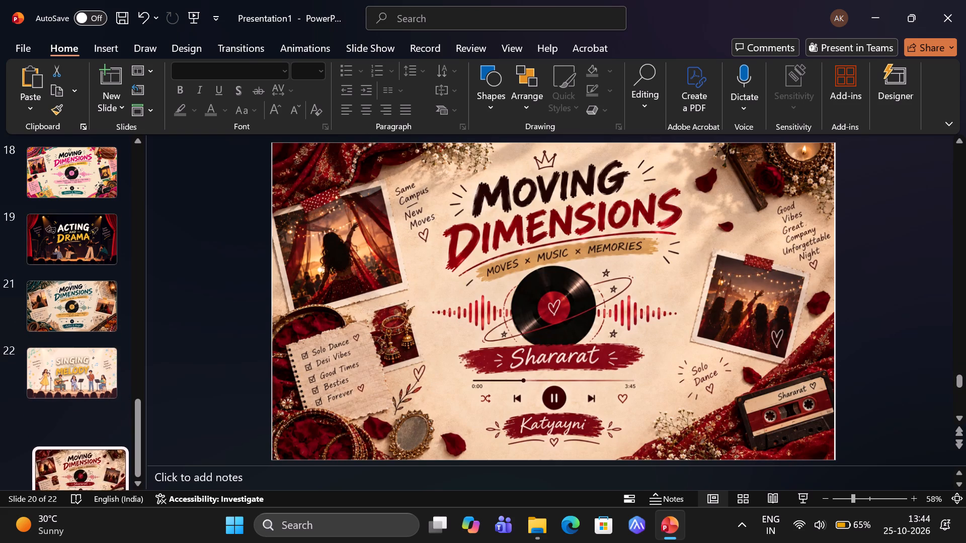
pyautogui.moveTo(87, 460); pyautogui.dragTo(86, 455)
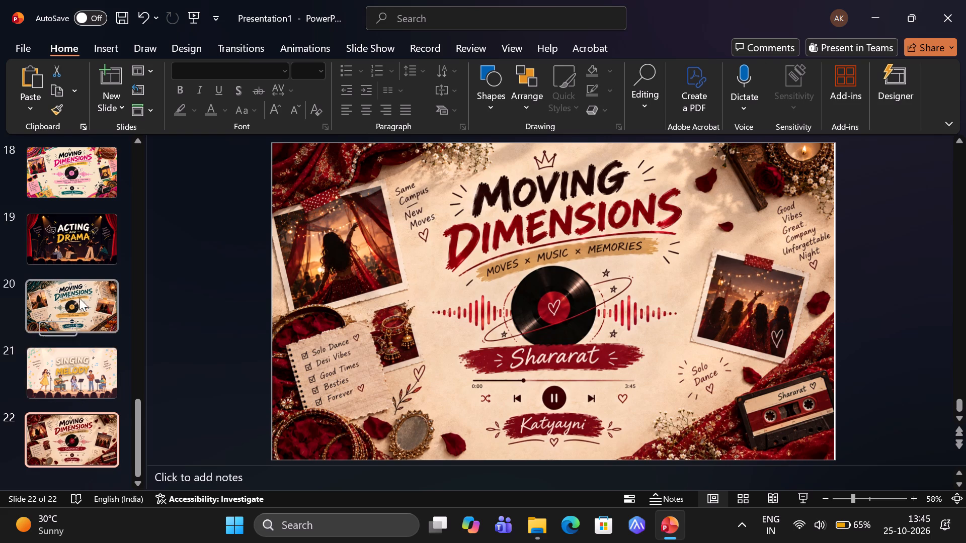
pyautogui.click(87, 326)
pyautogui.click(95, 360)
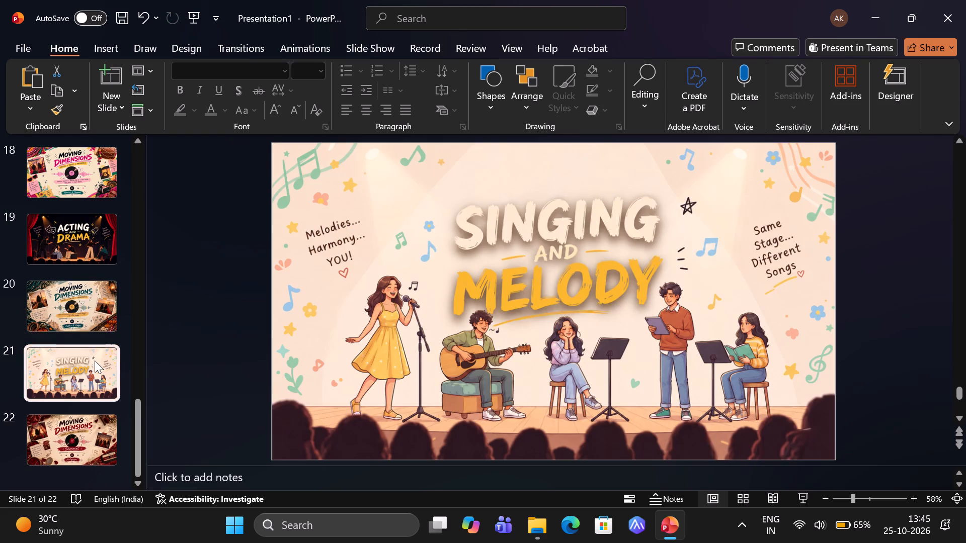
pyautogui.click(90, 423)
# Apply the Reveal transition to the Beyond the Classroom title slide at position 1.
pyautogui.scroll(4, 84, 364)
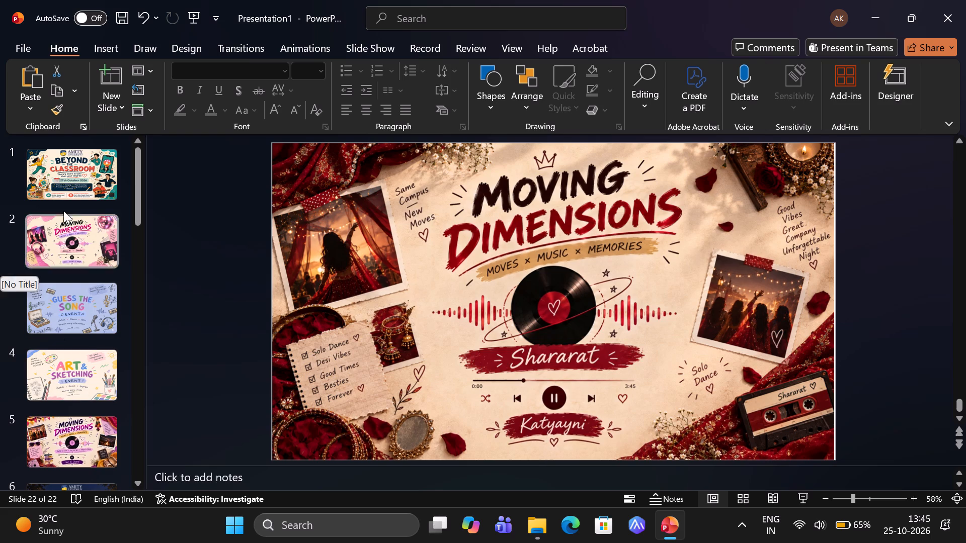
pyautogui.click(85, 187)
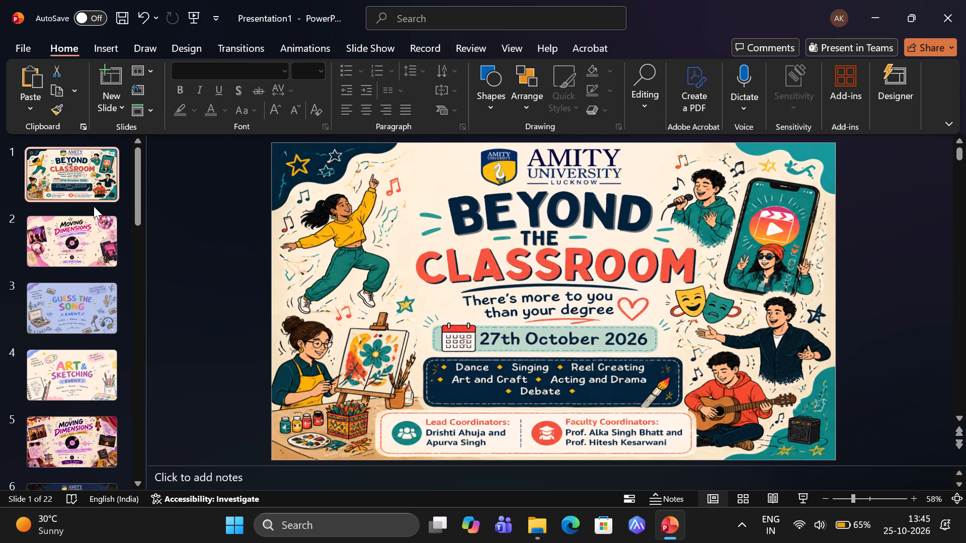
pyautogui.click(94, 207)
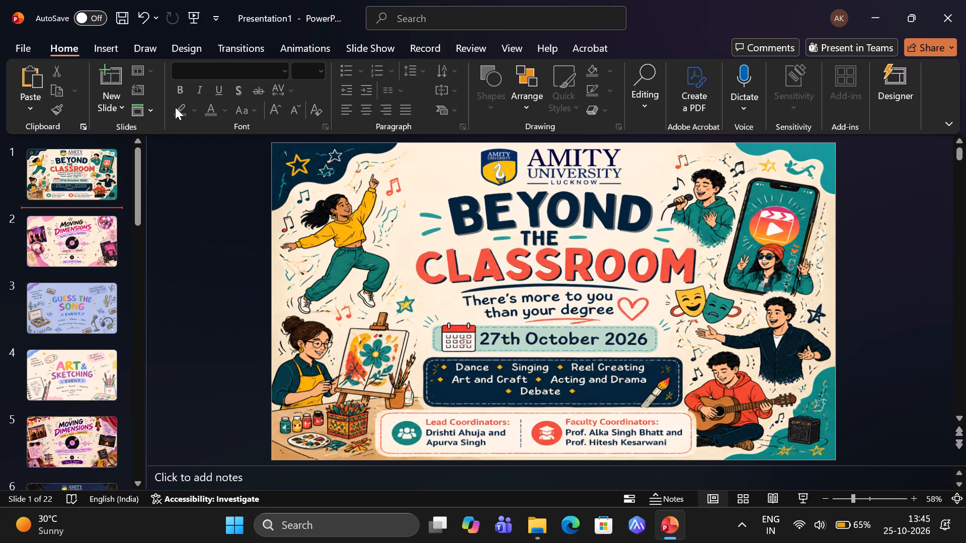
pyautogui.click(250, 58)
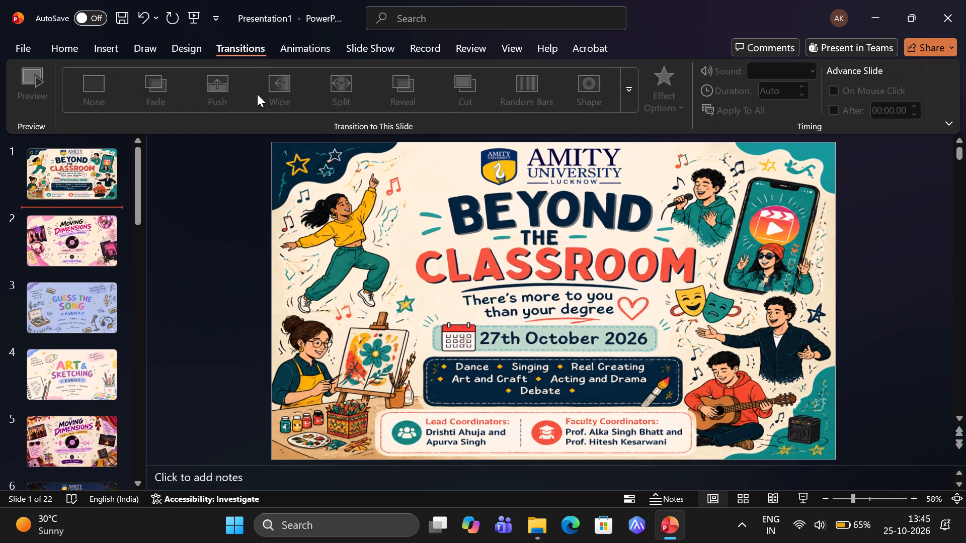
pyautogui.click(115, 205)
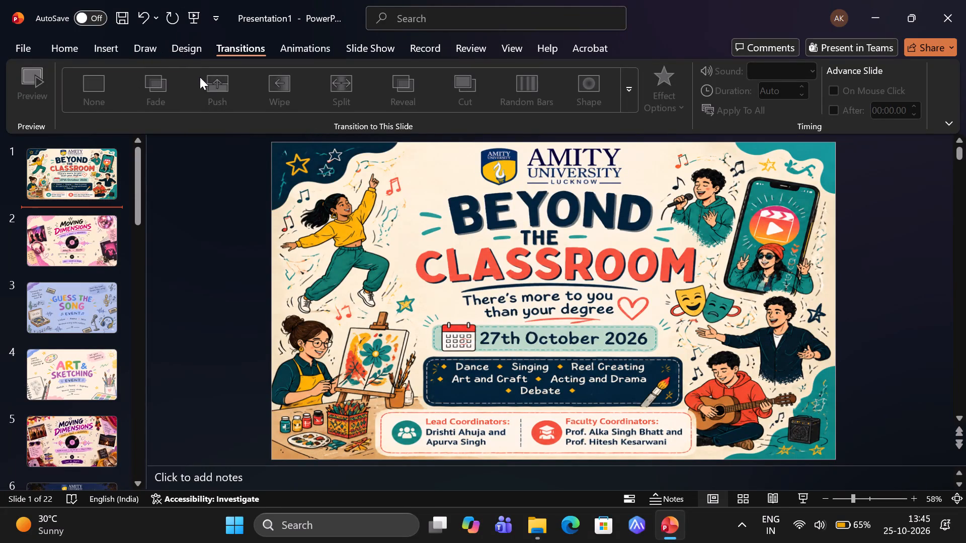
pyautogui.click(203, 87)
pyautogui.click(105, 177)
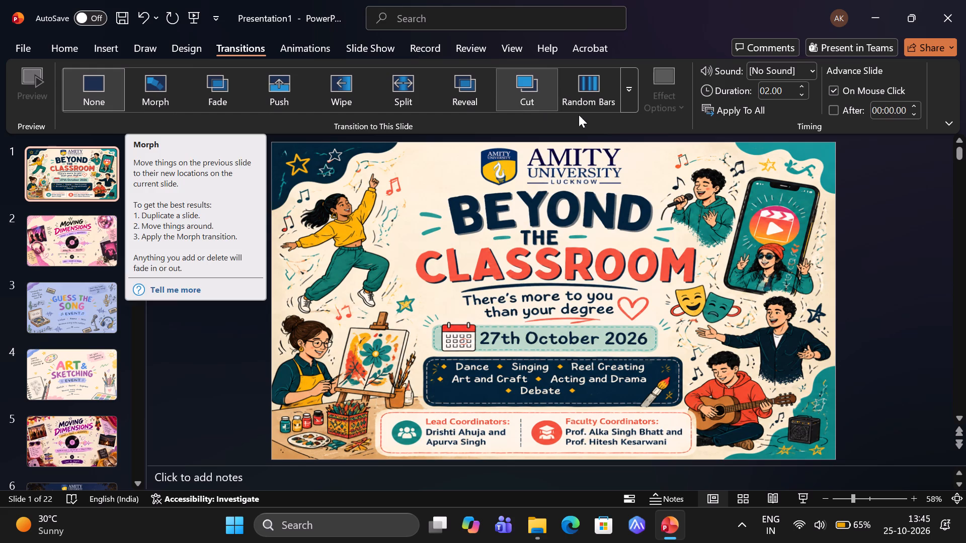
pyautogui.click(628, 82)
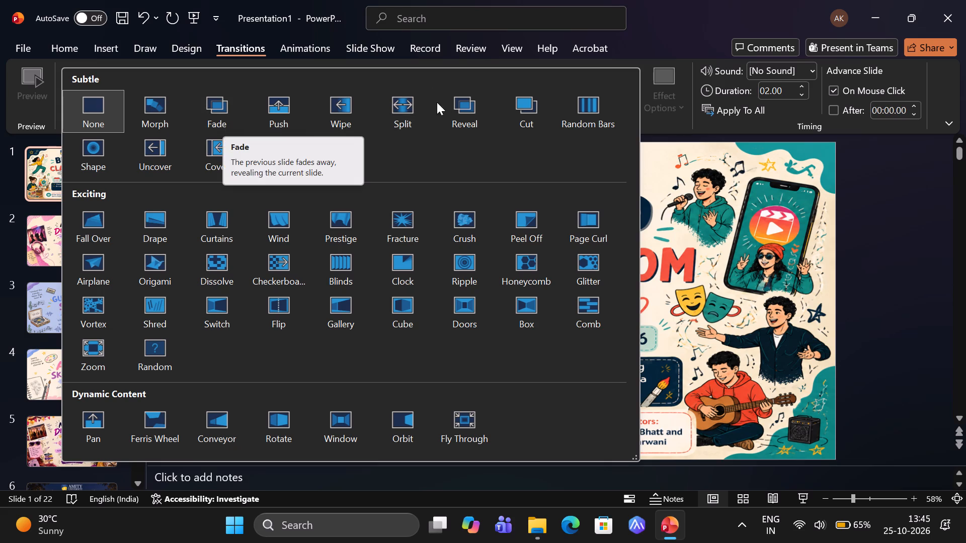
pyautogui.click(455, 113)
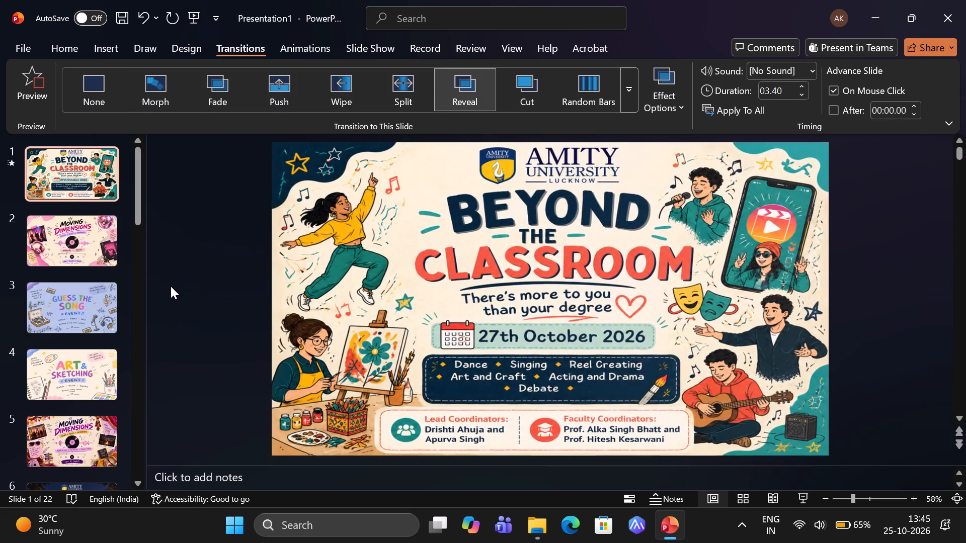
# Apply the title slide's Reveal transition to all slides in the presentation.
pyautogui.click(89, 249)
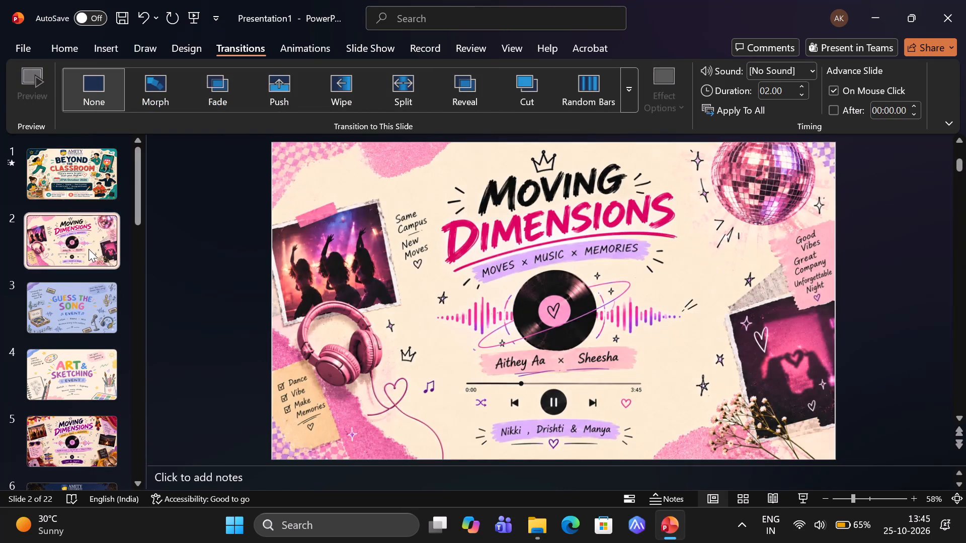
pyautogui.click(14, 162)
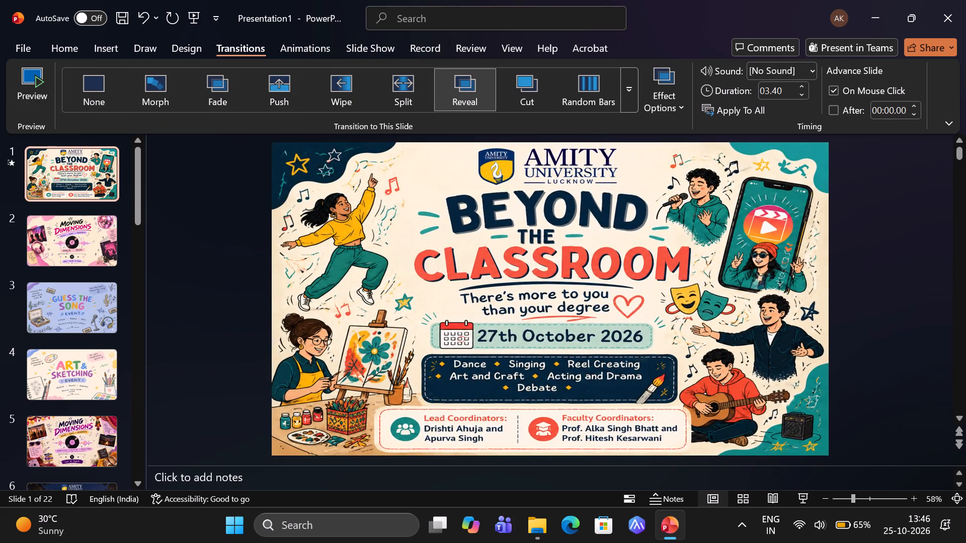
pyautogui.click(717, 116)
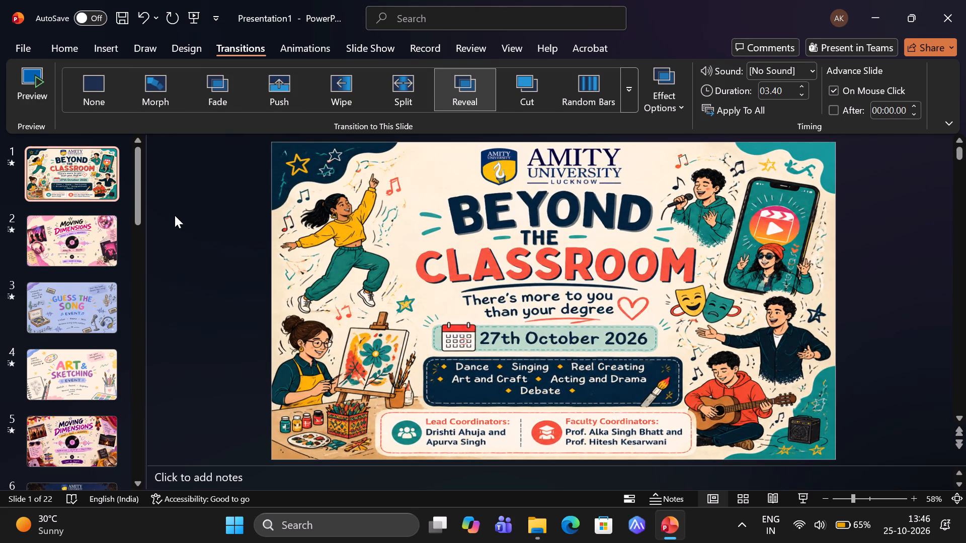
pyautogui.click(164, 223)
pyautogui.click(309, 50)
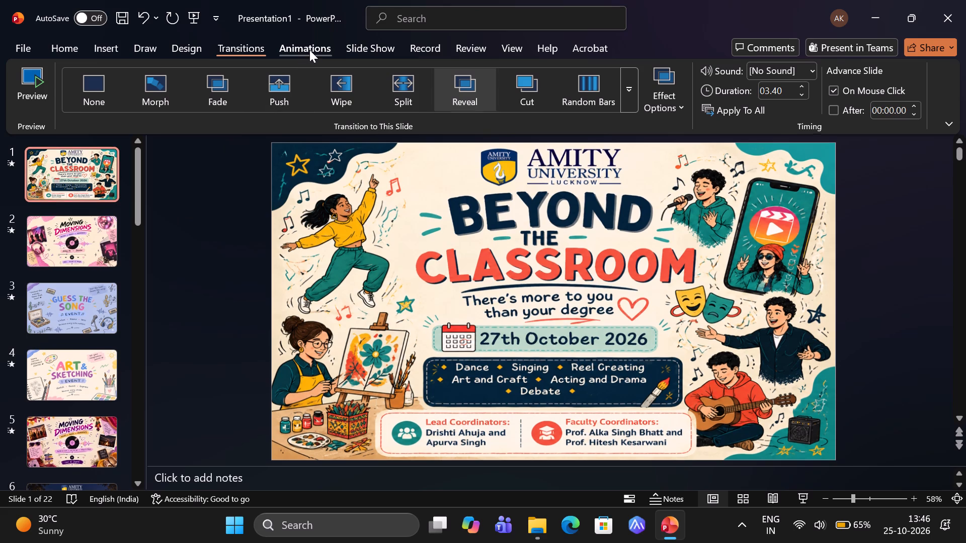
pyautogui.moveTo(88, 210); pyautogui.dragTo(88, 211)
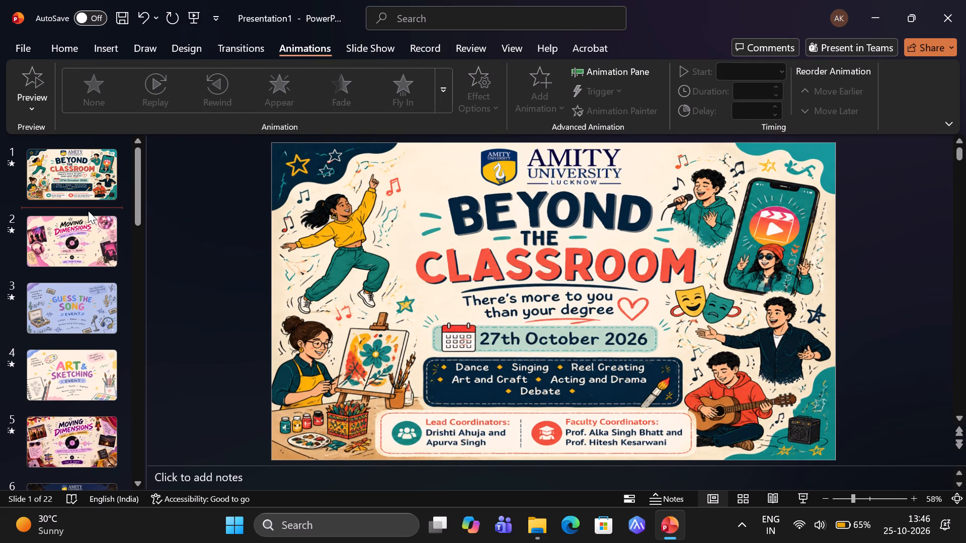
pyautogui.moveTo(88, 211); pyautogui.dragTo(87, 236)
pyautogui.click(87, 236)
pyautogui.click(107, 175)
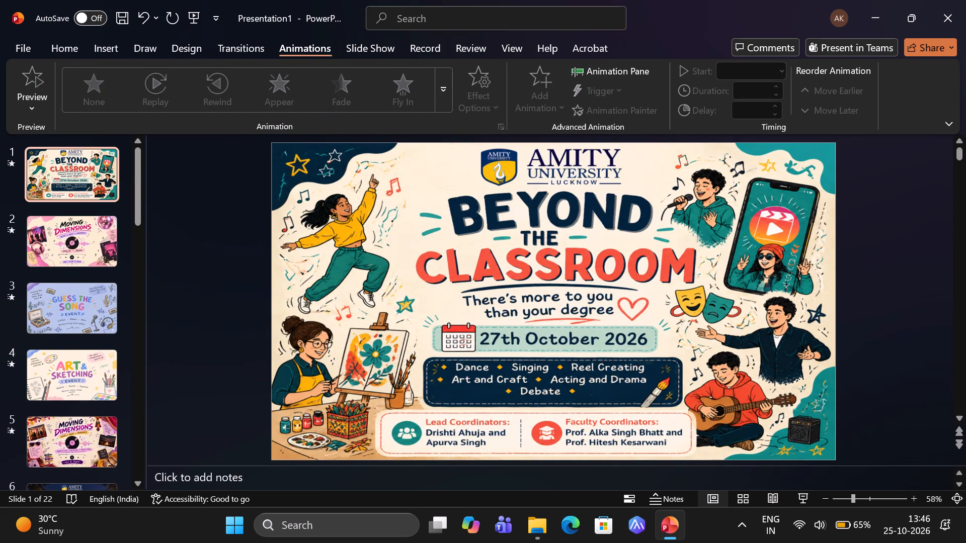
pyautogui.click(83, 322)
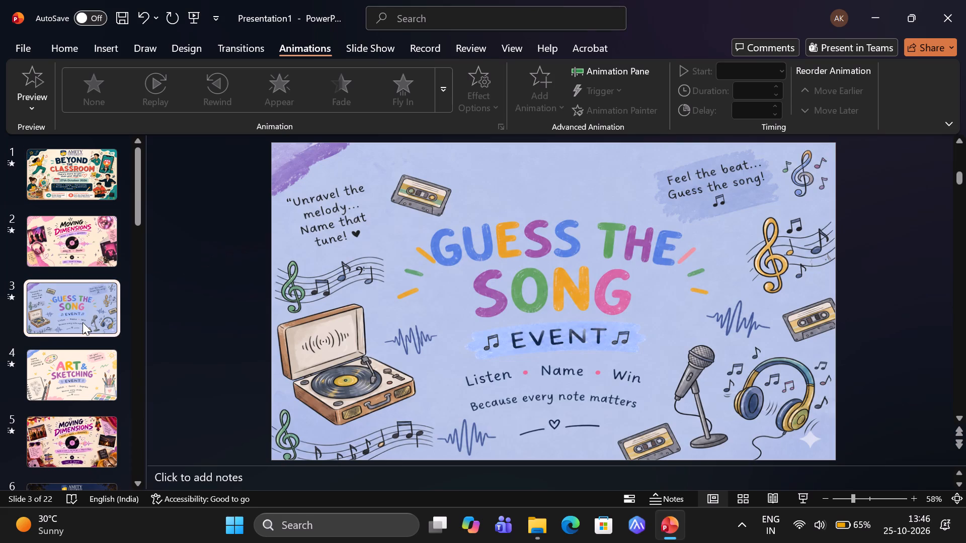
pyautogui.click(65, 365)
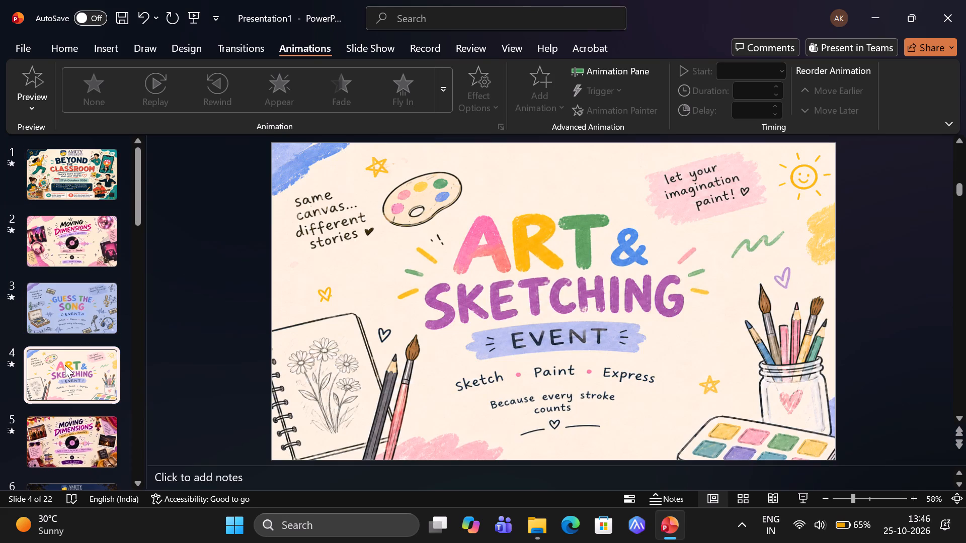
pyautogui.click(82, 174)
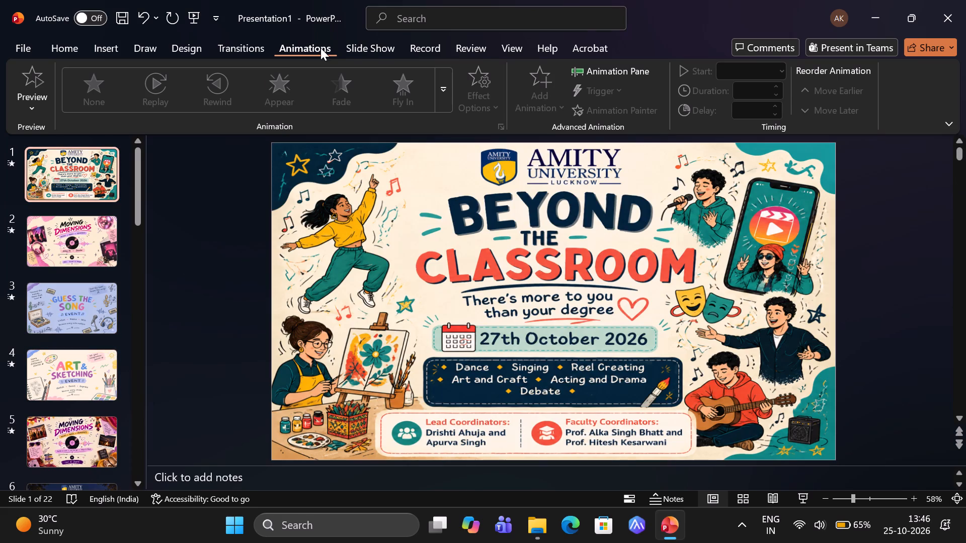
# Play the slide show from the beginning through slide 5 to check the transitions, and exit it.
pyautogui.click(349, 45)
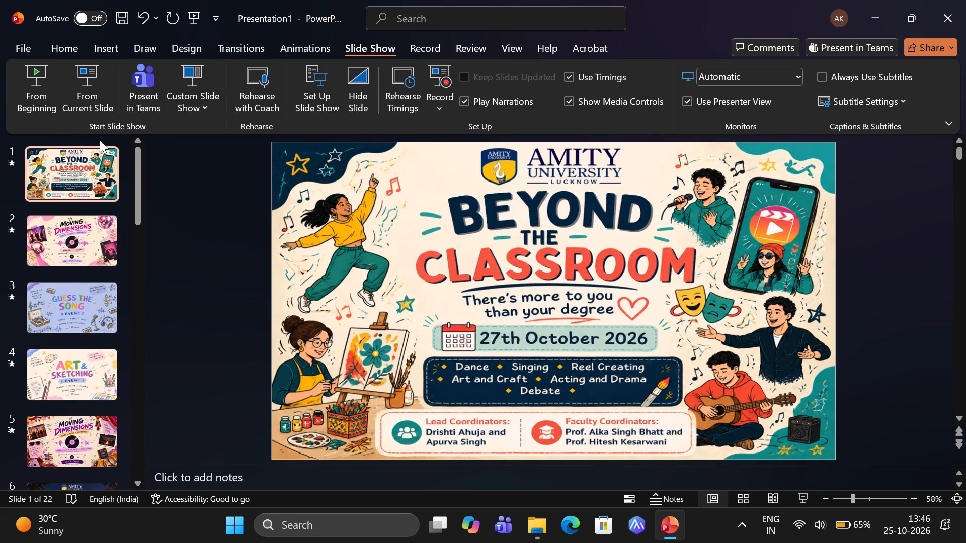
pyautogui.click(52, 102)
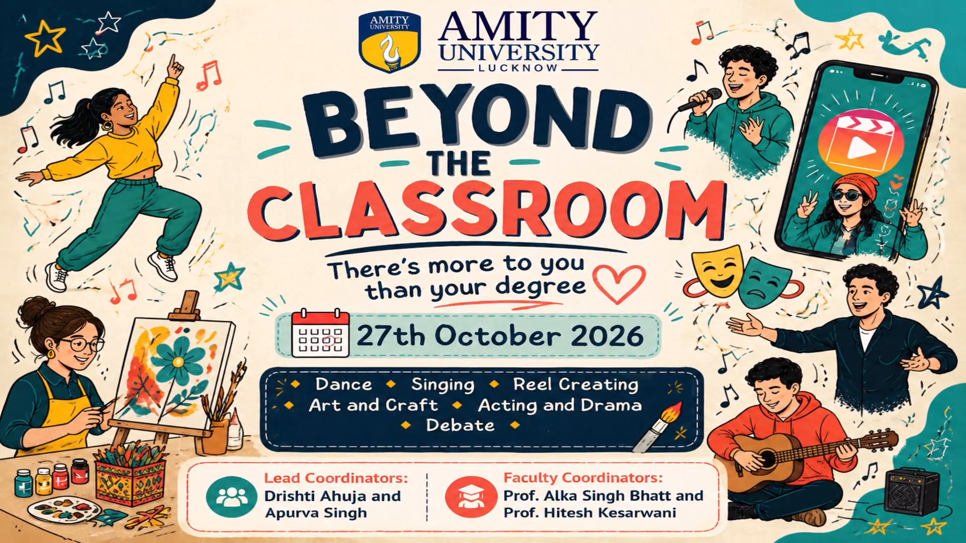
pyautogui.press('Right')
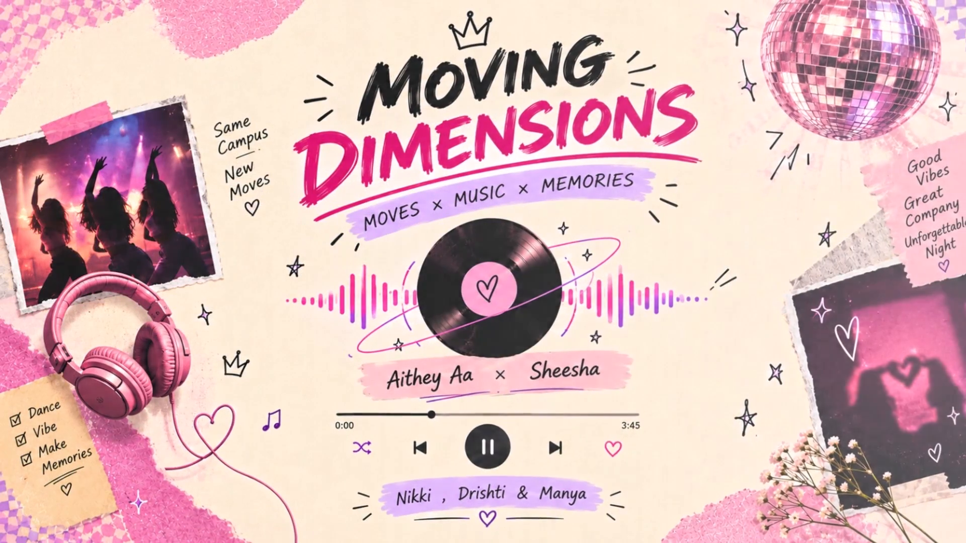
pyautogui.press('Right')
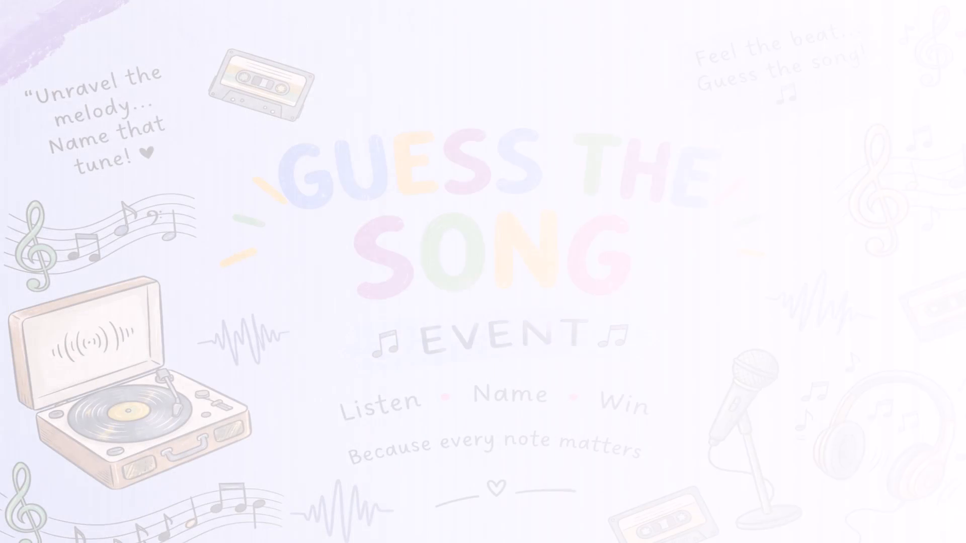
pyautogui.press('Right')
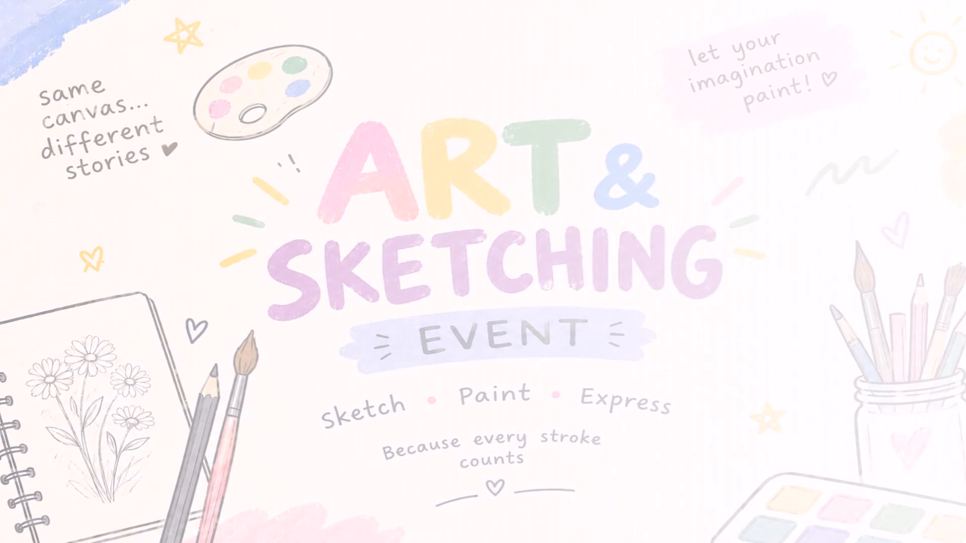
pyautogui.press('Right')
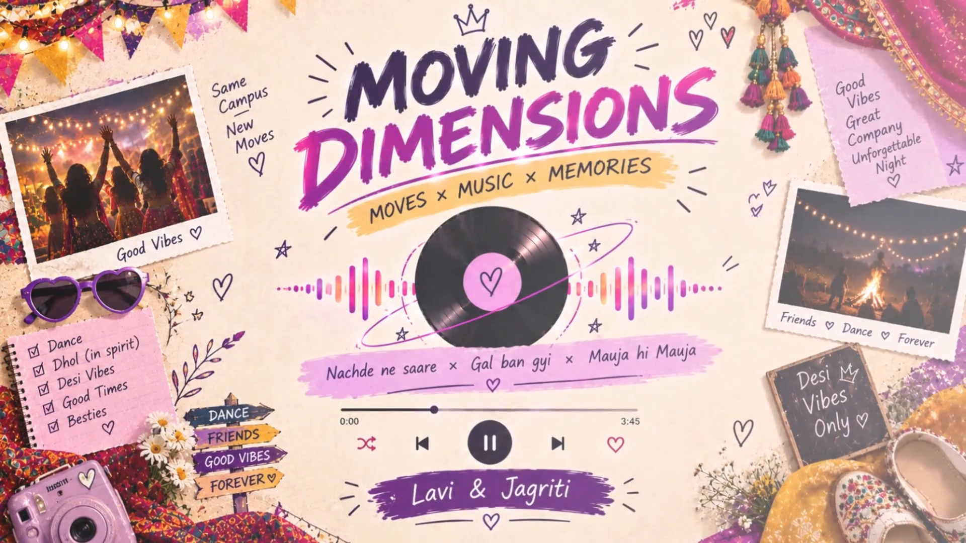
pyautogui.press('Escape')
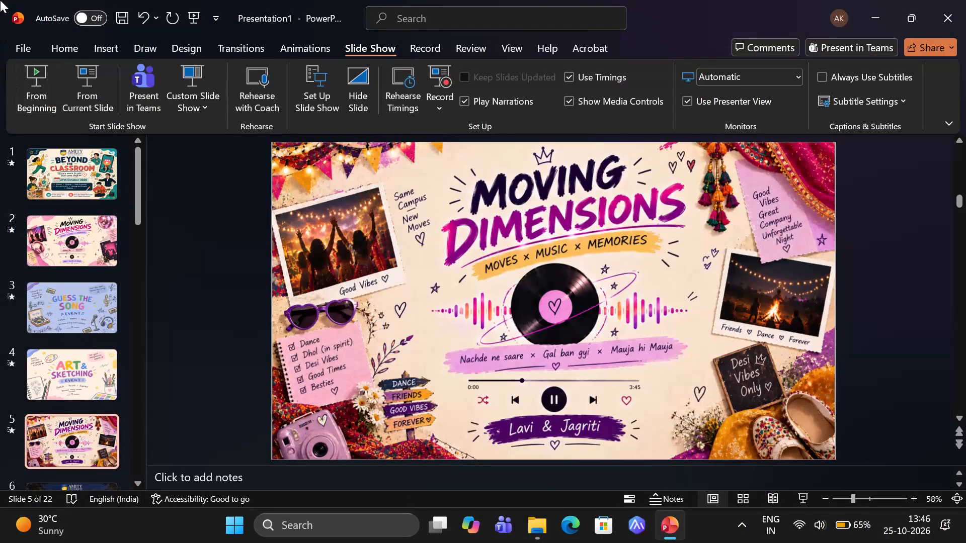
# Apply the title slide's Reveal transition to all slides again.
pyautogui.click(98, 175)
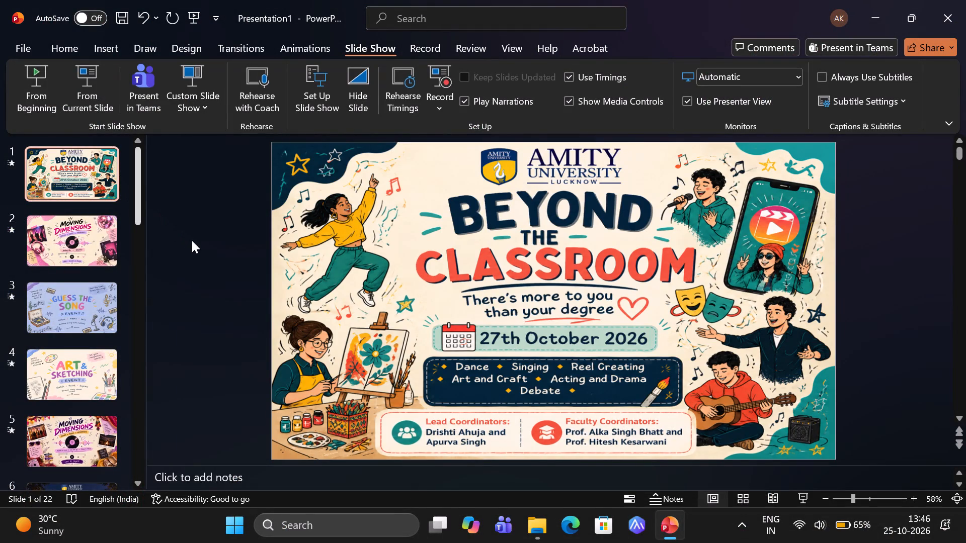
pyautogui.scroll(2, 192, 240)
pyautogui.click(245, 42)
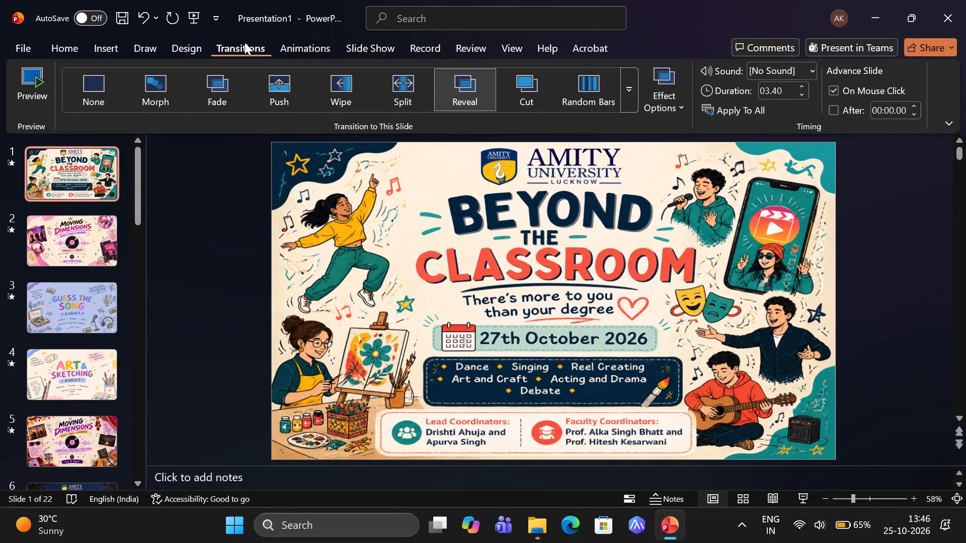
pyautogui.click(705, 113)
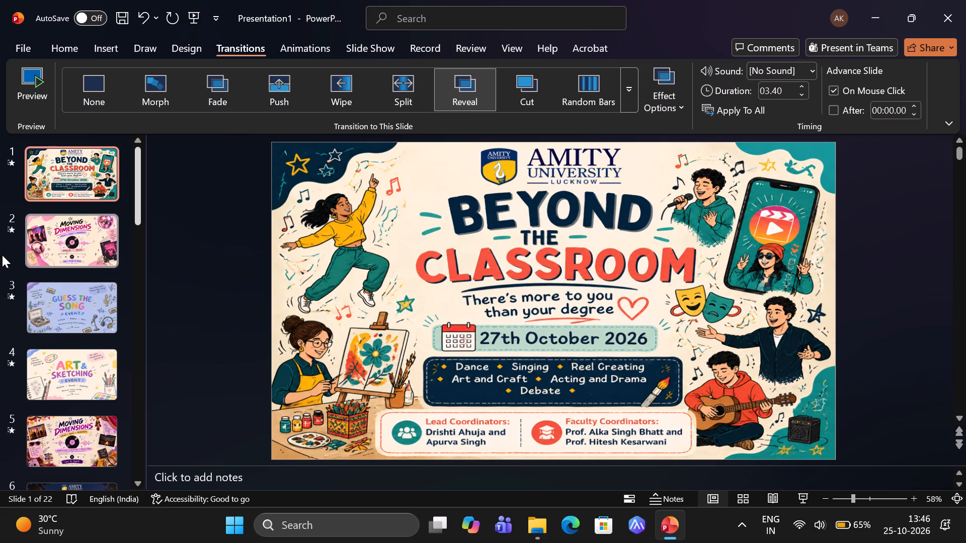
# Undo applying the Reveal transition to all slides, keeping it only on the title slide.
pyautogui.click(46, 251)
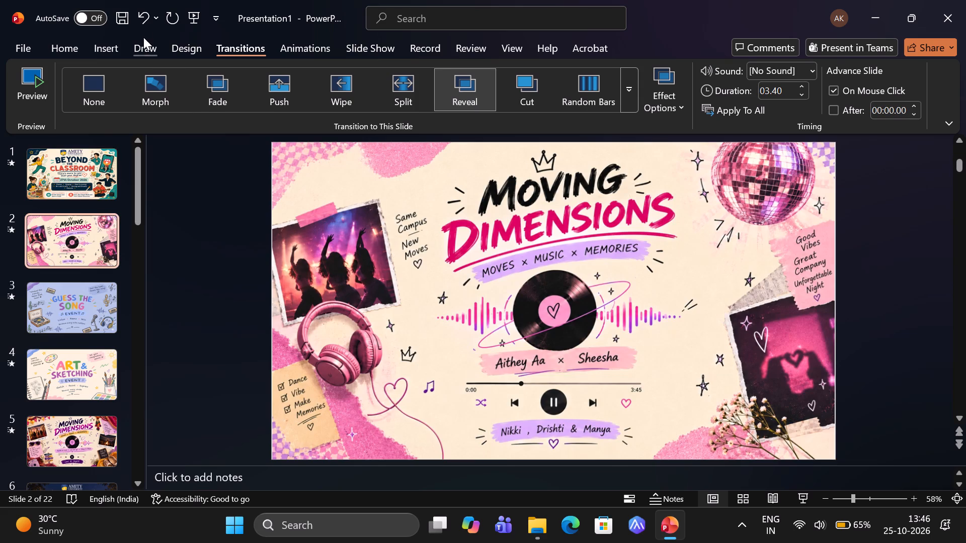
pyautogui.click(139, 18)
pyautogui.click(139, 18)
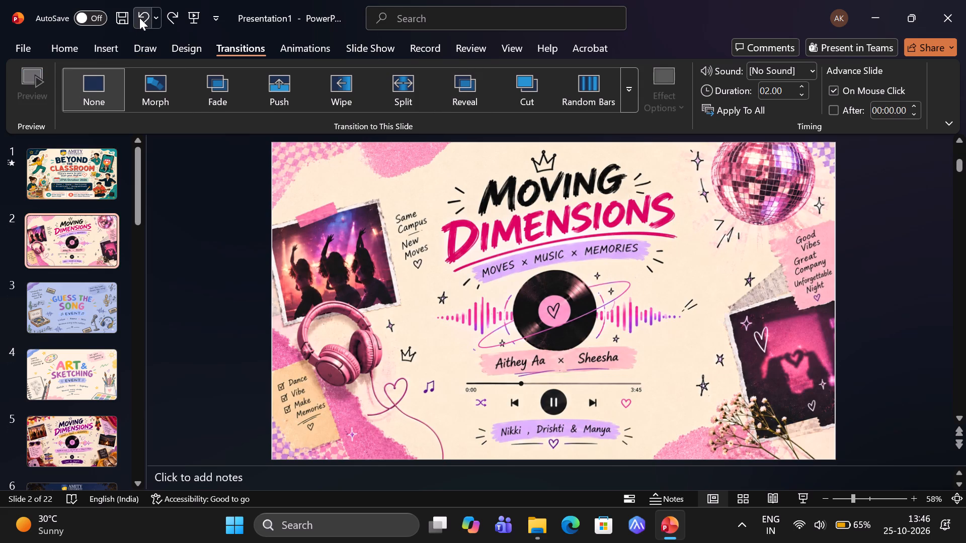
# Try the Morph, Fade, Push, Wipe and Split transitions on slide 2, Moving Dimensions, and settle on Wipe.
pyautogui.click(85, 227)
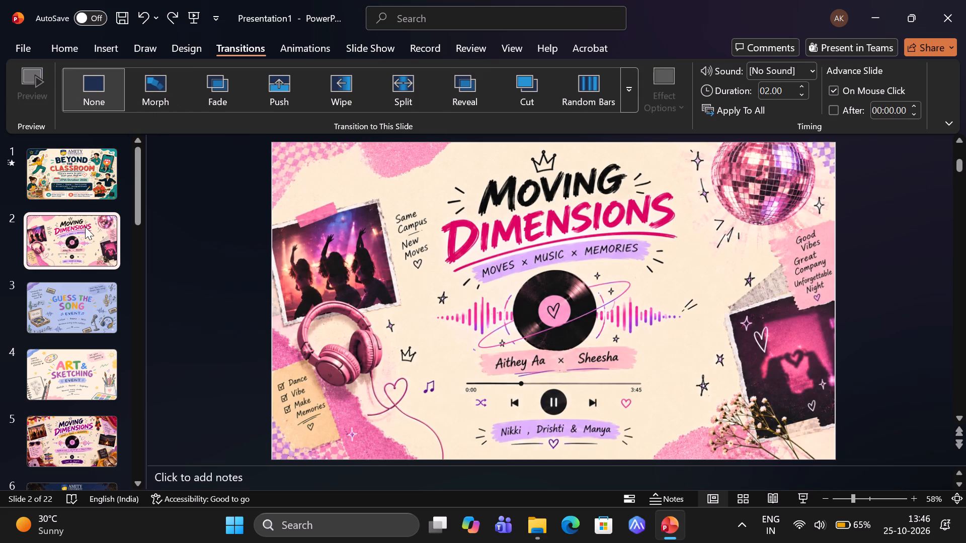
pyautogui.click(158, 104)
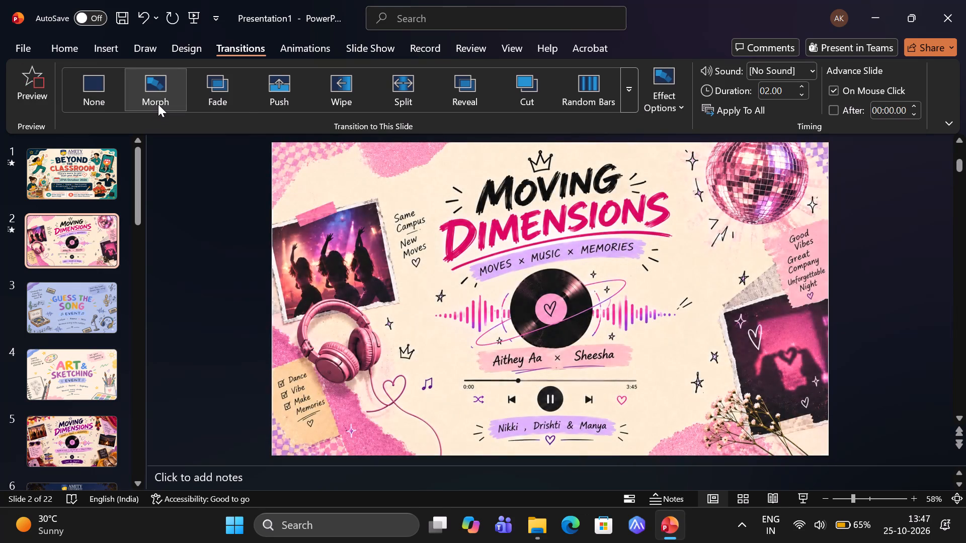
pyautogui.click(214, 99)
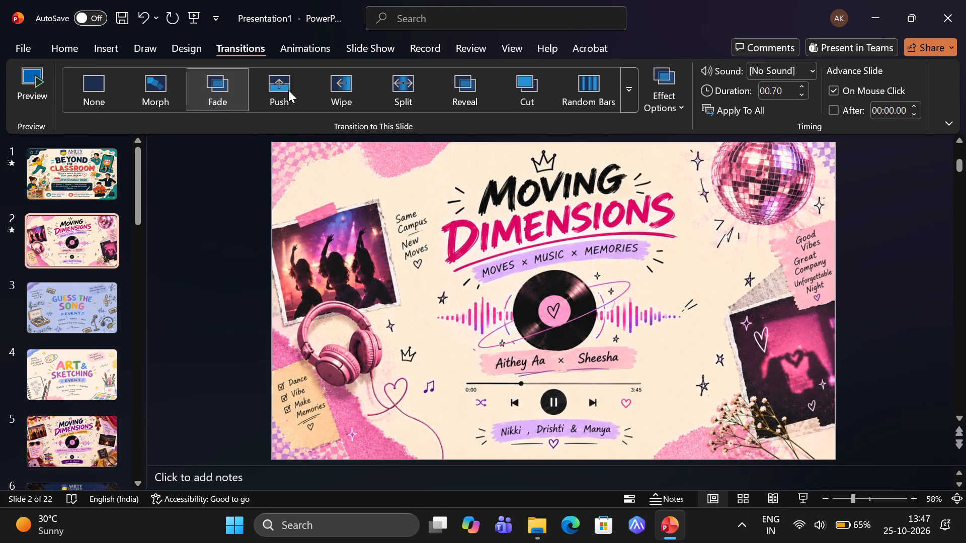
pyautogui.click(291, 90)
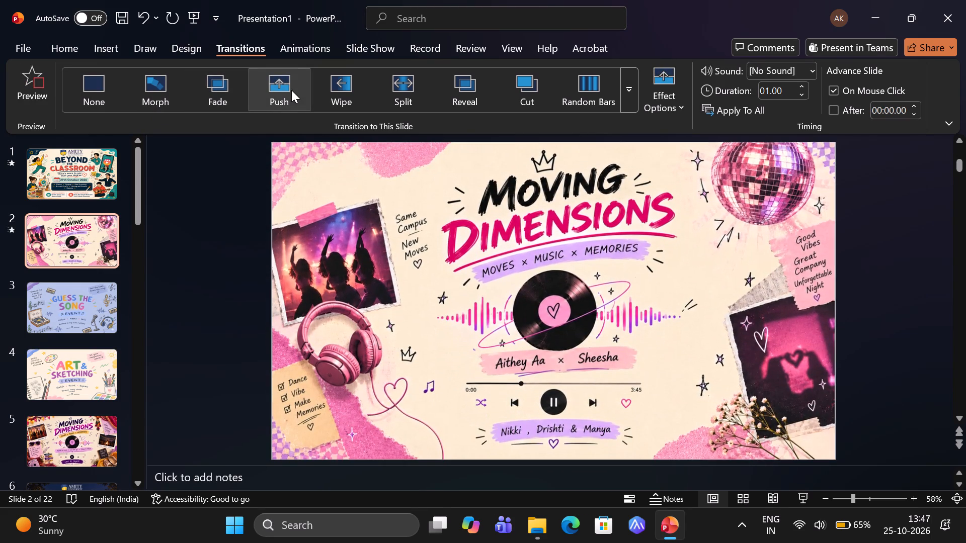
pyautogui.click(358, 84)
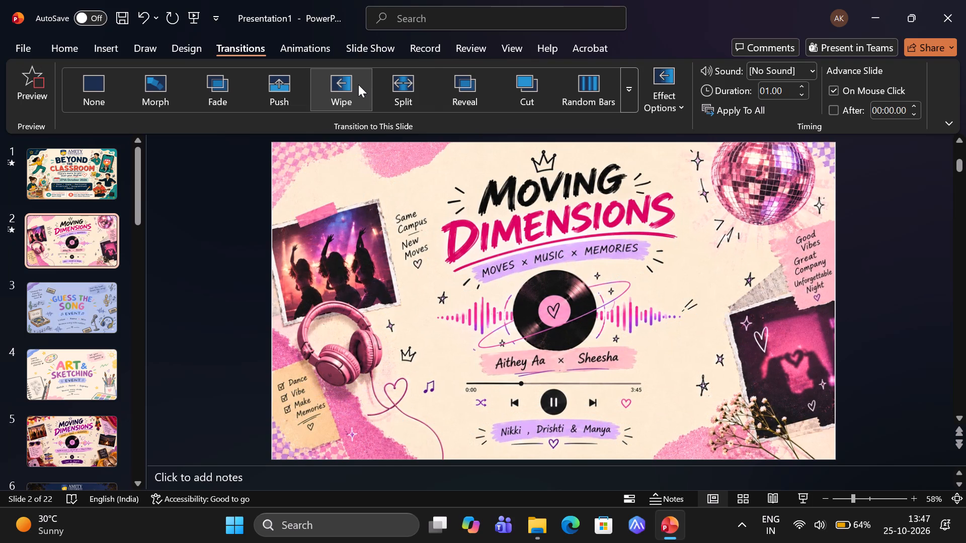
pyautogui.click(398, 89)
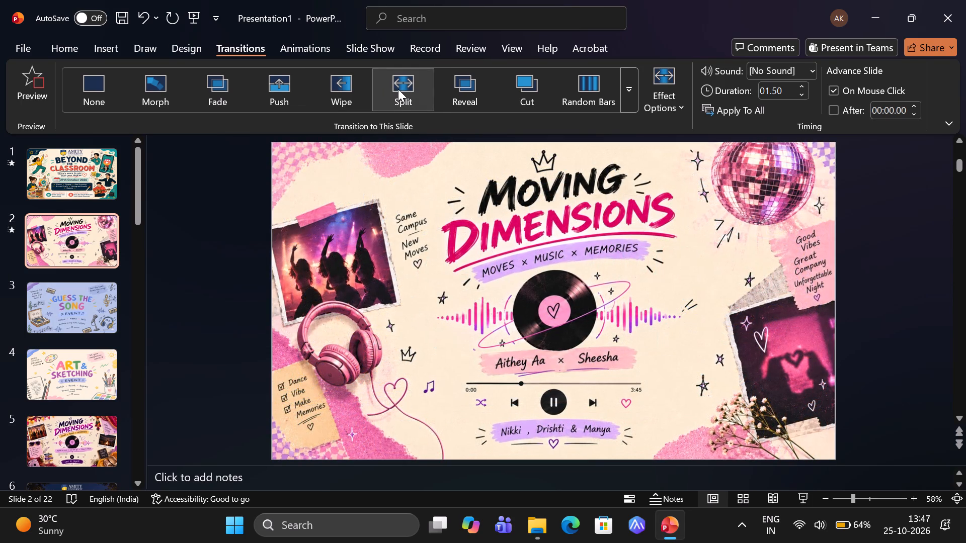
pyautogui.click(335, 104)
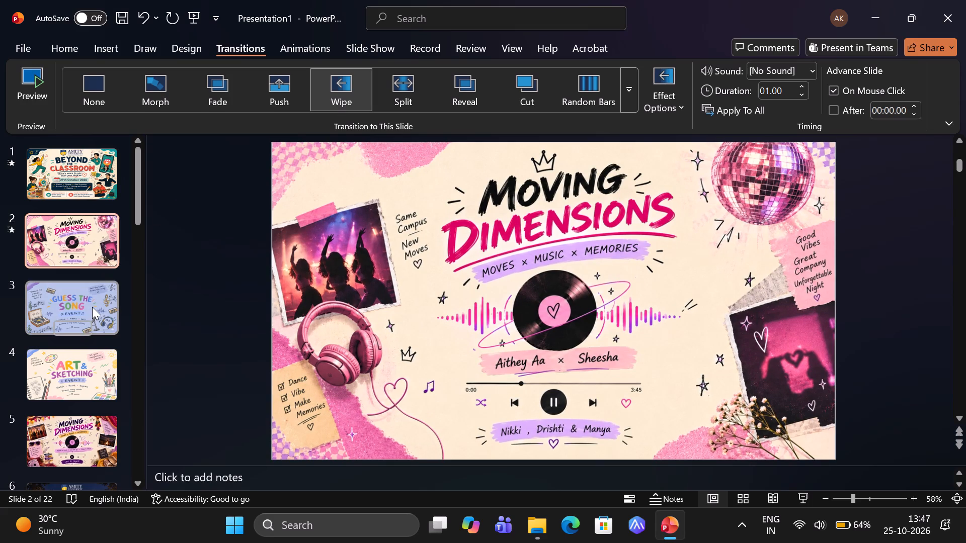
# Try the Cut, Random Bars and Flash transitions on slide 3, Guess the Song, and settle on Wipe.
pyautogui.click(92, 307)
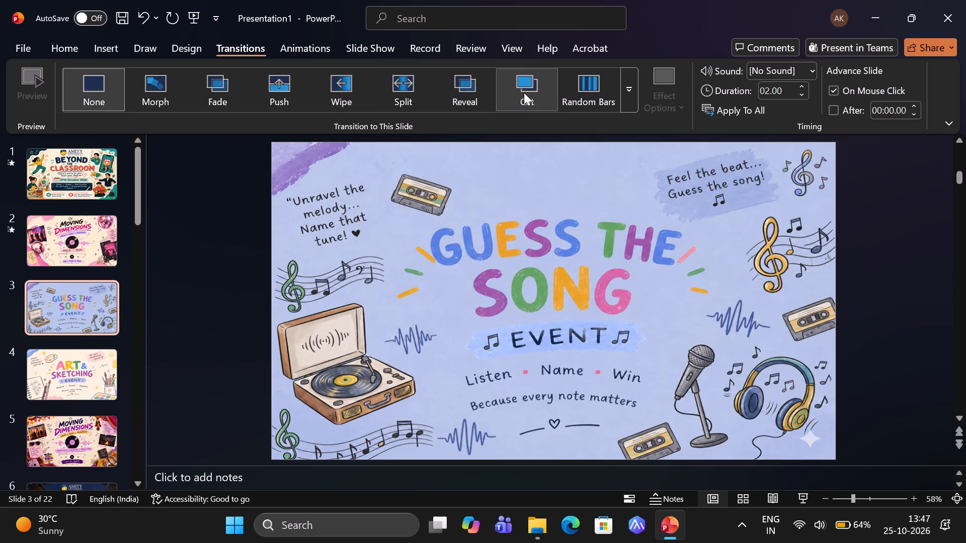
pyautogui.click(525, 92)
pyautogui.click(525, 92)
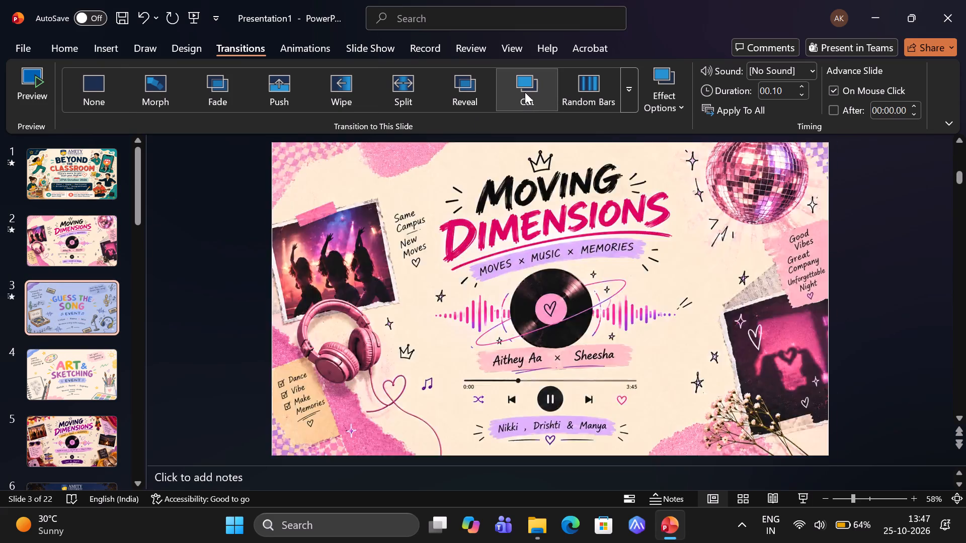
pyautogui.click(587, 82)
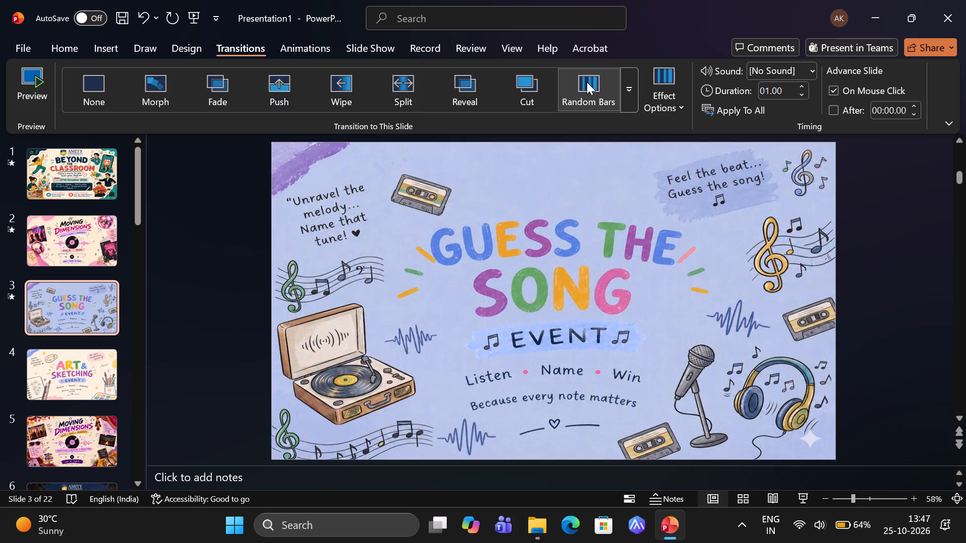
pyautogui.click(629, 98)
pyautogui.click(292, 158)
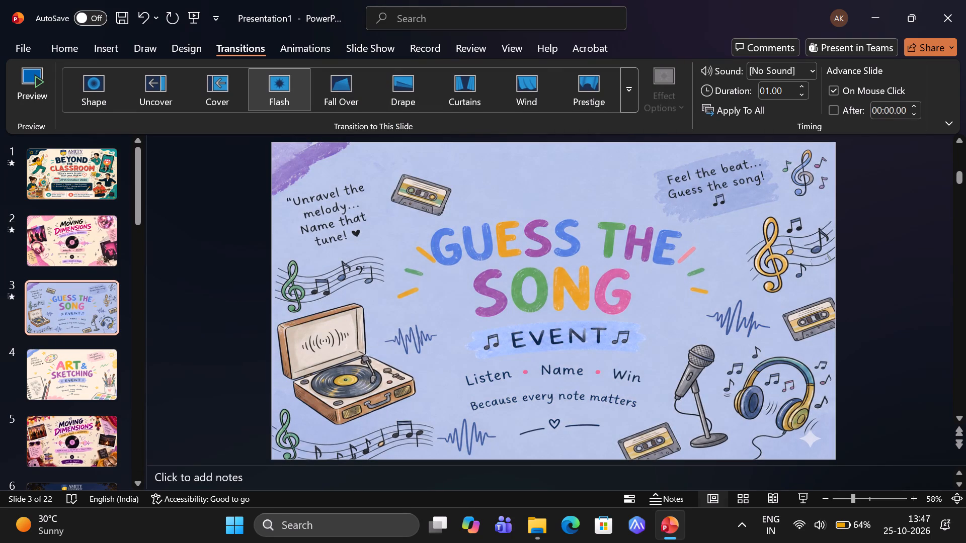
pyautogui.click(628, 104)
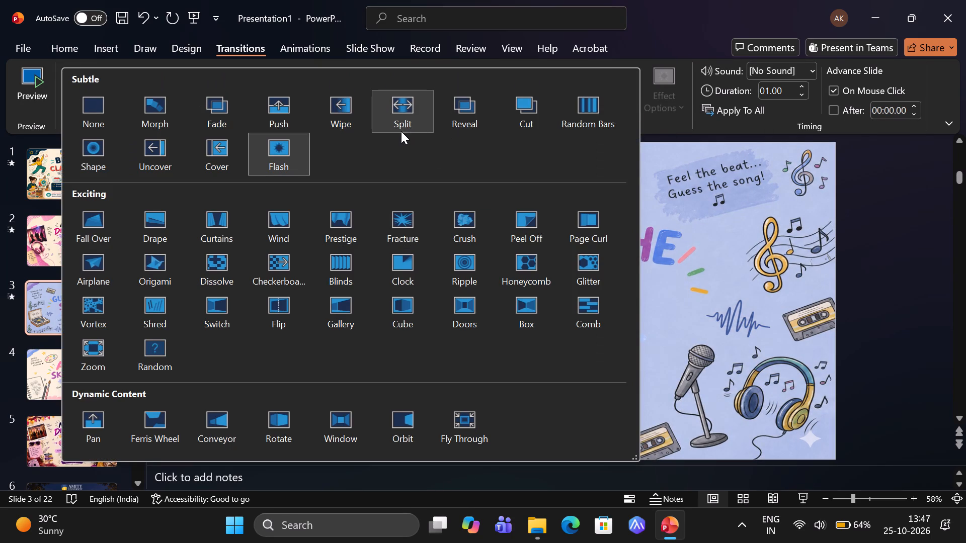
pyautogui.click(353, 119)
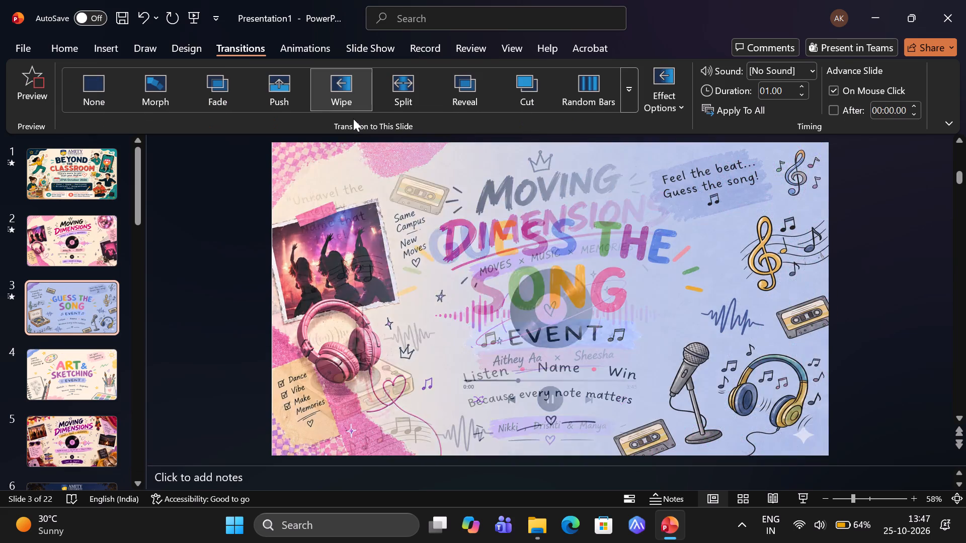
# Apply the Reveal transition to slide 4, Art & Sketching.
pyautogui.click(65, 373)
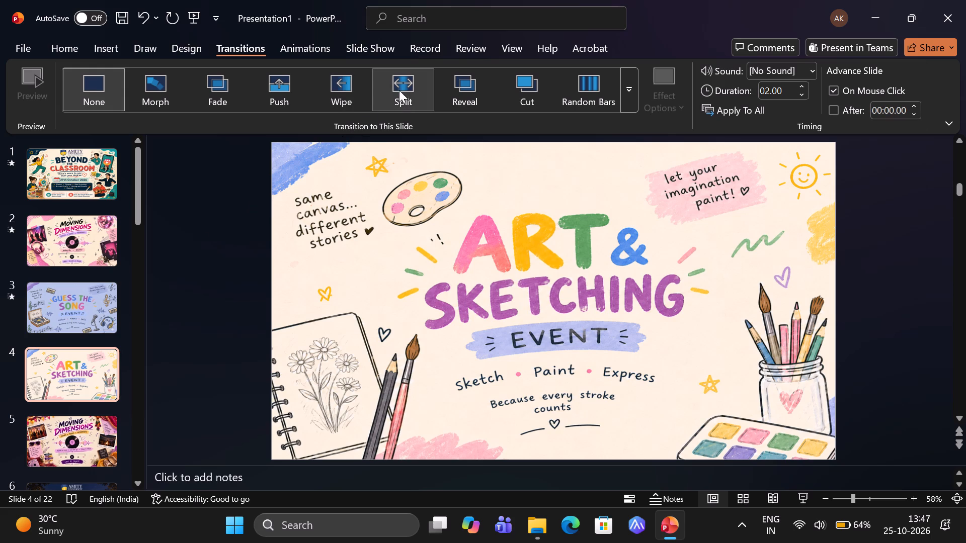
pyautogui.click(465, 84)
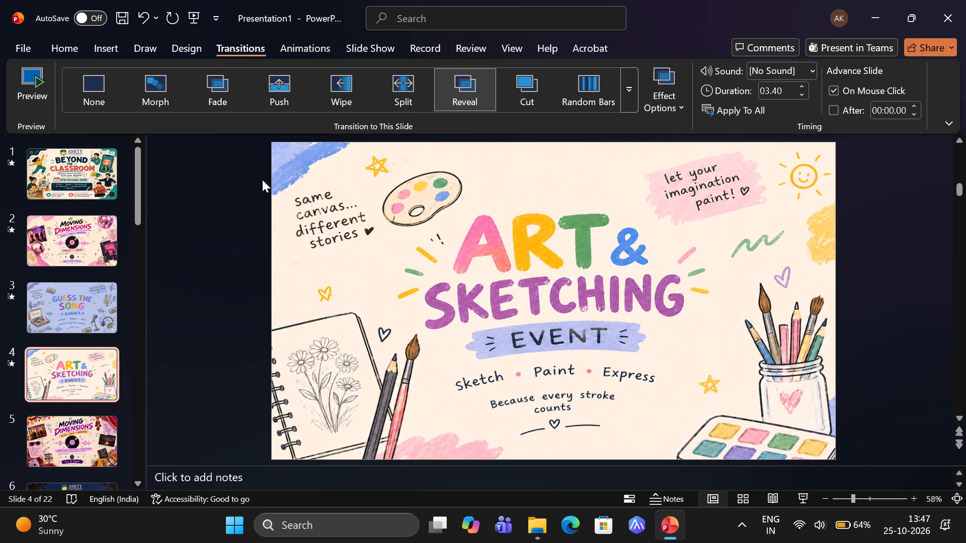
# Try the Wind, Pan, Cover and Fade transitions on slide 5, Moving Dimensions, and settle on Random Bars.
pyautogui.click(85, 427)
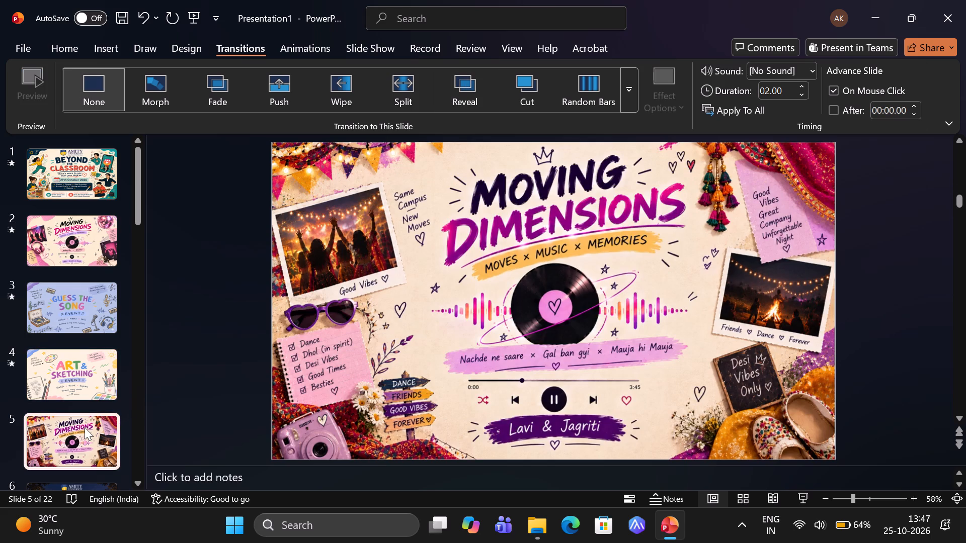
pyautogui.click(627, 92)
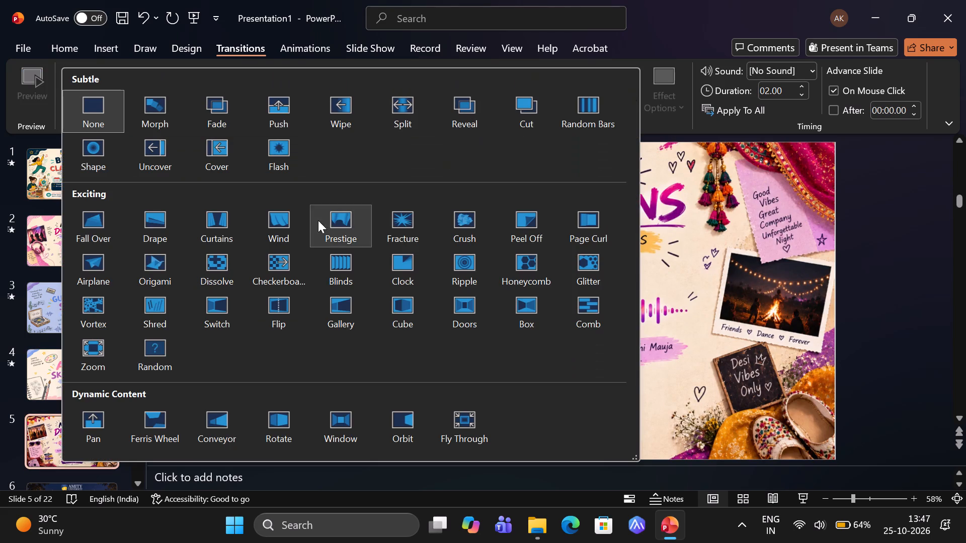
pyautogui.click(297, 225)
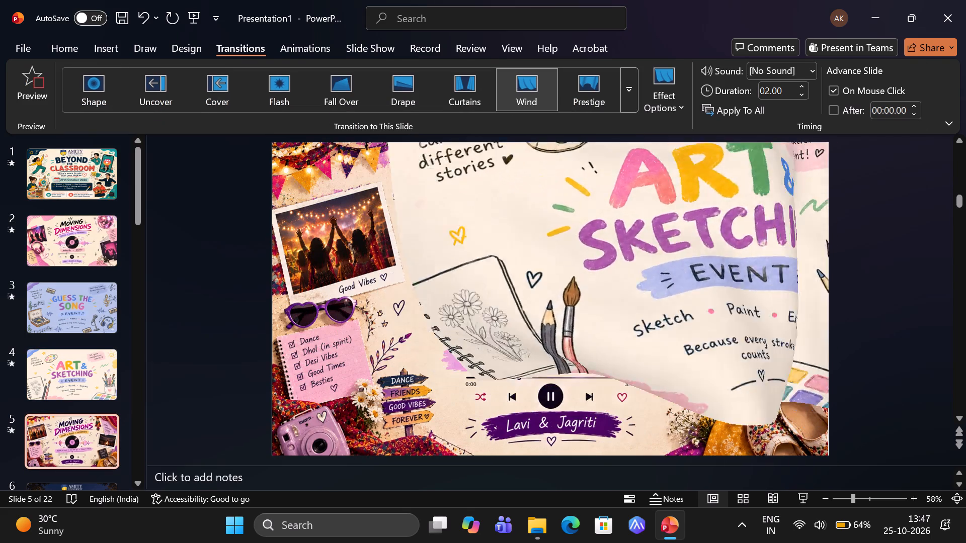
pyautogui.click(624, 101)
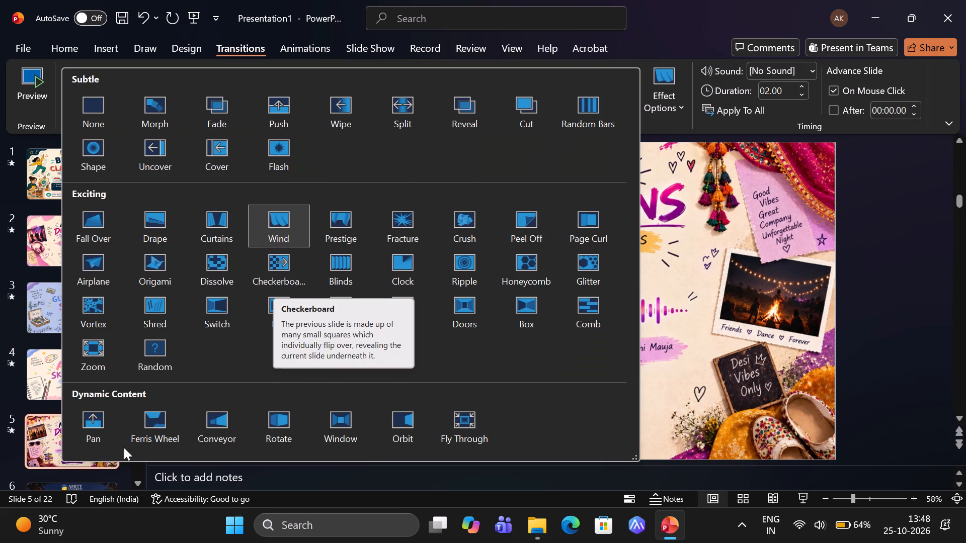
pyautogui.click(86, 432)
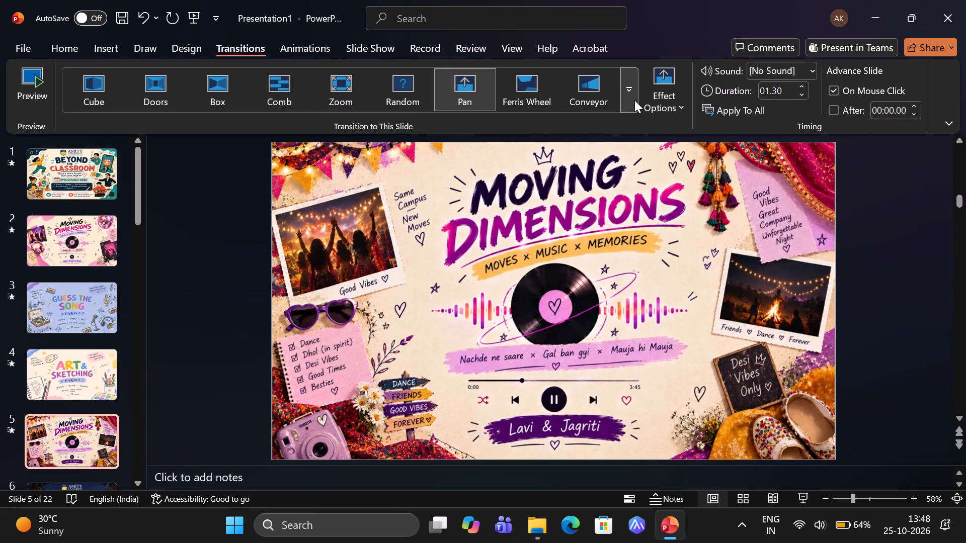
pyautogui.click(633, 100)
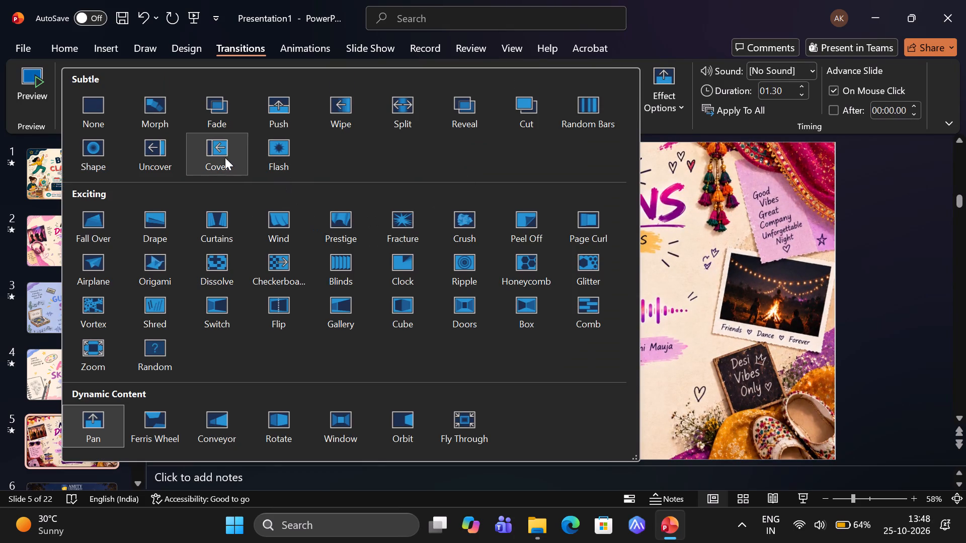
pyautogui.click(221, 158)
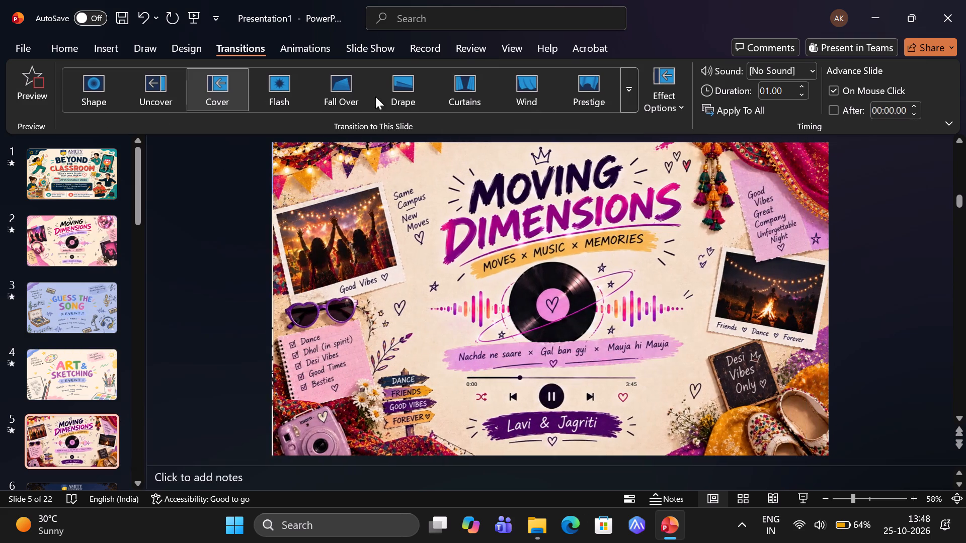
pyautogui.click(629, 85)
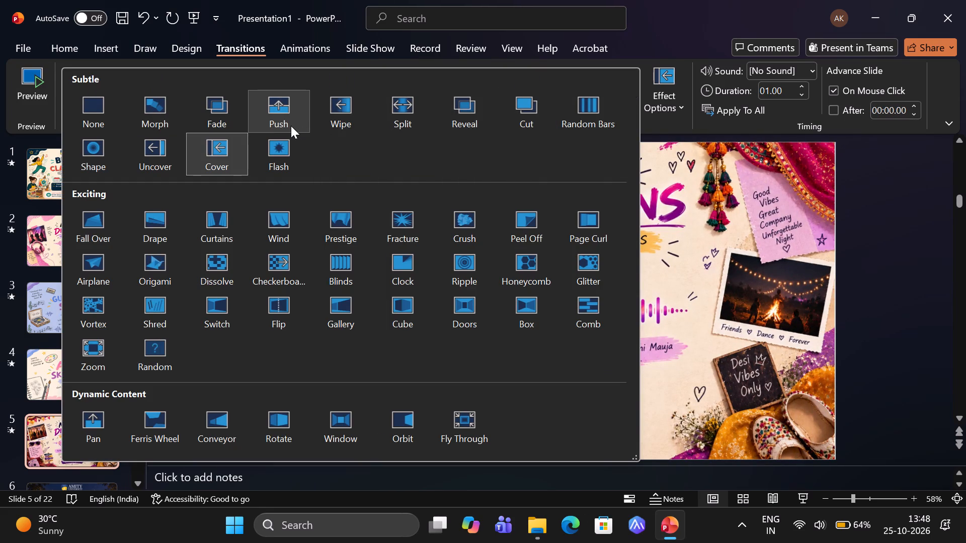
pyautogui.click(213, 114)
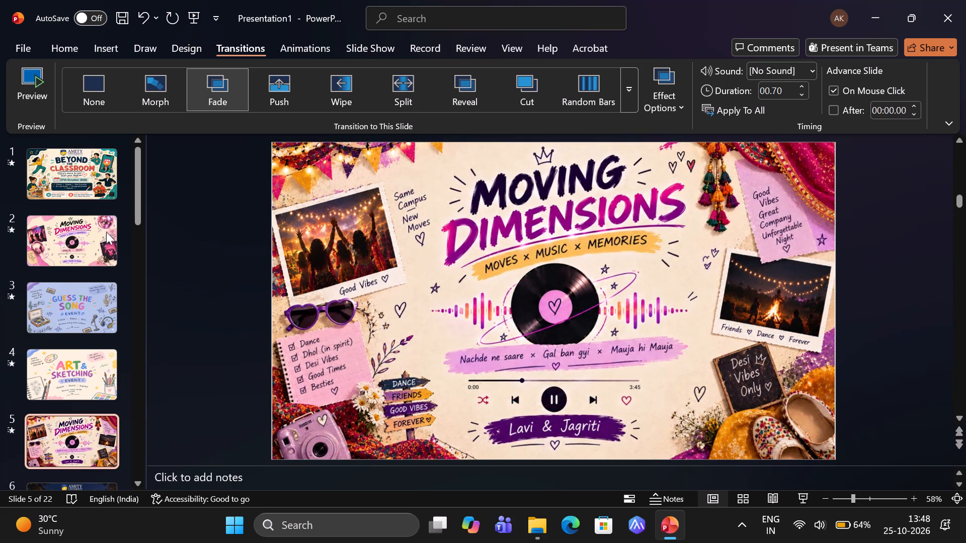
pyautogui.click(630, 89)
pyautogui.click(591, 123)
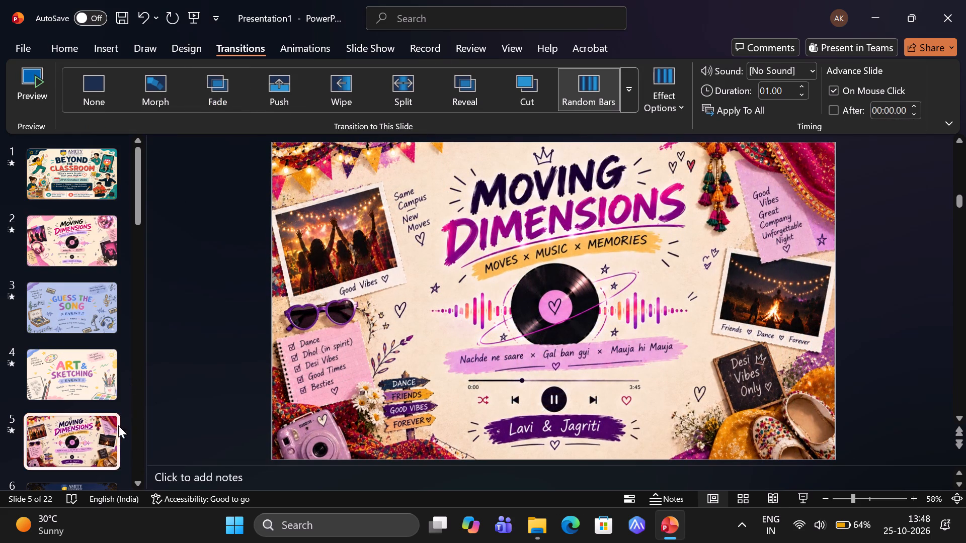
# Check the transitions set on slides 1 to 3, and change slide 2, Moving Dimensions, to Random Bars.
pyautogui.click(82, 176)
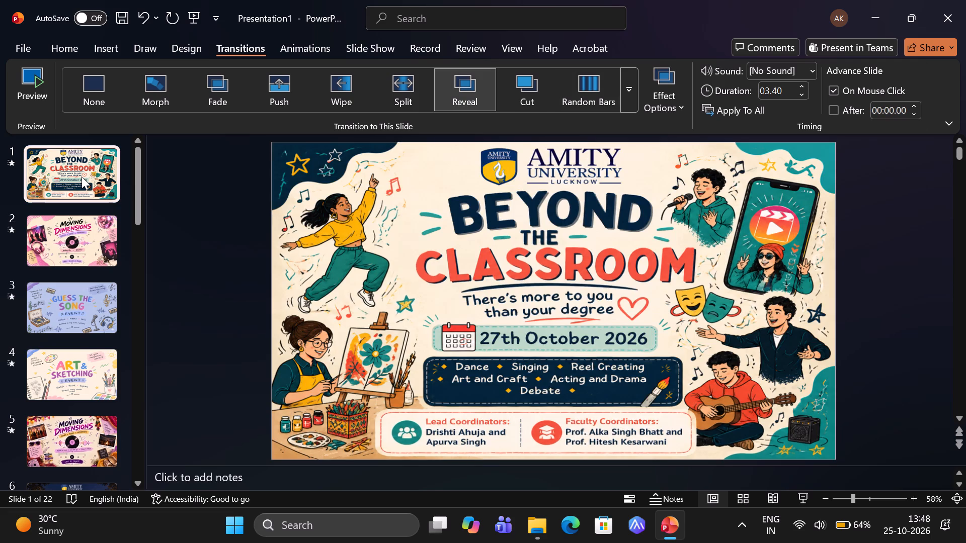
pyautogui.click(84, 231)
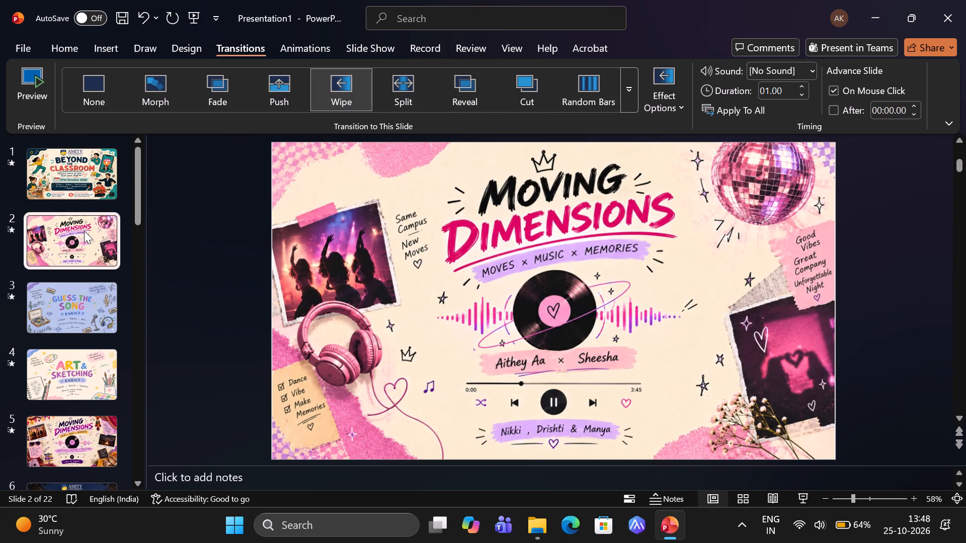
pyautogui.click(97, 305)
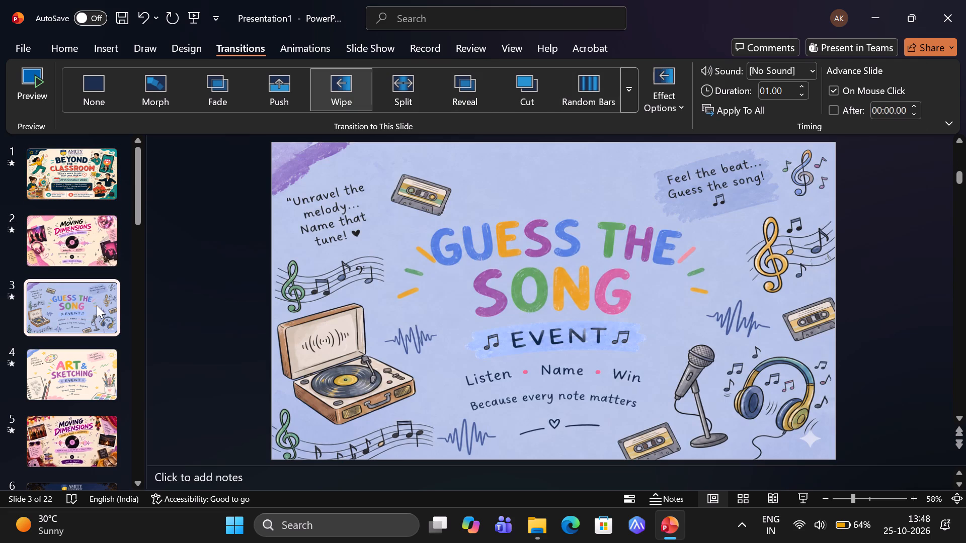
pyautogui.click(94, 238)
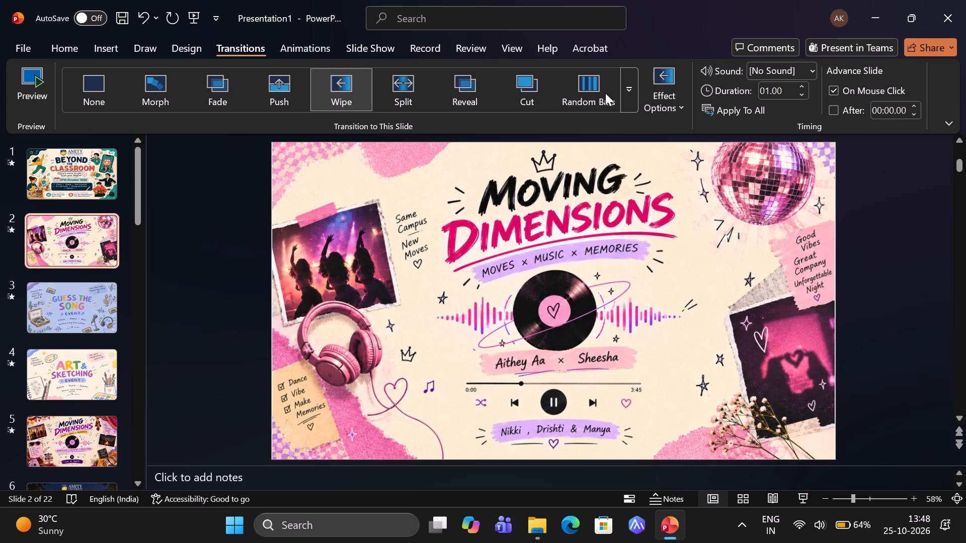
pyautogui.click(605, 93)
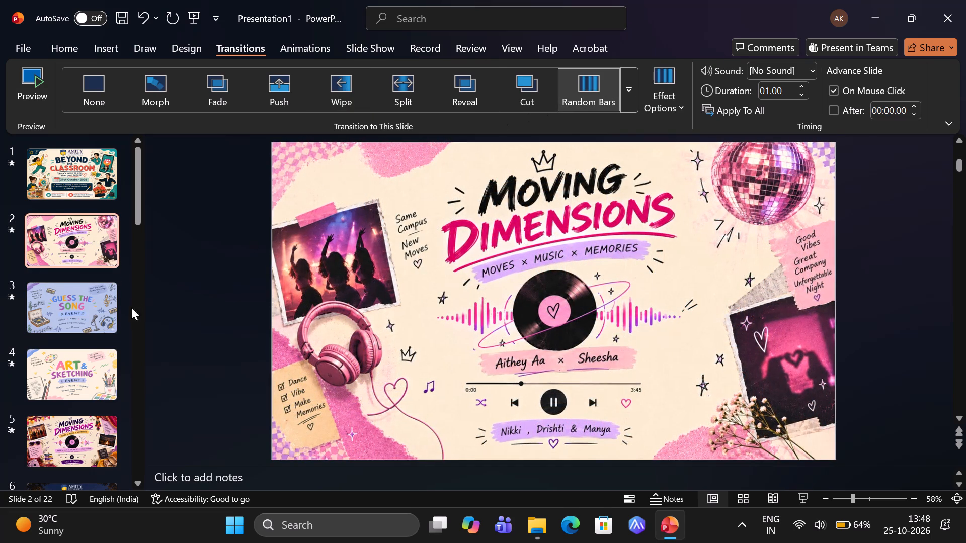
# Check the transitions on slides 3 to 5, and apply Random Bars to slide 7, the next Moving Dimensions slide.
pyautogui.click(101, 323)
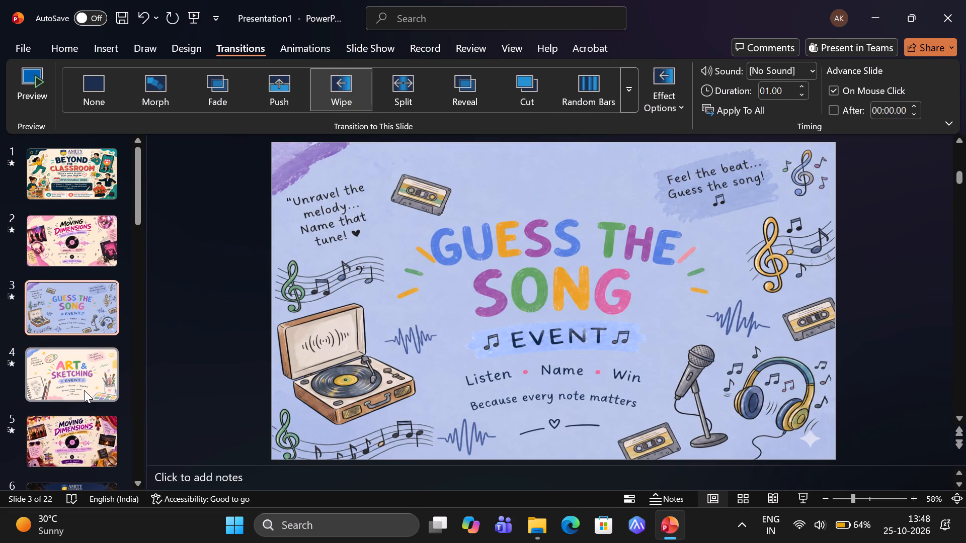
pyautogui.click(84, 390)
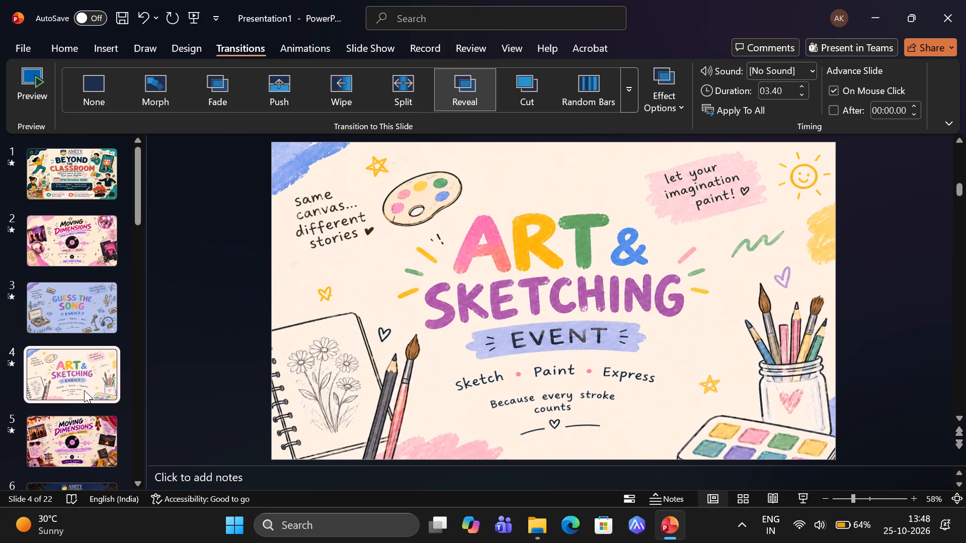
pyautogui.click(84, 420)
pyautogui.scroll(-2, 84, 420)
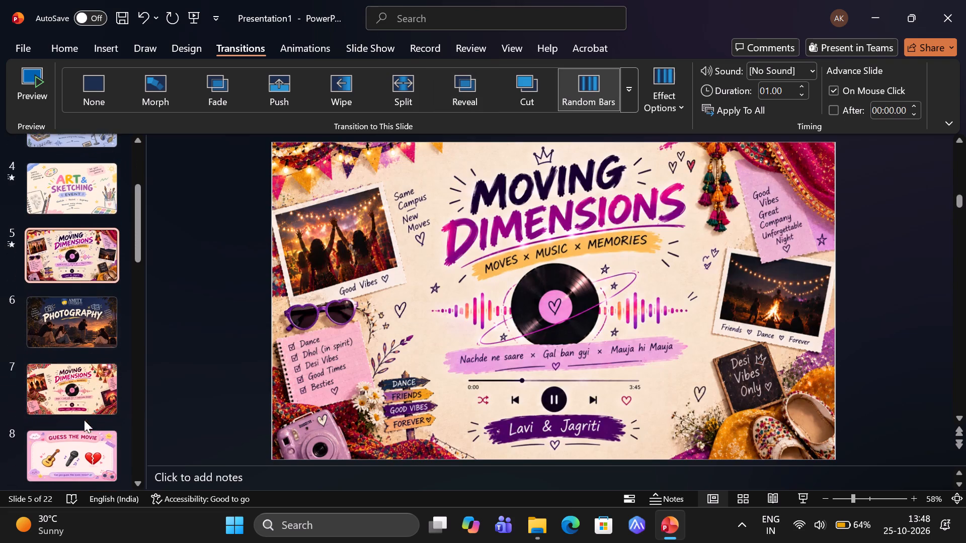
pyautogui.scroll(-1, 84, 420)
pyautogui.click(88, 401)
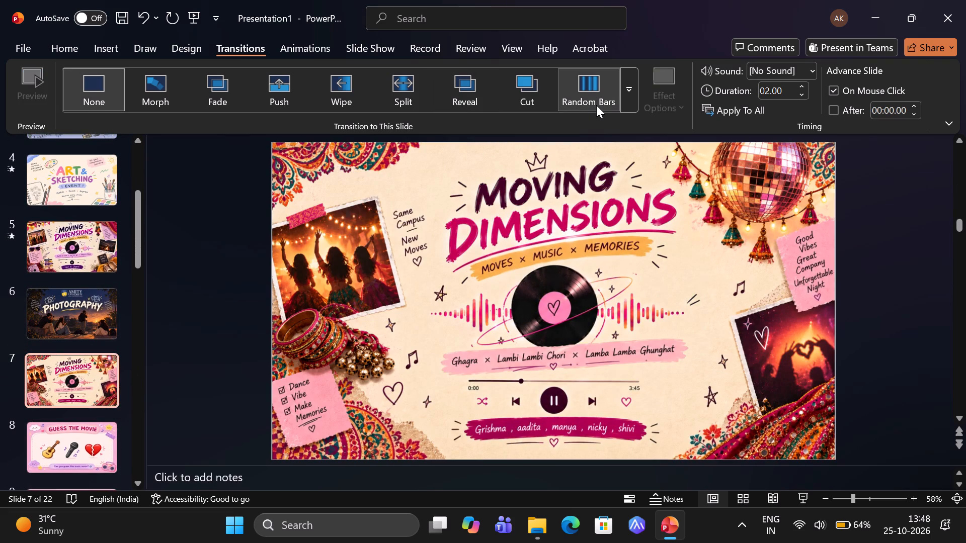
pyautogui.click(598, 103)
pyautogui.scroll(-1, 82, 394)
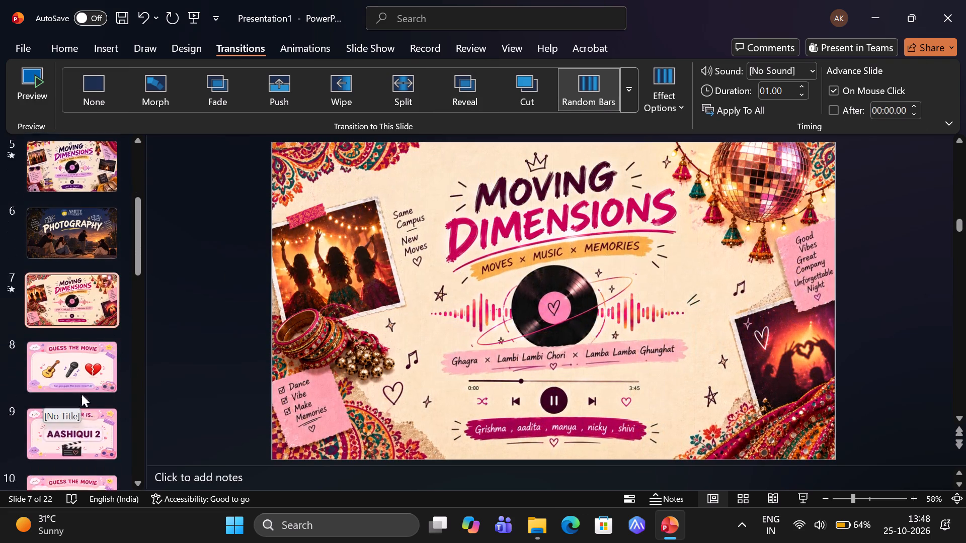
# Apply the Random Bars transition to the remaining Moving Dimensions slides: 18, 20 and 22.
pyautogui.scroll(-6, 82, 394)
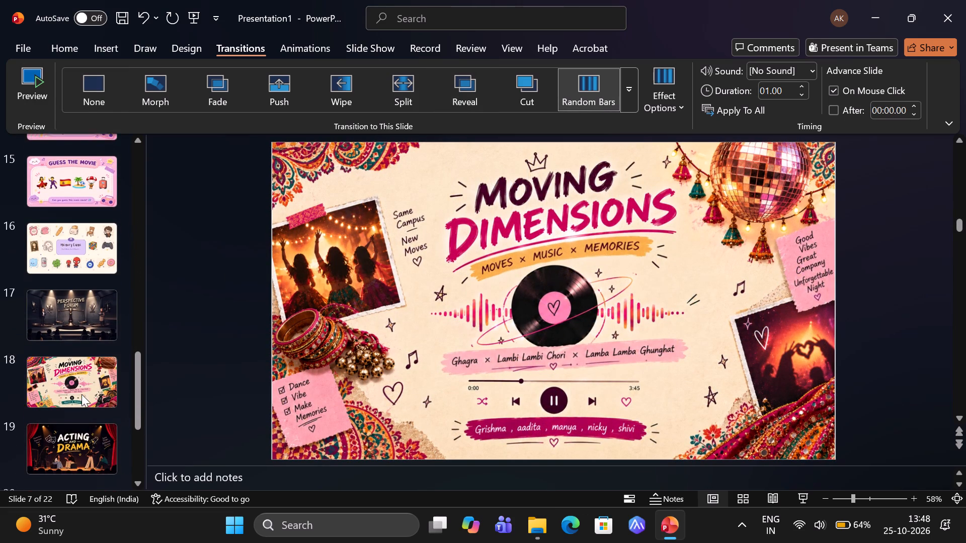
pyautogui.scroll(-2, 82, 394)
pyautogui.click(82, 394)
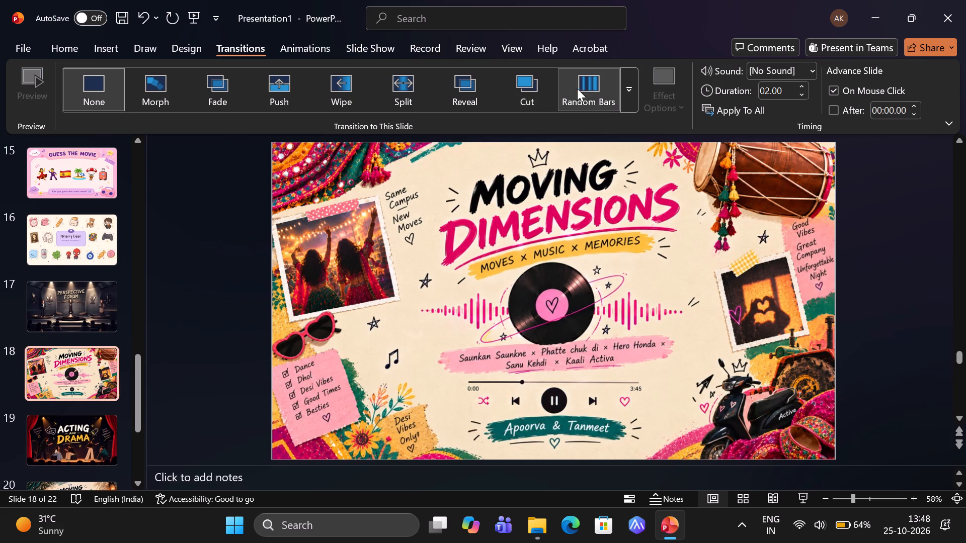
pyautogui.click(591, 88)
pyautogui.scroll(-1, 91, 357)
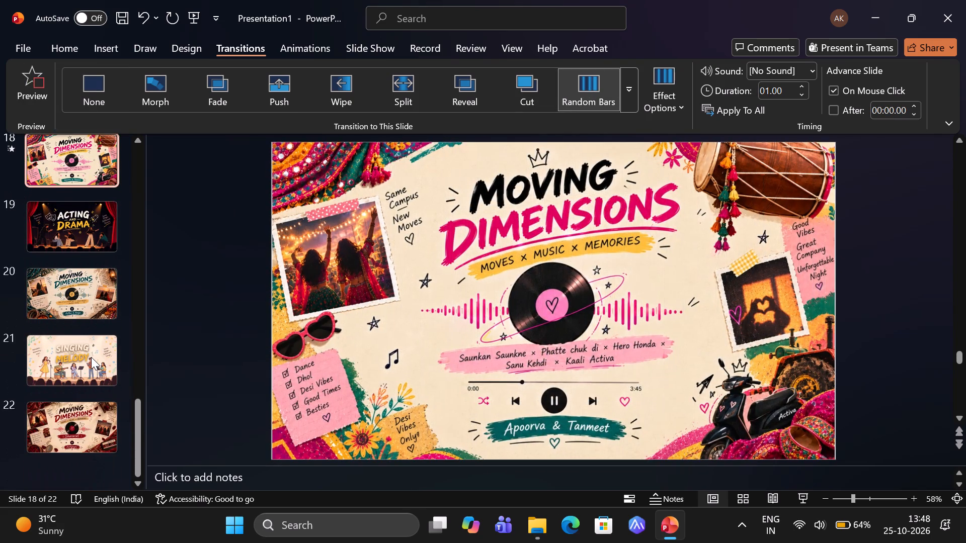
pyautogui.scroll(-1, 91, 357)
pyautogui.click(94, 299)
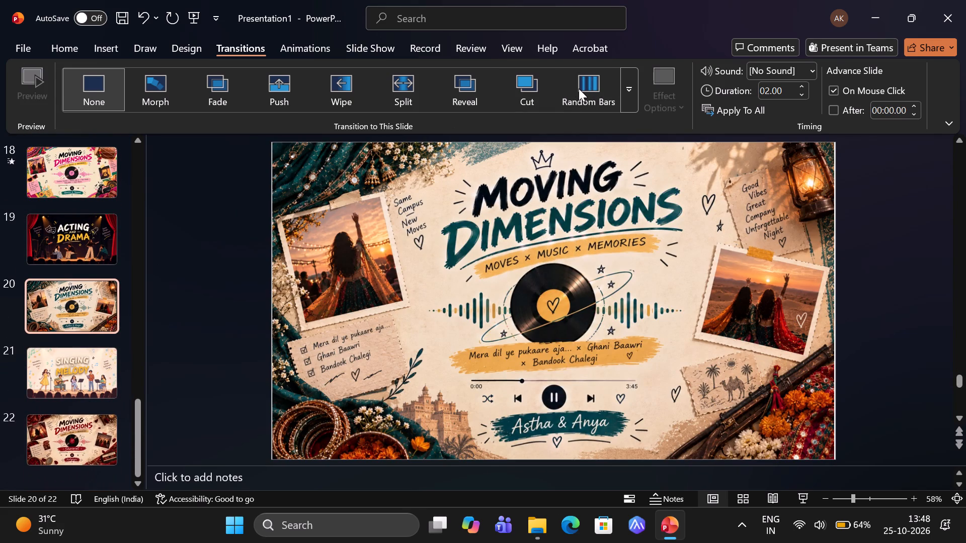
pyautogui.click(579, 89)
pyautogui.click(93, 437)
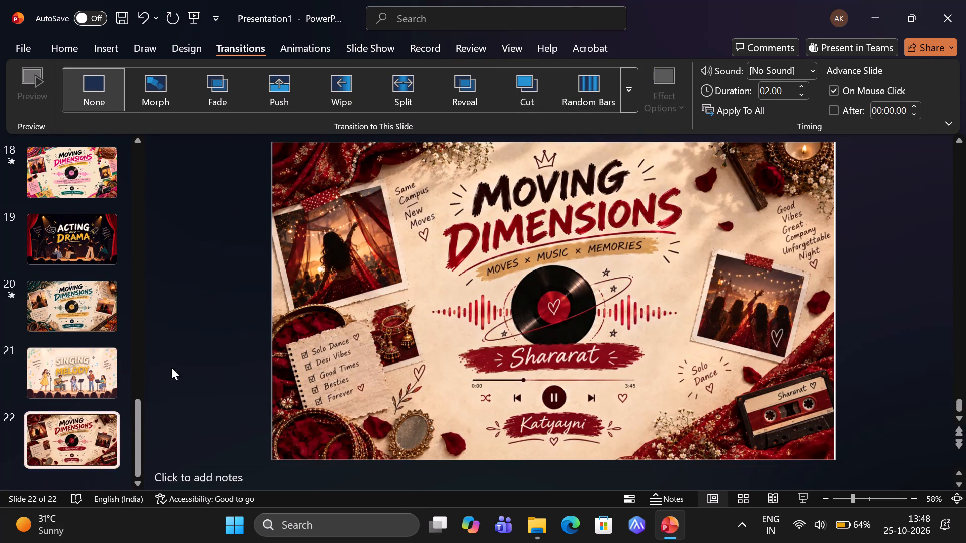
pyautogui.click(590, 92)
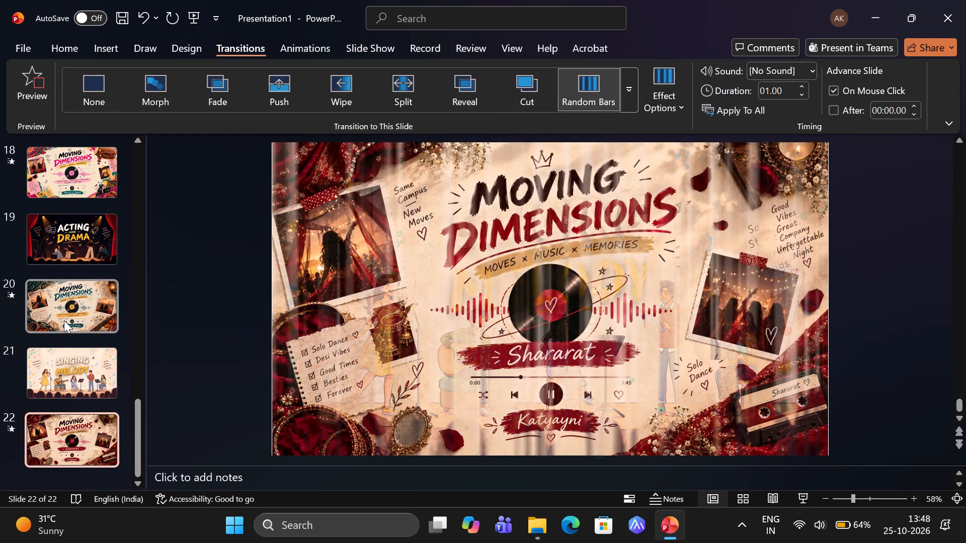
# Check the transitions on slides 2 to 5, and set slide 6, Photography, to Split after trying Reveal.
pyautogui.scroll(6, 61, 322)
pyautogui.click(76, 263)
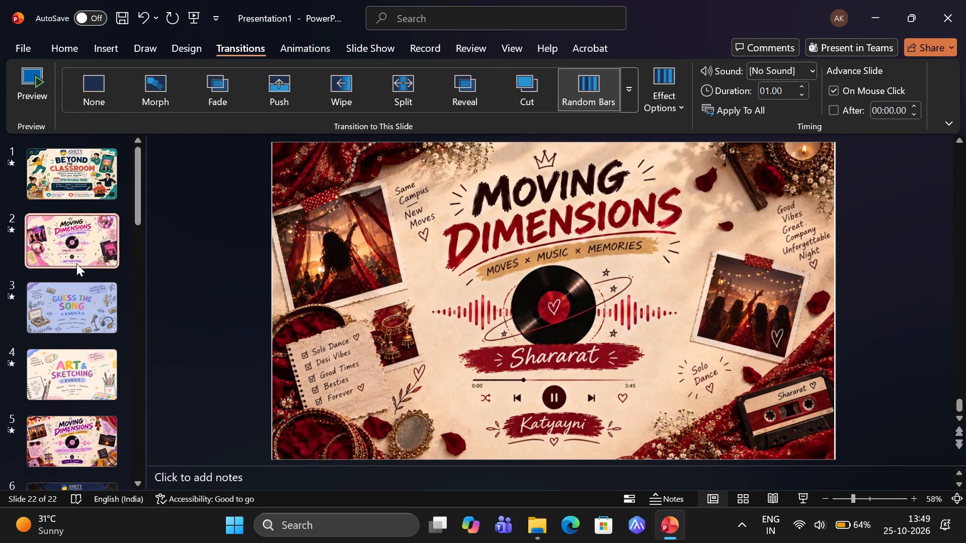
pyautogui.click(84, 292)
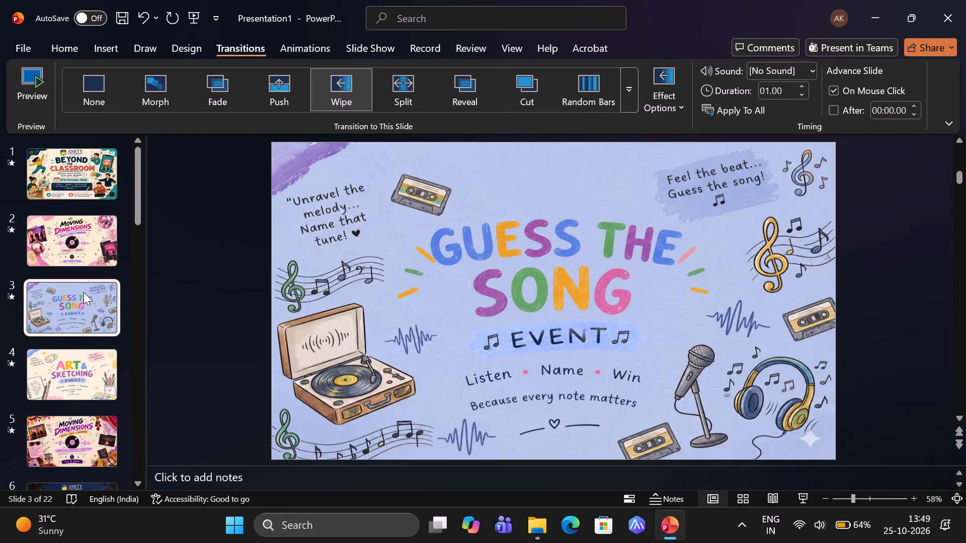
pyautogui.click(88, 366)
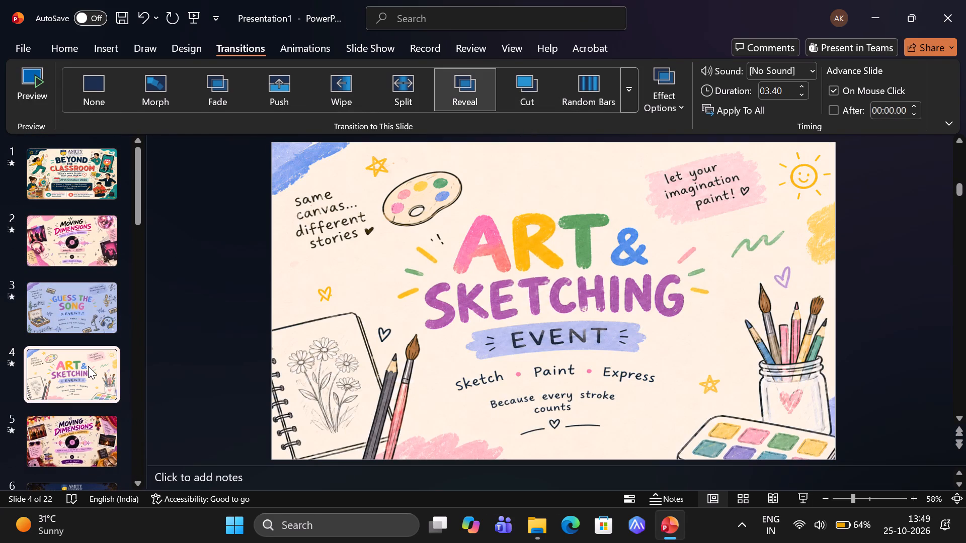
pyautogui.click(100, 424)
pyautogui.scroll(-2, 100, 424)
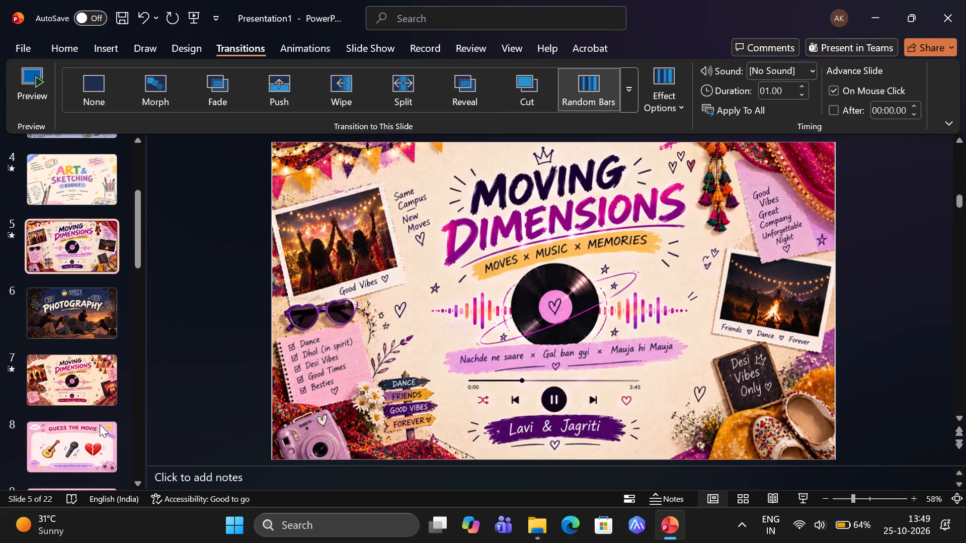
pyautogui.click(91, 311)
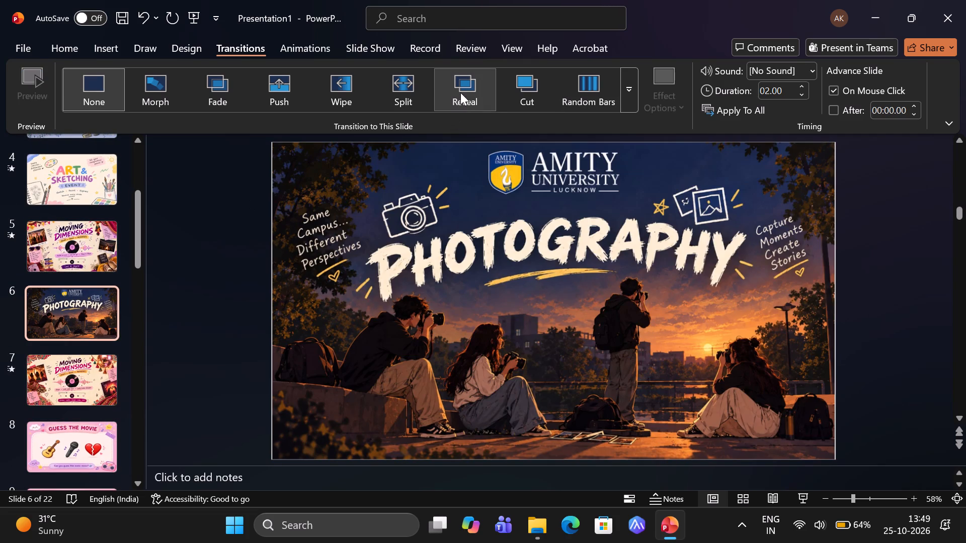
pyautogui.click(460, 93)
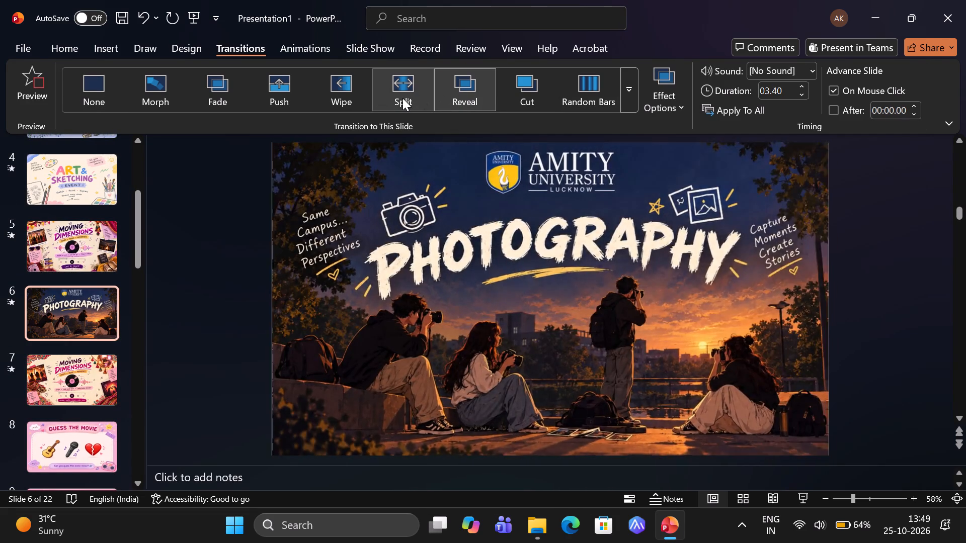
pyautogui.click(403, 98)
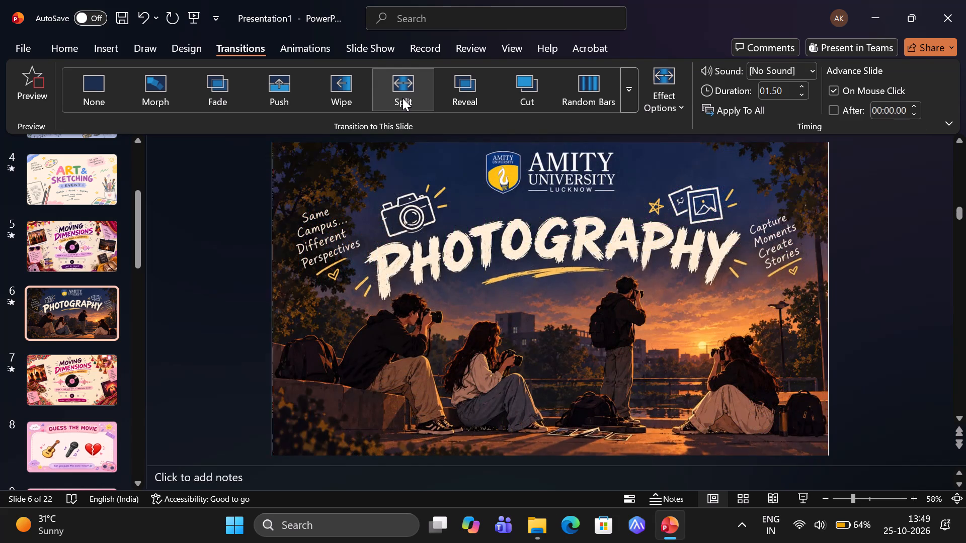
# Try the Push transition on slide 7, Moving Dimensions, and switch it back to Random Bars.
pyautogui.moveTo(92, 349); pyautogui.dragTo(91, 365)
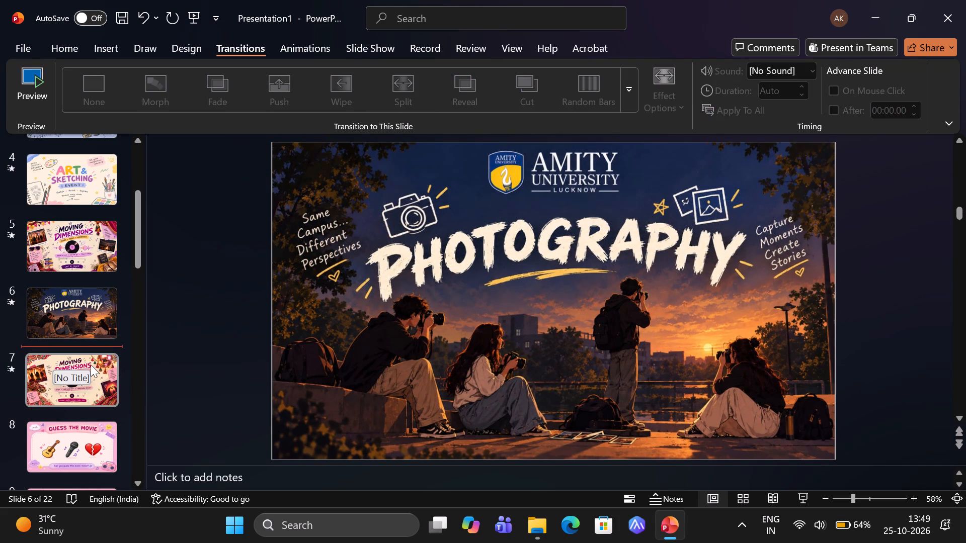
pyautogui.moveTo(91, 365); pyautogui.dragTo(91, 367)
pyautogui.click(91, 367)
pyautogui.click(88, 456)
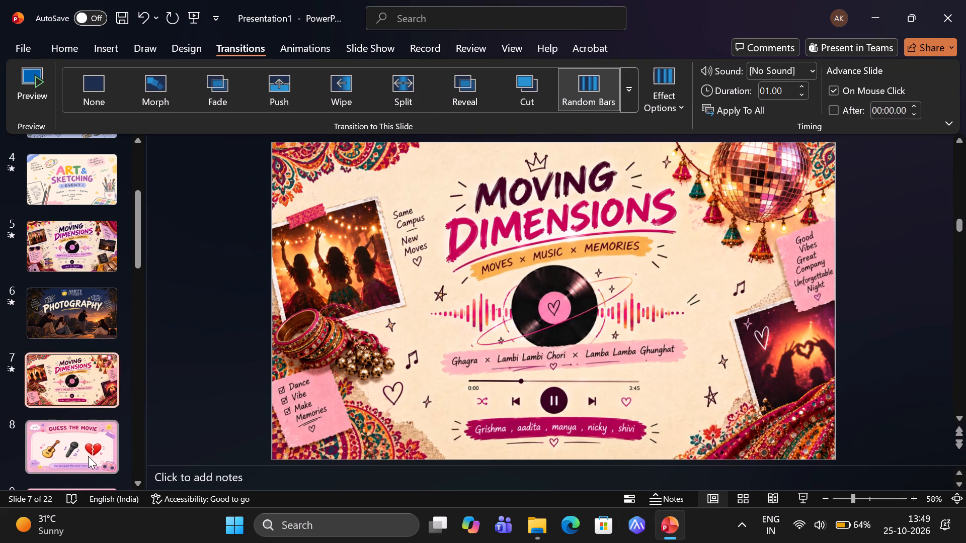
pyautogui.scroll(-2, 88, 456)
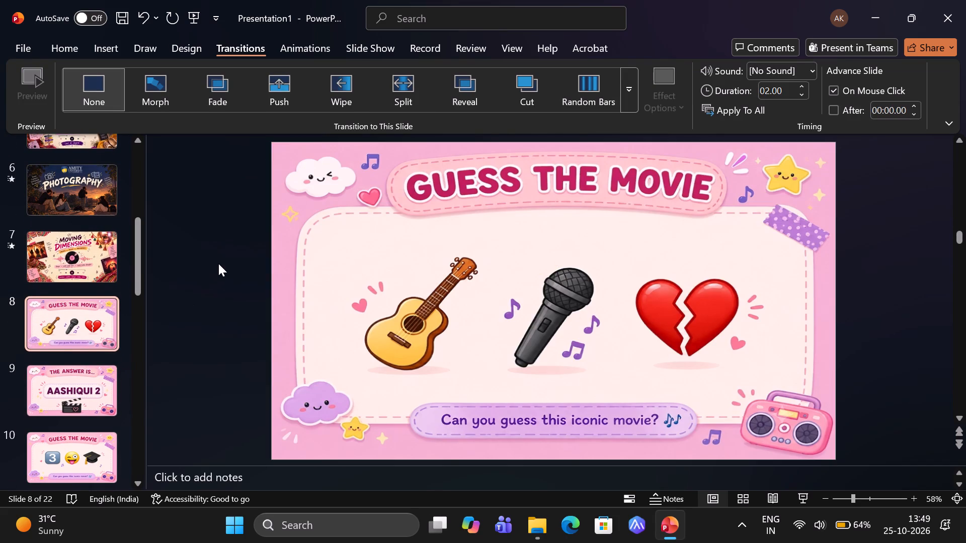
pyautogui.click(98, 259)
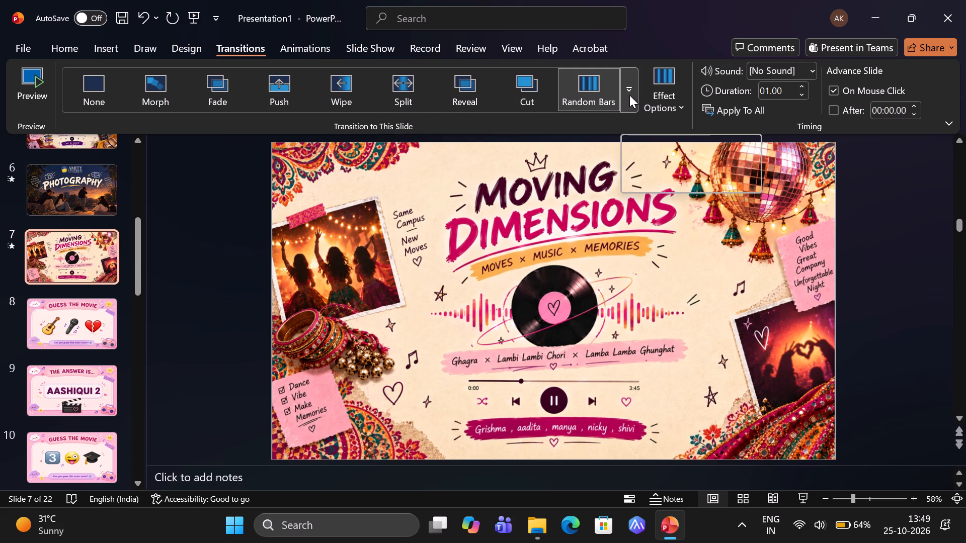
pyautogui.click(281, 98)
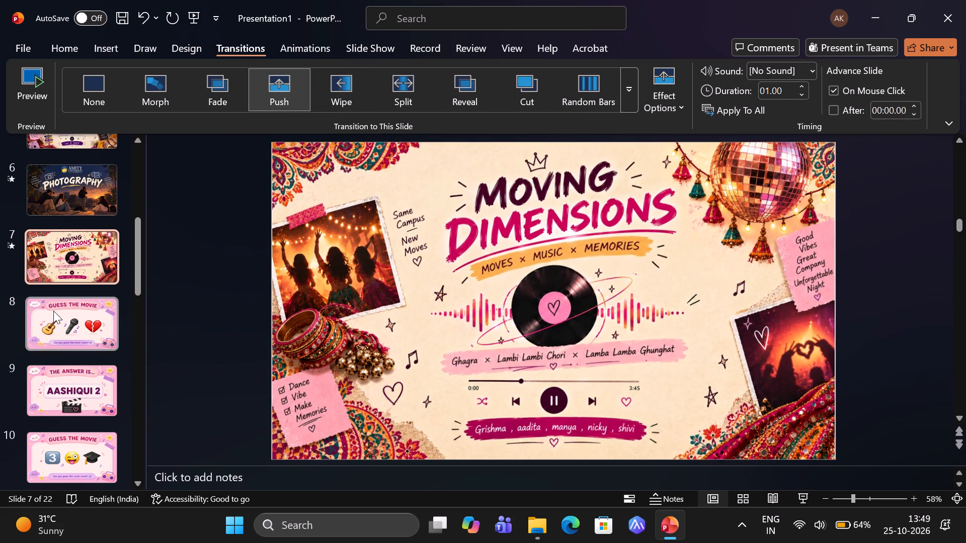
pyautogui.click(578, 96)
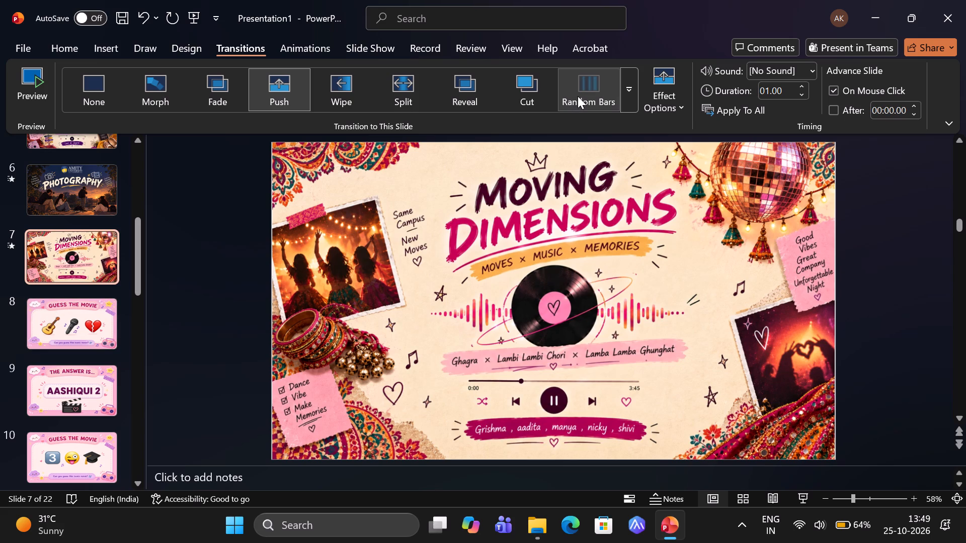
# Try Morph, Fade, Uncover, Prestige, Fall Over, Flash and Cover on slide 8, Guess the Movie, and settle on the Shape transition.
pyautogui.click(90, 317)
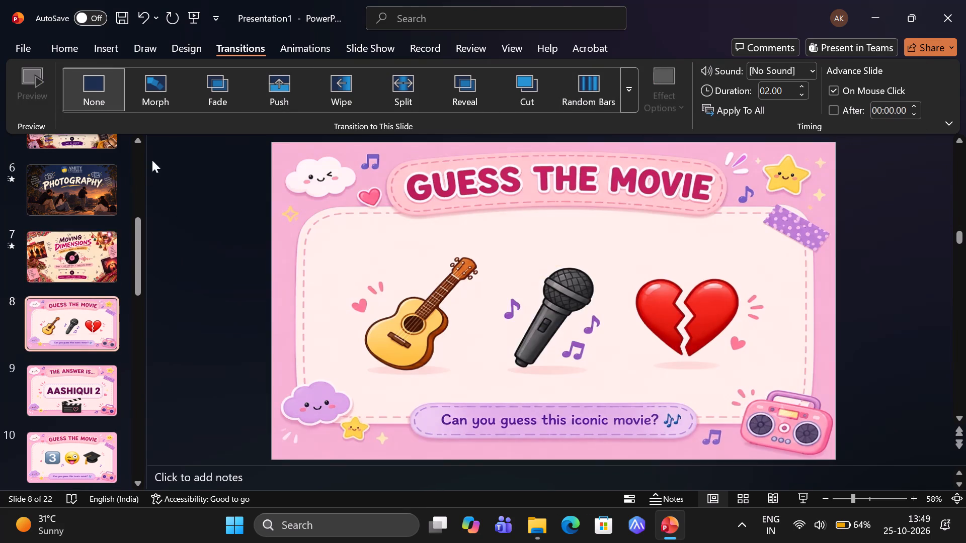
pyautogui.click(169, 112)
pyautogui.click(165, 94)
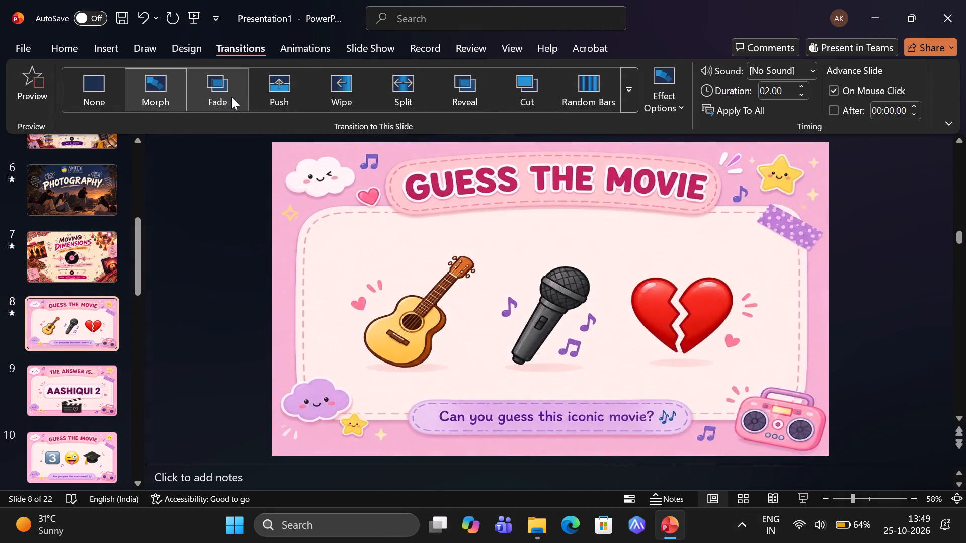
pyautogui.click(232, 97)
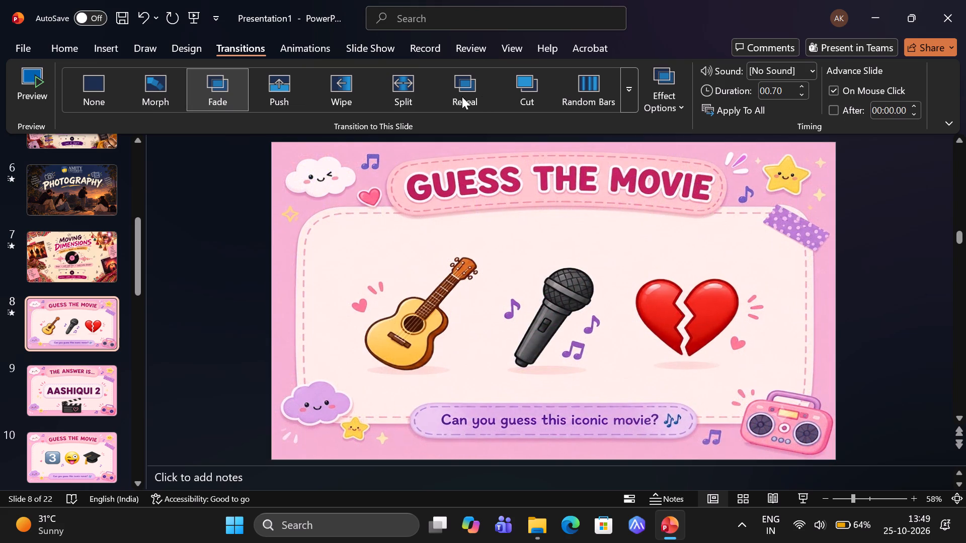
pyautogui.click(637, 76)
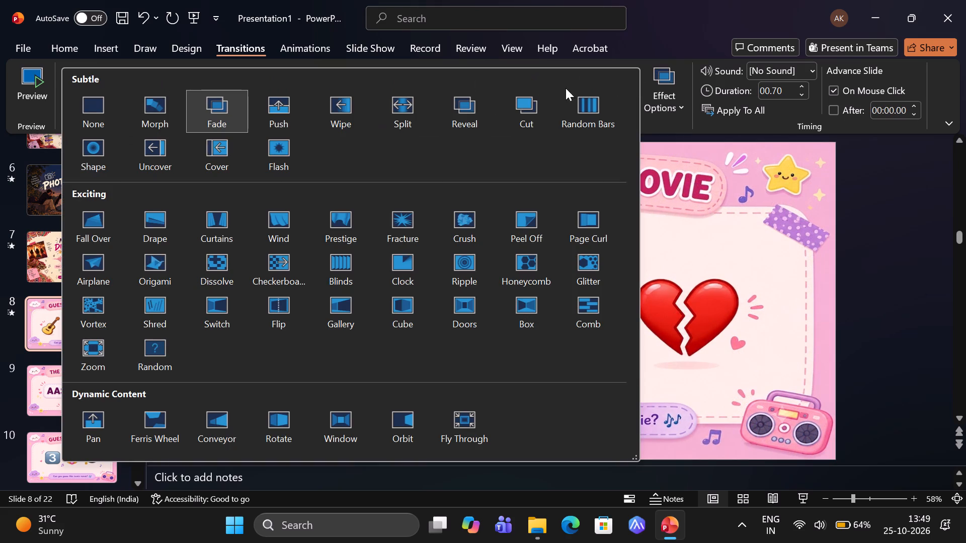
pyautogui.click(168, 146)
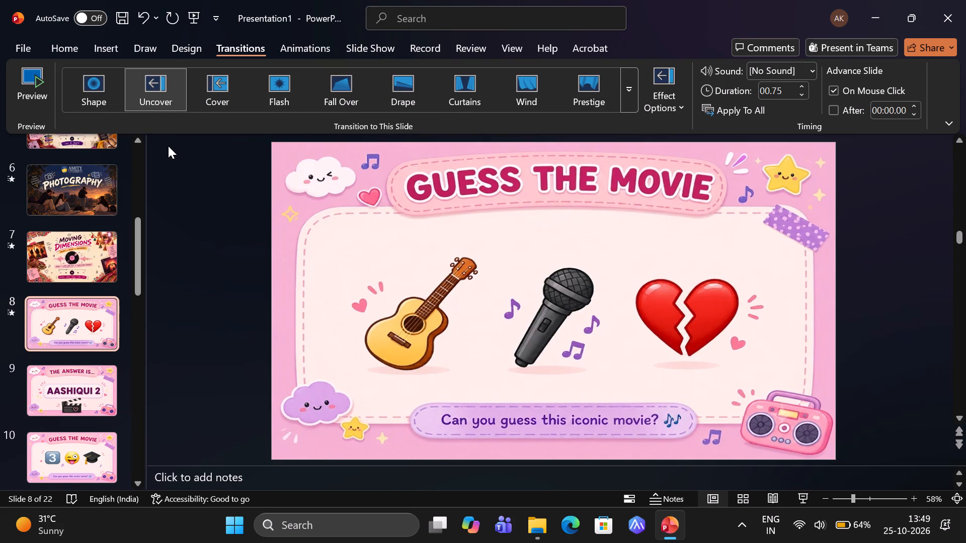
pyautogui.click(605, 96)
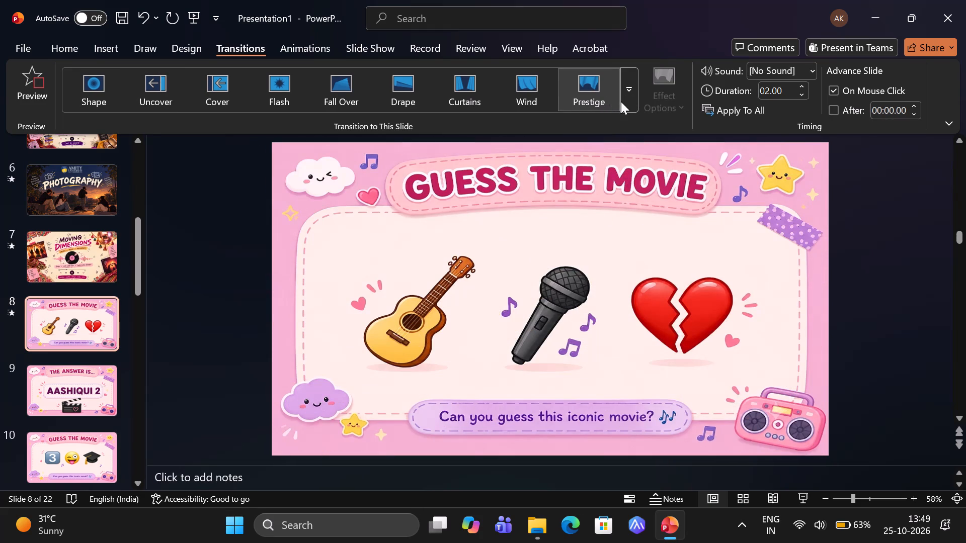
pyautogui.click(361, 93)
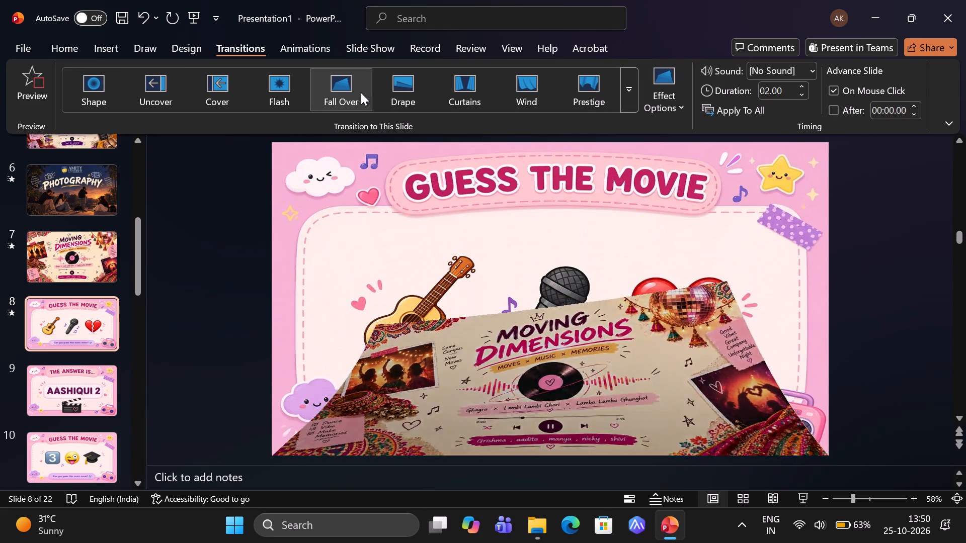
pyautogui.click(251, 92)
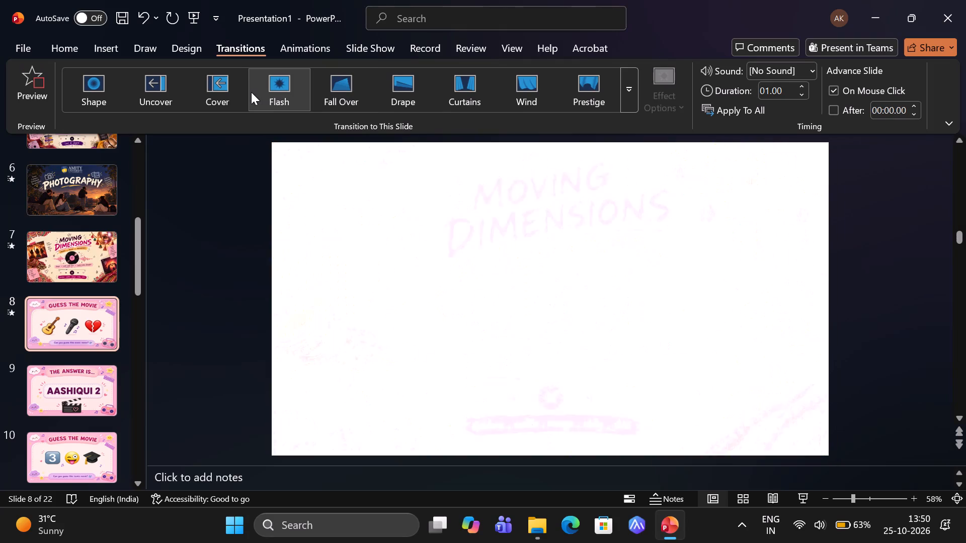
pyautogui.click(223, 92)
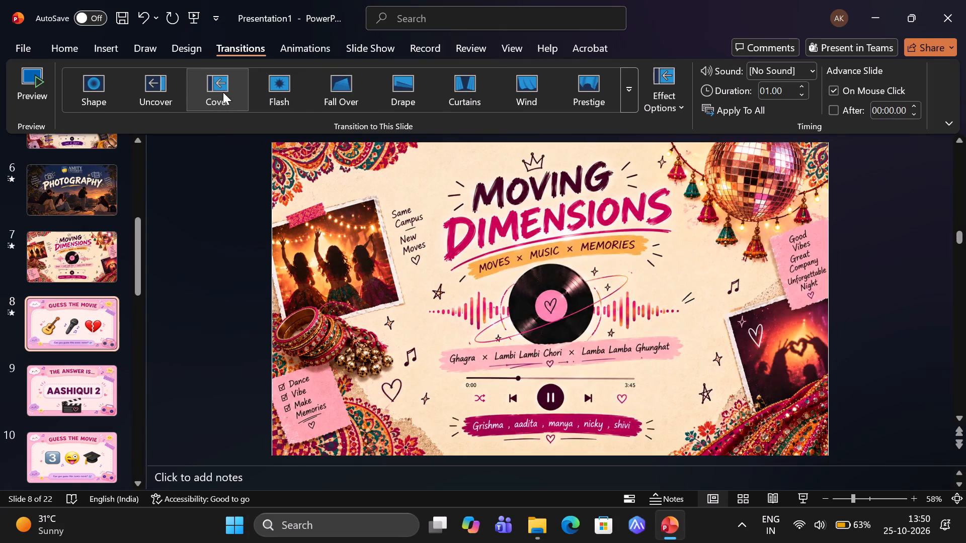
pyautogui.click(92, 90)
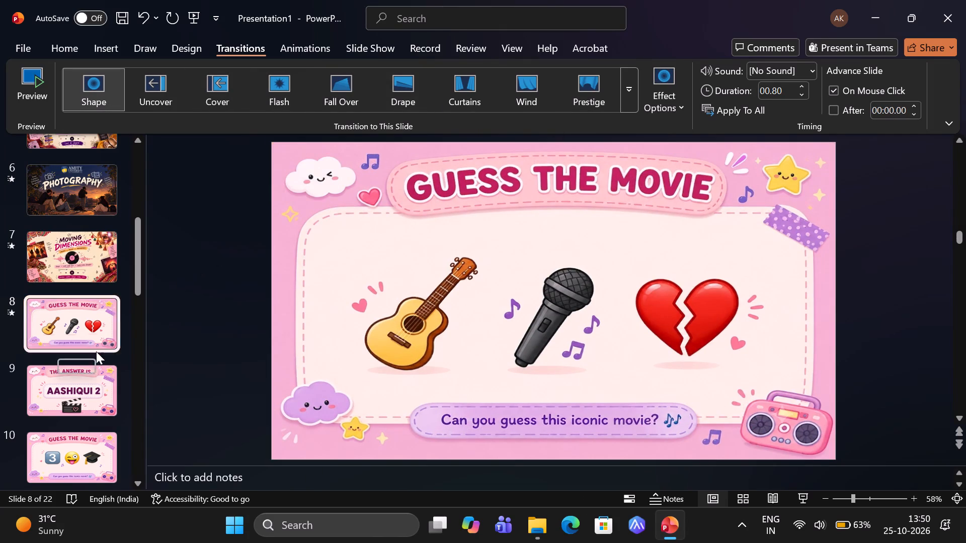
# Apply the Uncover transition to slide 9, the Aashiqui 2 answer slide.
pyautogui.click(95, 373)
pyautogui.click(93, 383)
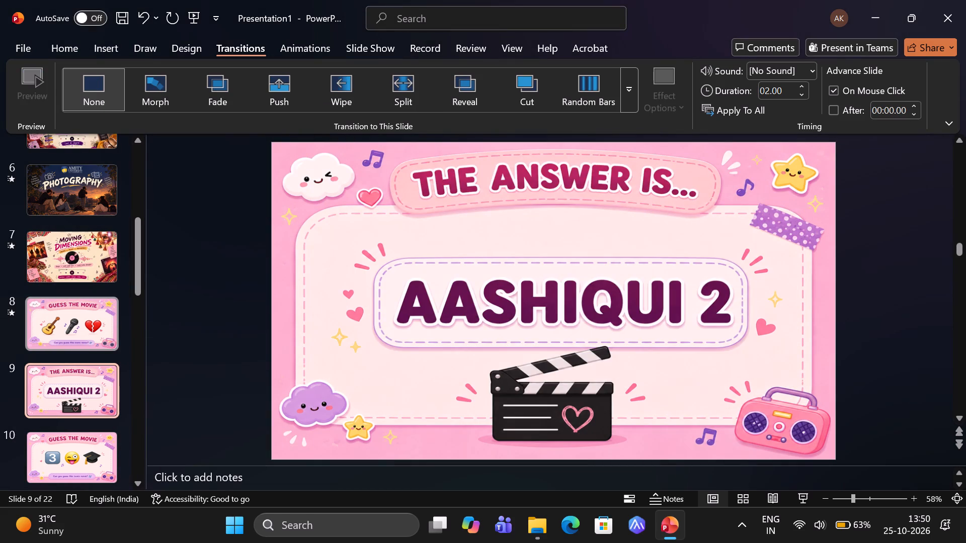
pyautogui.click(625, 100)
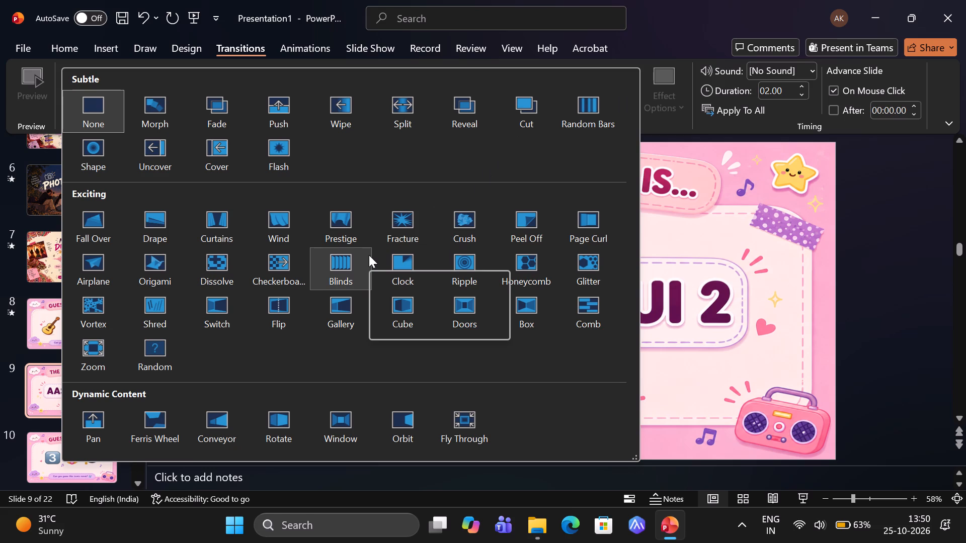
pyautogui.click(170, 161)
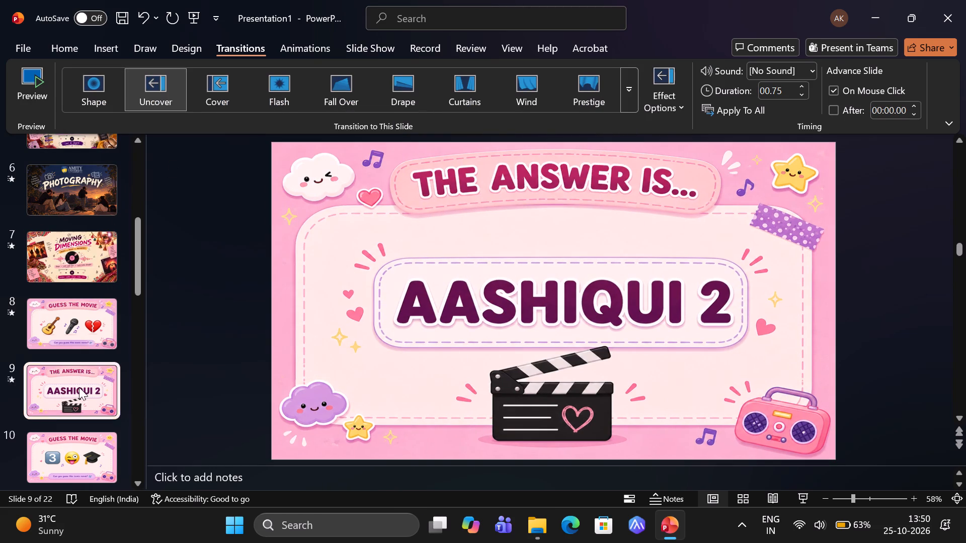
# Check the transitions on slides 8 and 9, and apply the Cover transition to slide 10, the 3 Idiots emoji question.
pyautogui.click(83, 320)
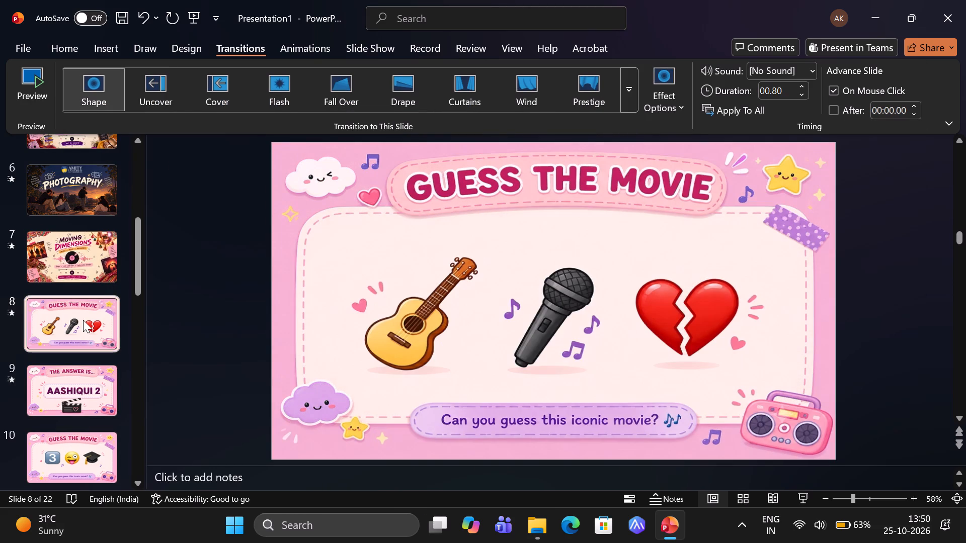
pyautogui.click(82, 468)
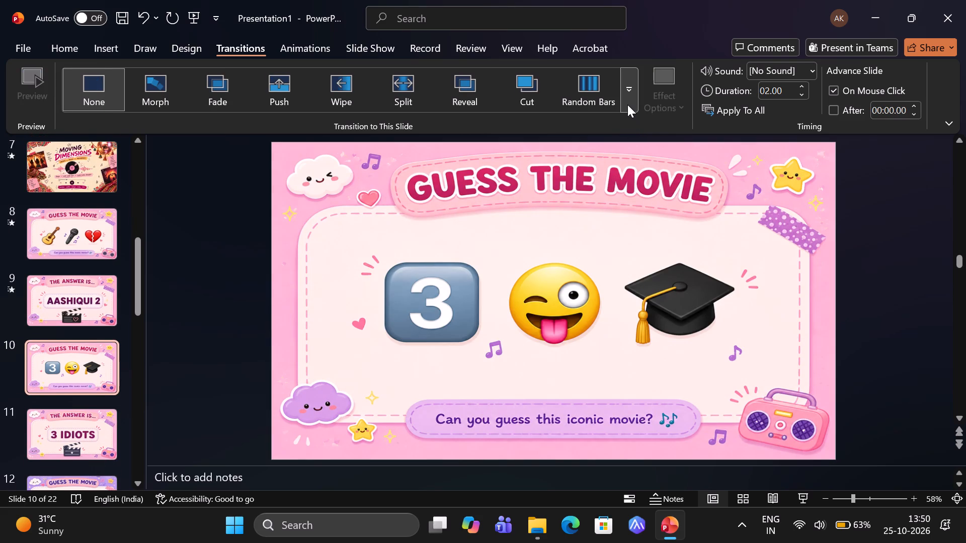
pyautogui.click(80, 303)
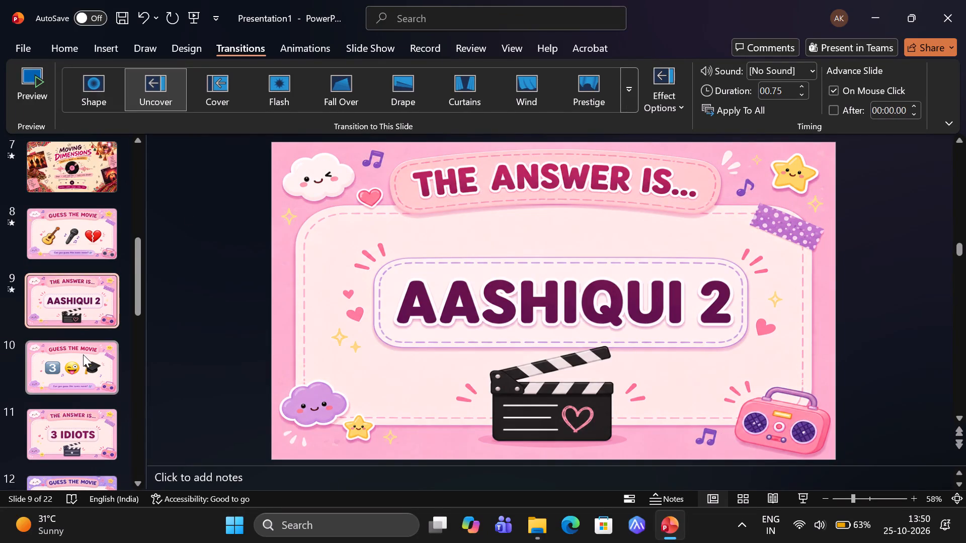
pyautogui.click(83, 354)
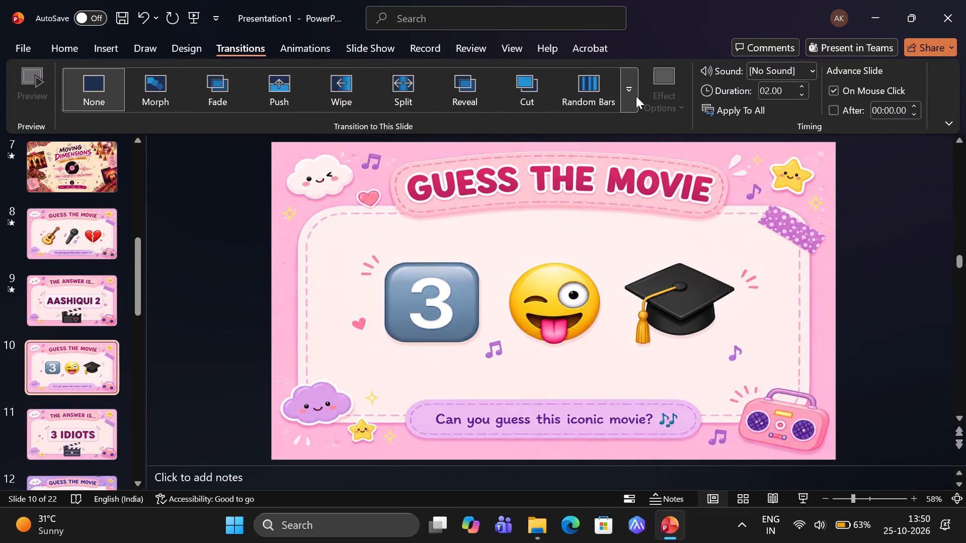
pyautogui.click(636, 96)
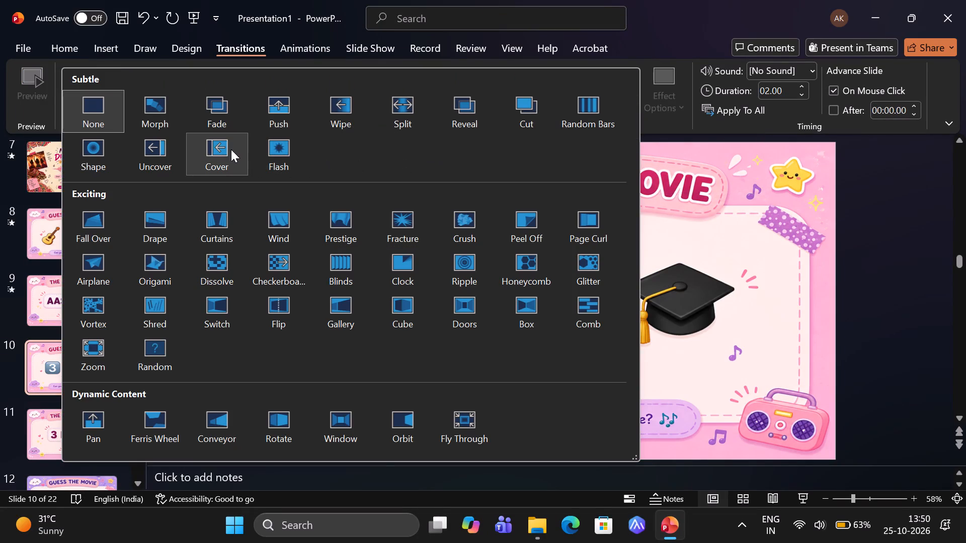
pyautogui.click(231, 149)
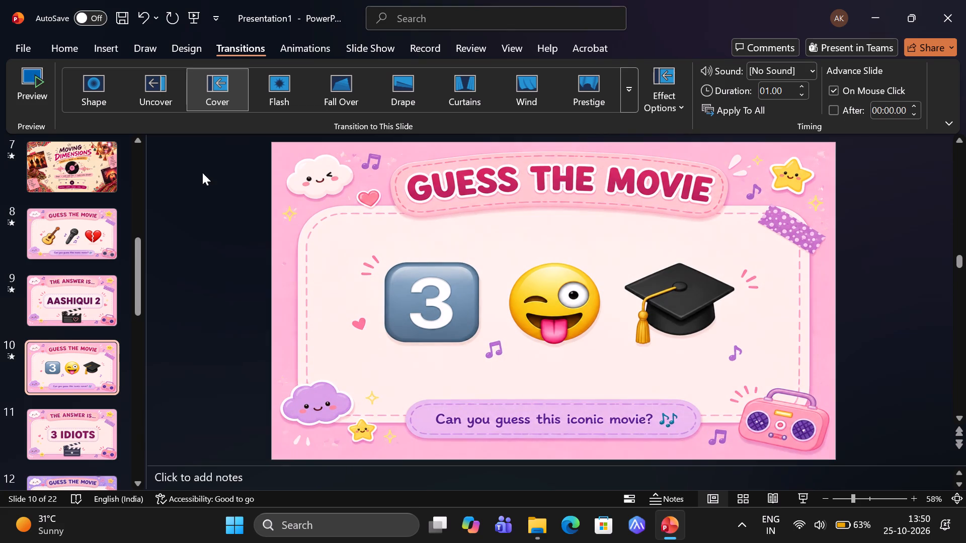
# Apply the Uncover transition to slide 11, the 3 Idiots answer slide.
pyautogui.click(85, 438)
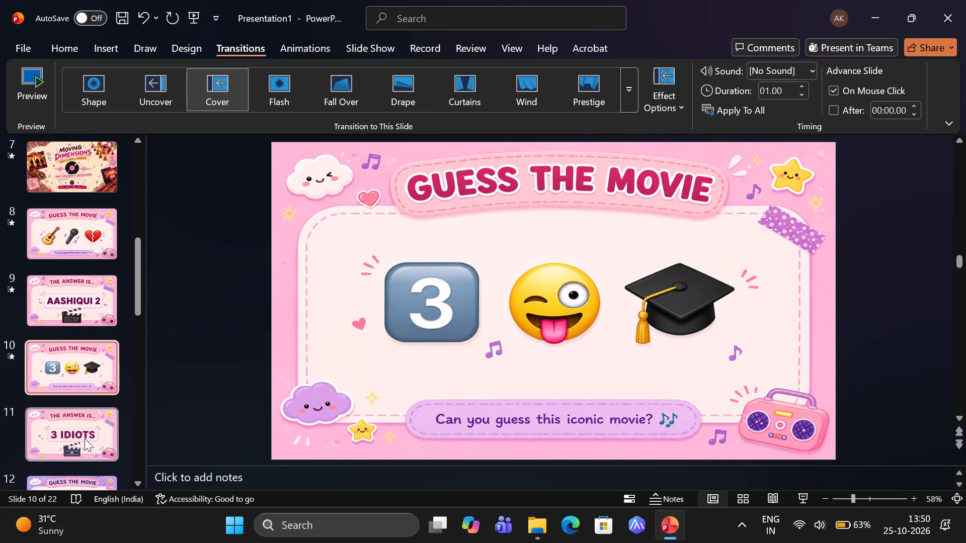
pyautogui.click(629, 97)
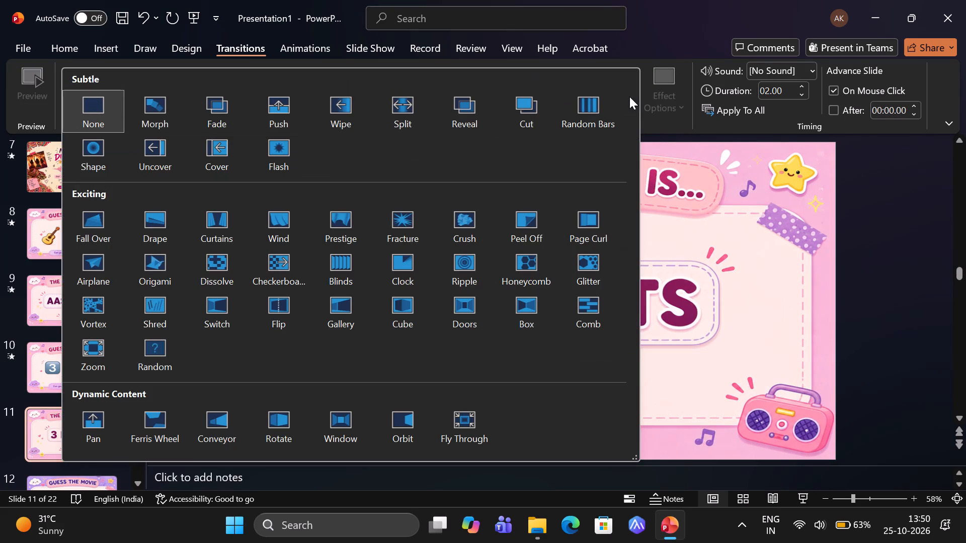
pyautogui.click(170, 158)
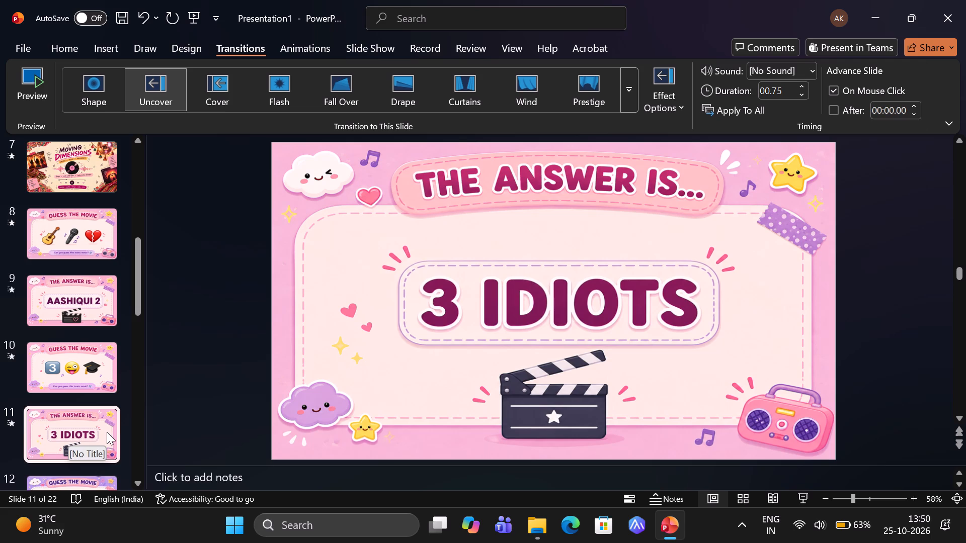
# Apply the Cover transition to slide 12, the Guess the Movie question with the wrestlers and weightlifter.
pyautogui.scroll(-1, 107, 432)
pyautogui.click(107, 432)
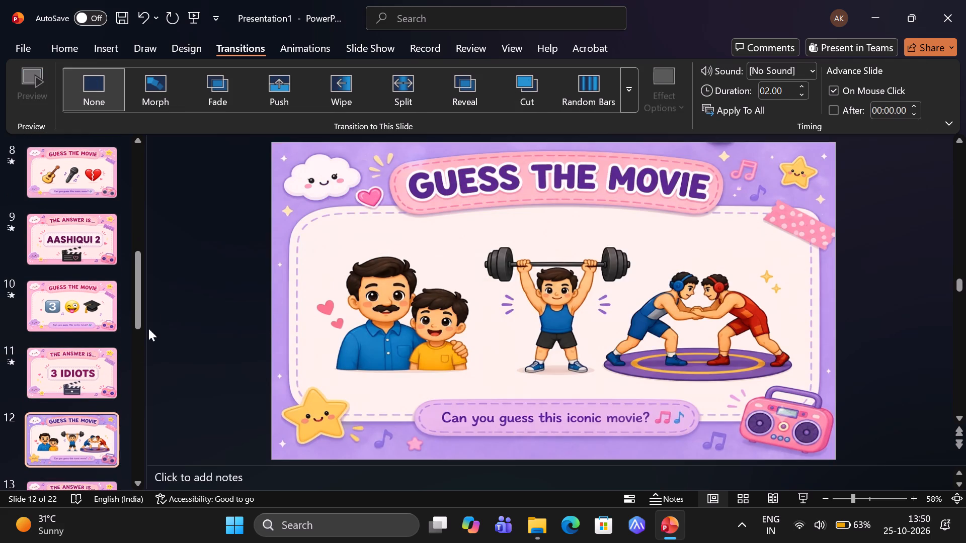
pyautogui.click(48, 443)
pyautogui.click(632, 93)
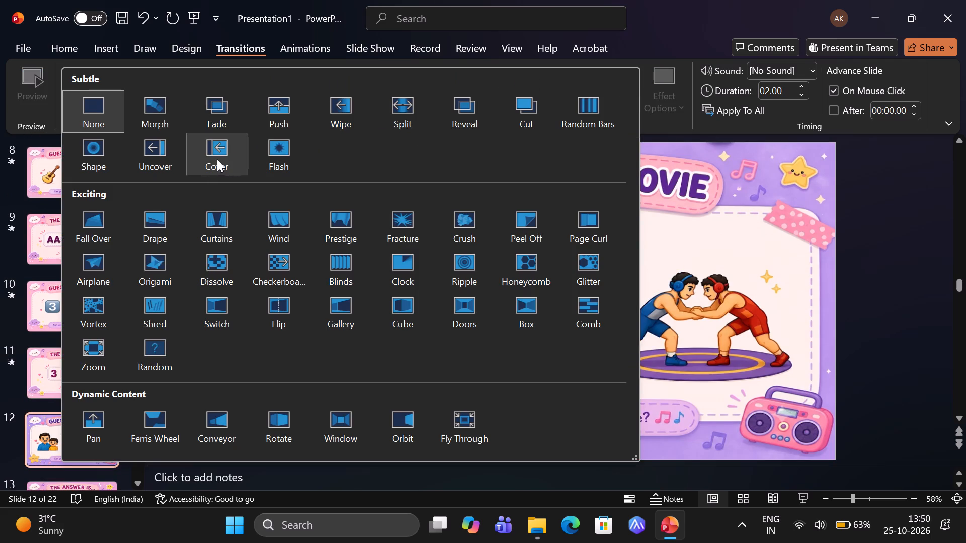
pyautogui.click(213, 158)
# Apply the Uncover transition to slide 13, the Dangal answer slide.
pyautogui.scroll(-1, 72, 398)
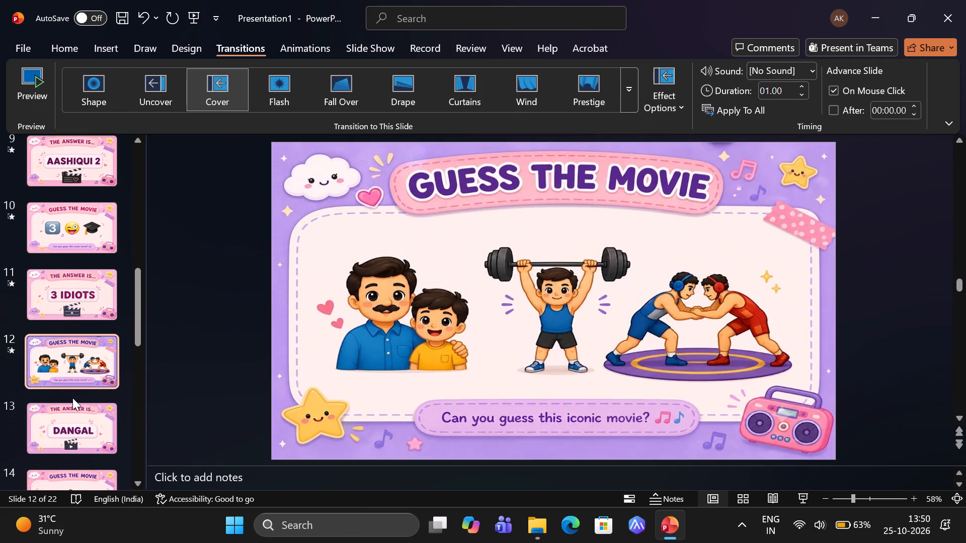
pyautogui.scroll(-1, 72, 398)
pyautogui.click(72, 398)
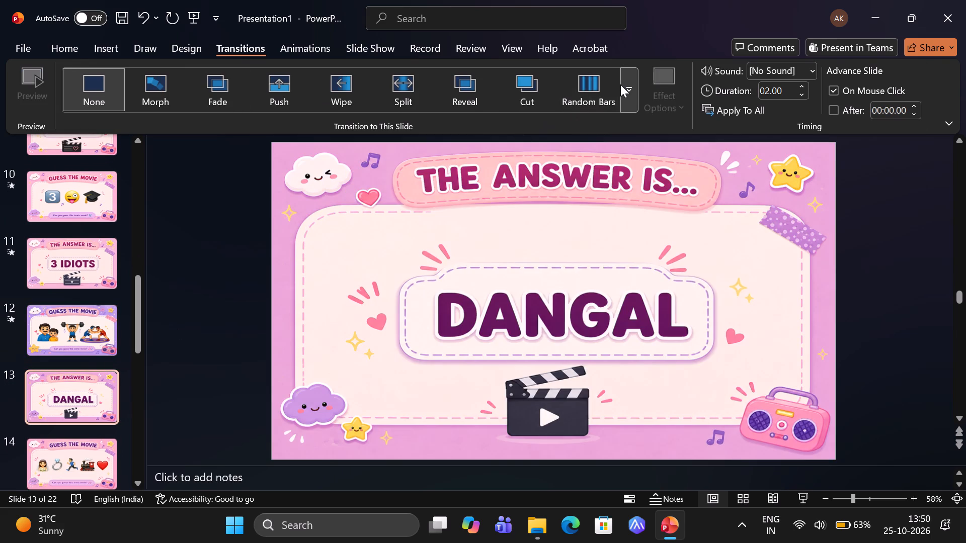
pyautogui.click(620, 85)
pyautogui.click(176, 157)
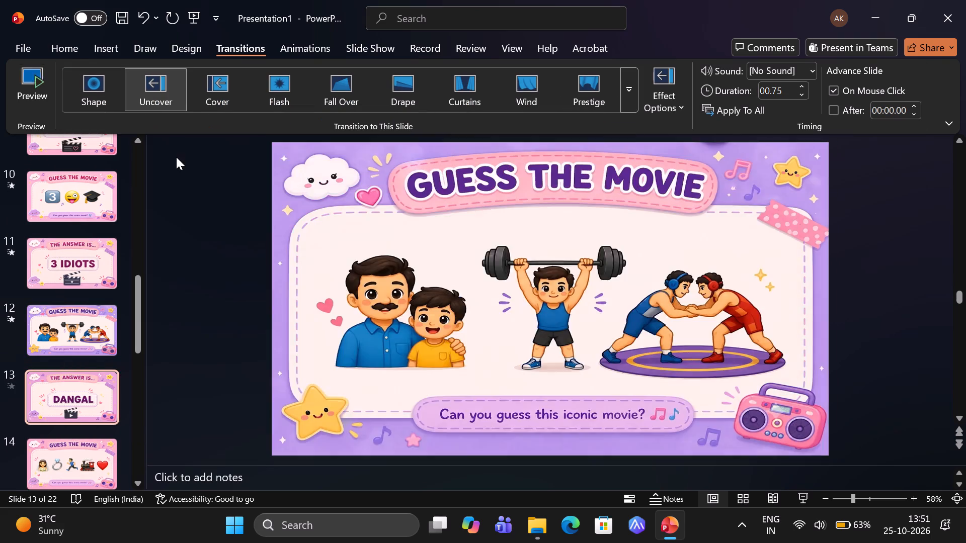
# Apply the Cover transition to slides 14 and 15, the Guess the Movie questions with the bride and the Spanish flag.
pyautogui.click(74, 454)
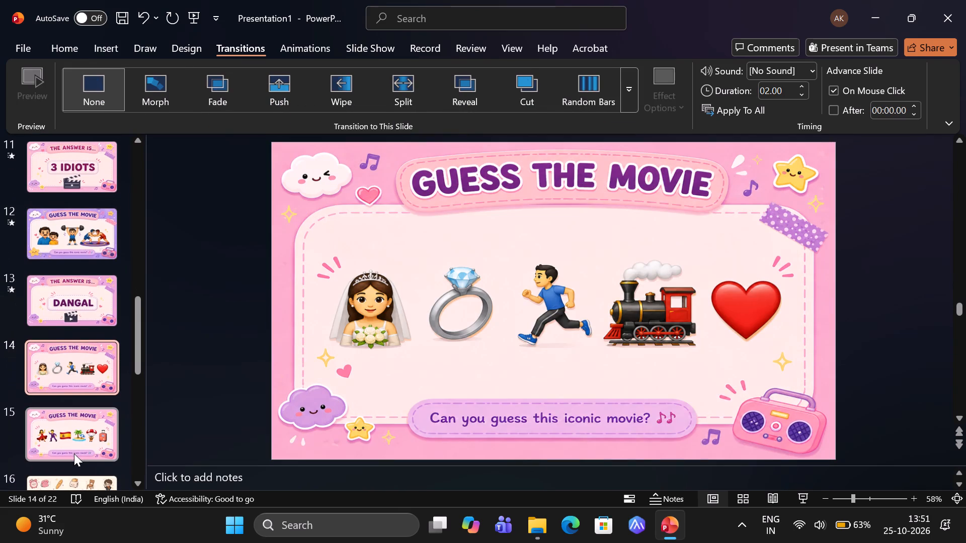
pyautogui.click(619, 93)
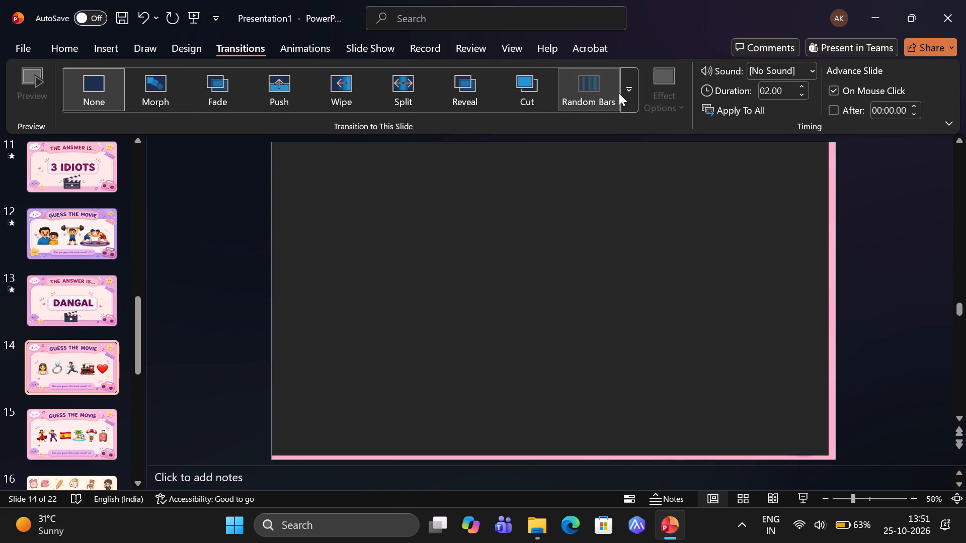
pyautogui.click(626, 105)
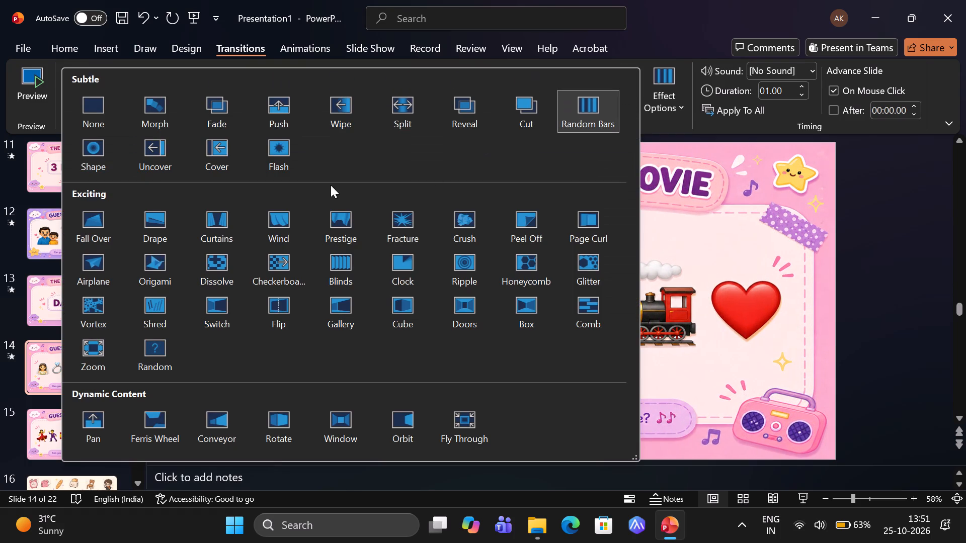
pyautogui.click(236, 159)
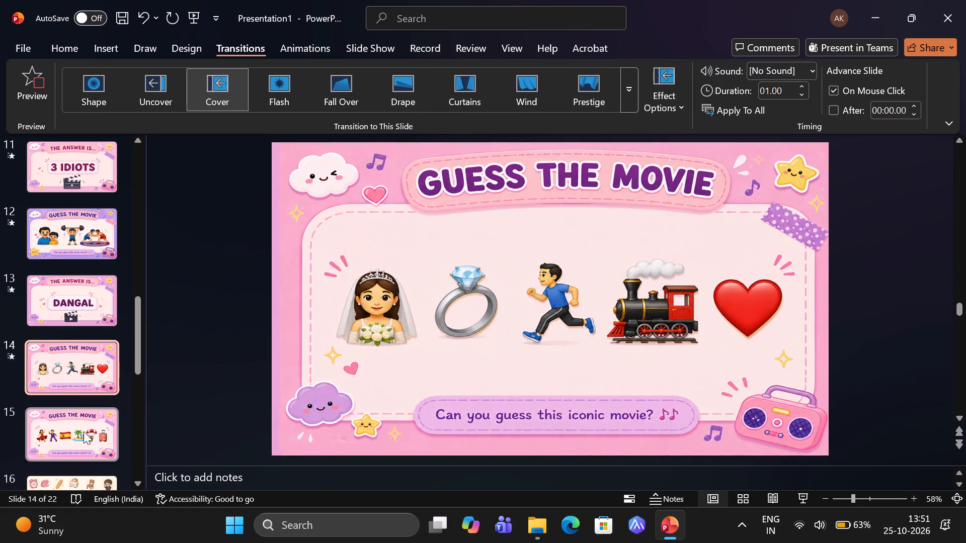
pyautogui.click(86, 435)
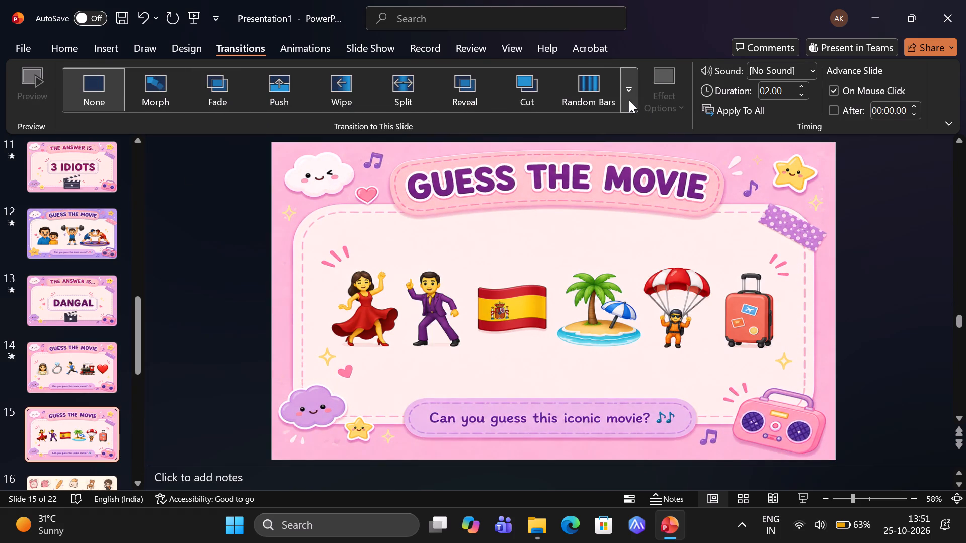
pyautogui.click(629, 100)
pyautogui.click(219, 171)
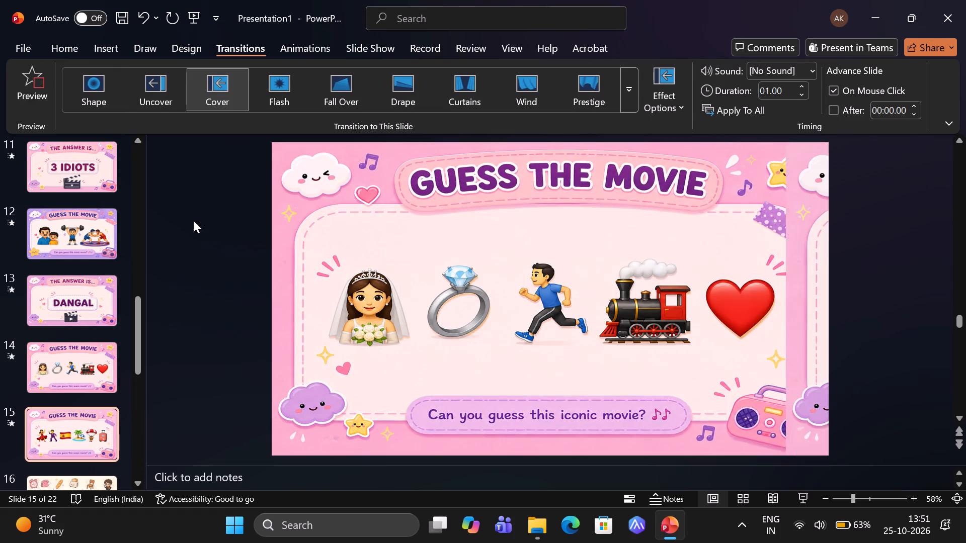
# Review the slide order and existing transitions across the deck, viewing slide 4, Art & Sketching, and the Moving Dimensions slides 7 and 18.
pyautogui.scroll(-2, 121, 426)
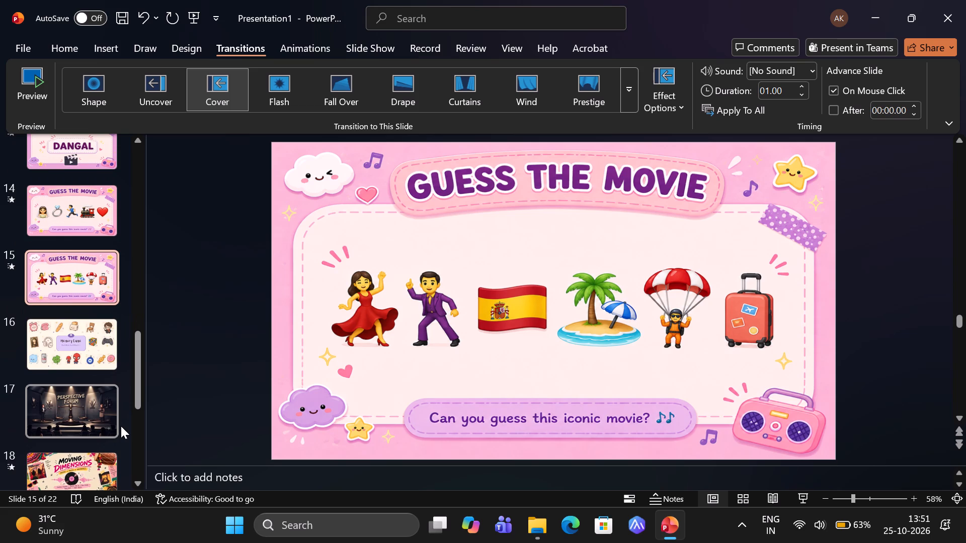
pyautogui.scroll(6, 32, 291)
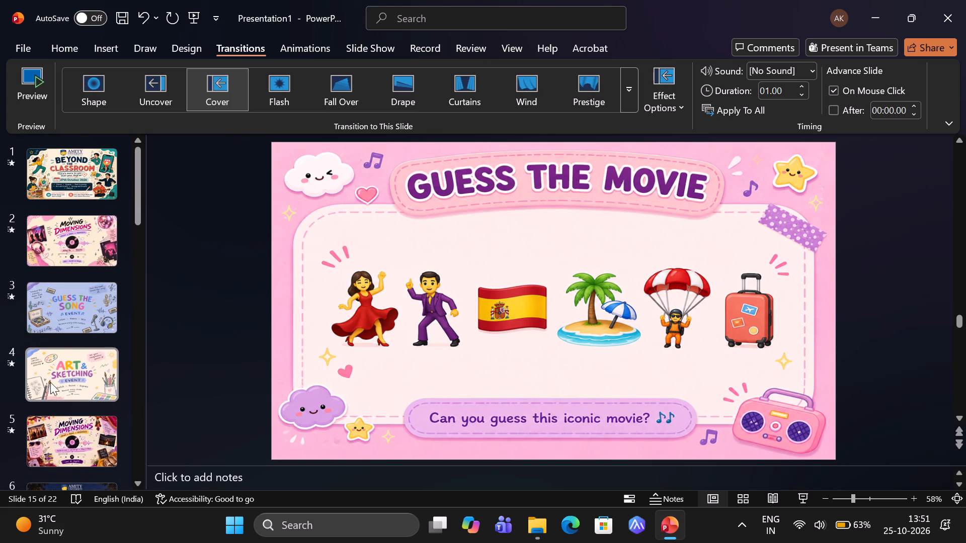
pyautogui.click(53, 388)
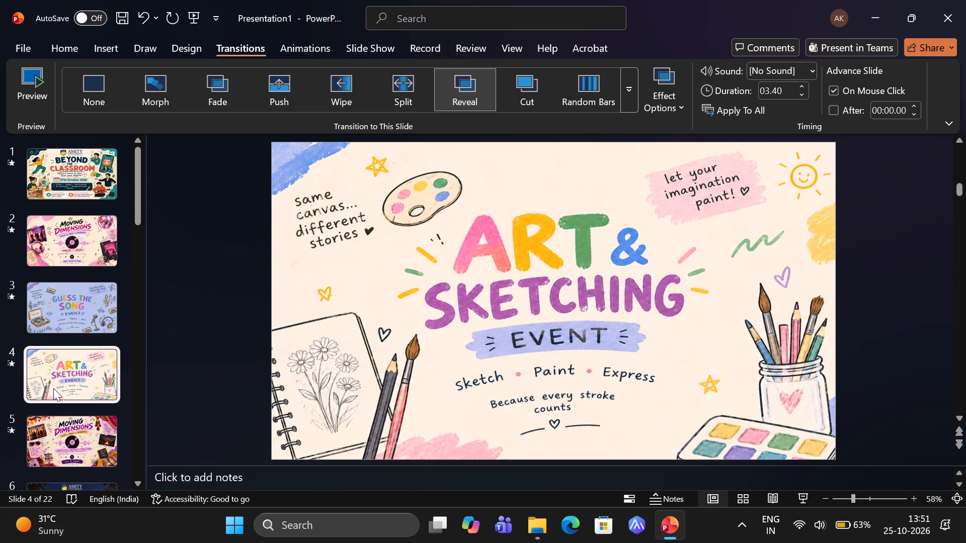
pyautogui.scroll(-3, 53, 388)
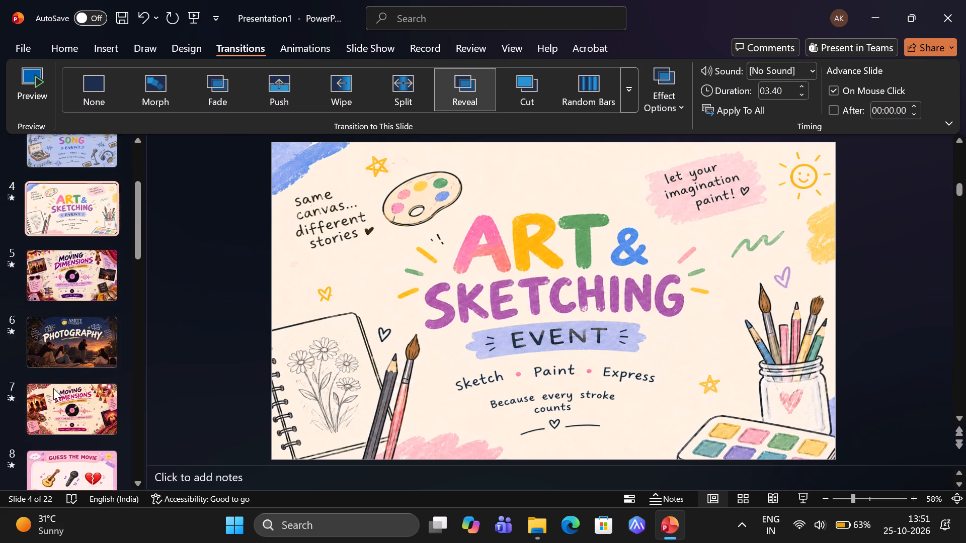
pyautogui.scroll(-2, 53, 388)
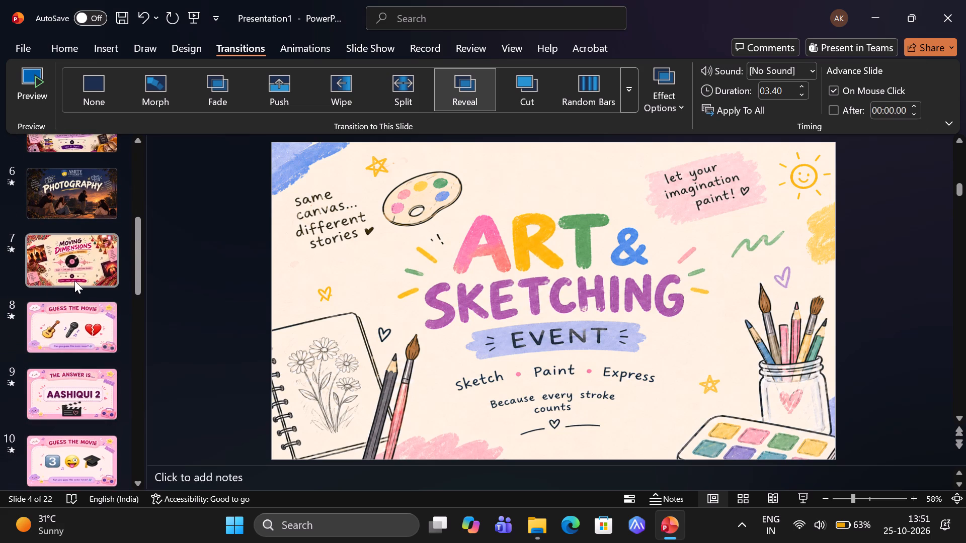
pyautogui.click(74, 281)
pyautogui.scroll(-3, 113, 390)
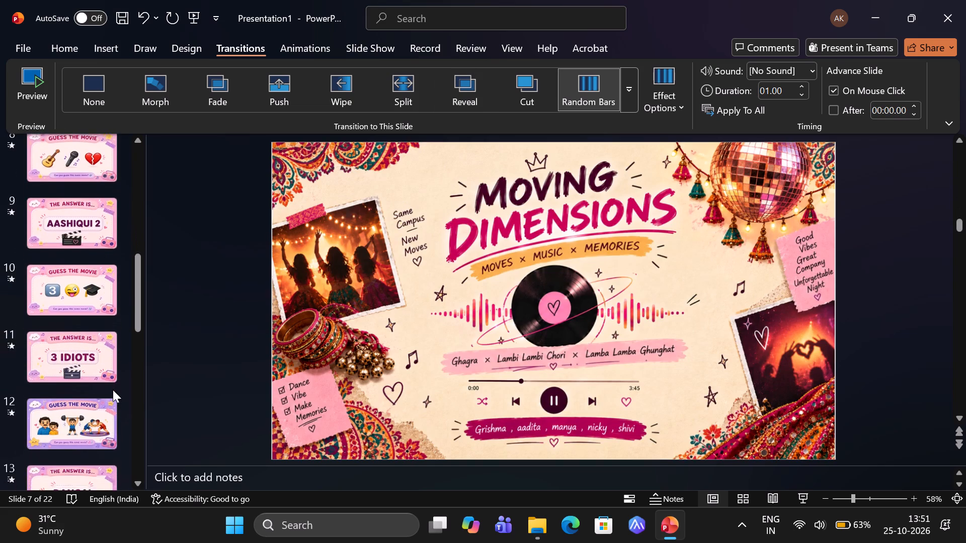
pyautogui.scroll(-5, 113, 390)
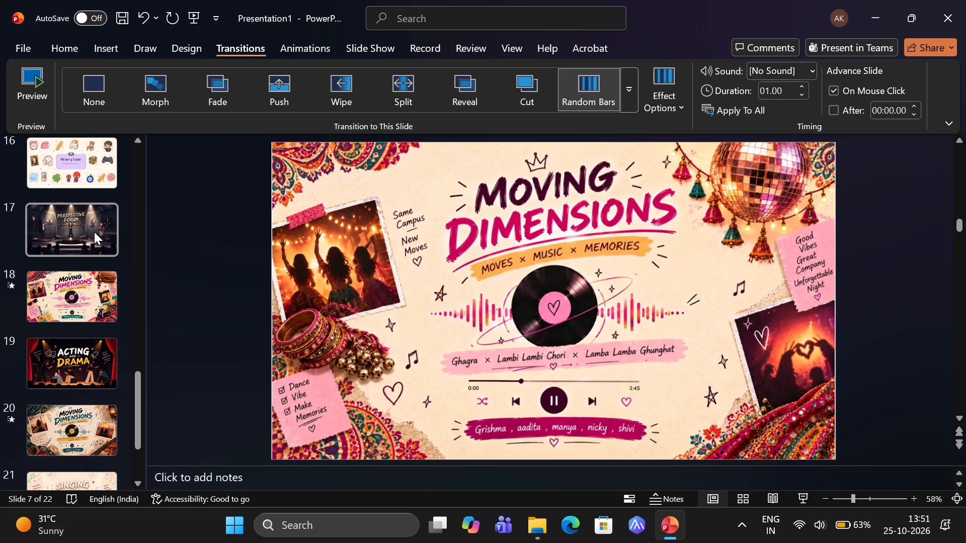
pyautogui.click(97, 275)
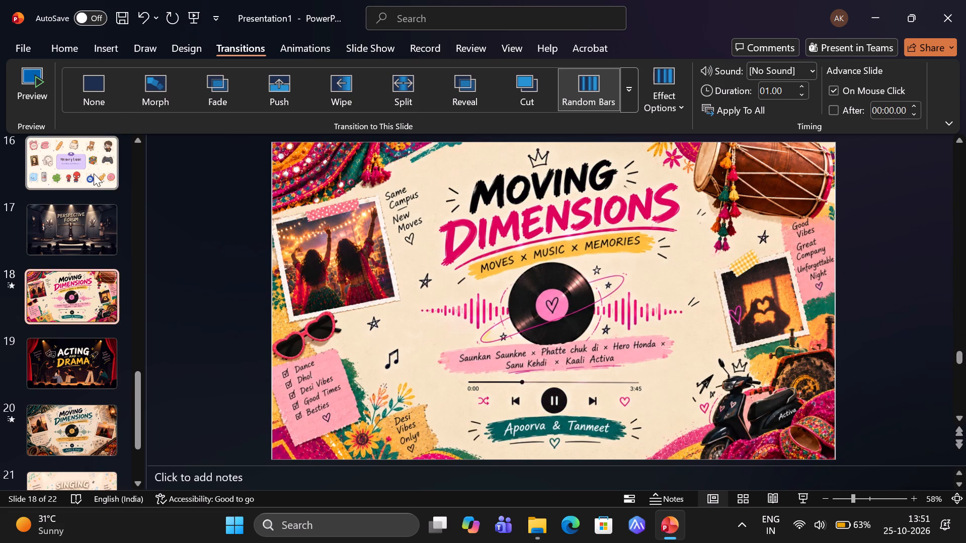
# Move the Memory Game slide from position 16 to directly after the Acting and Drama slide.
pyautogui.moveTo(94, 173); pyautogui.dragTo(96, 385)
pyautogui.scroll(4, 80, 321)
pyautogui.scroll(-5, 80, 321)
pyautogui.scroll(2, 80, 321)
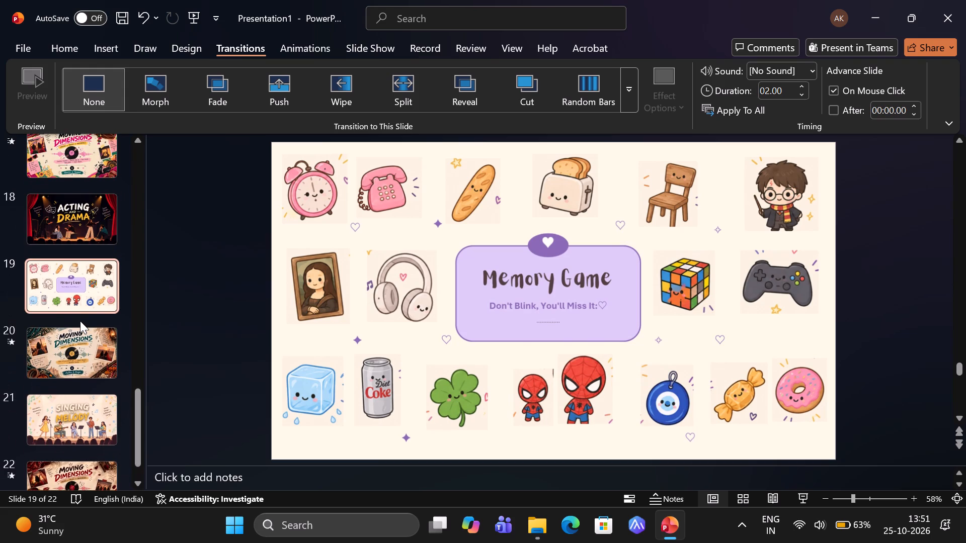
# View slide 20, Moving Dimensions, and open slide 16, Perspective Forum.
pyautogui.scroll(1, 80, 321)
pyautogui.click(80, 351)
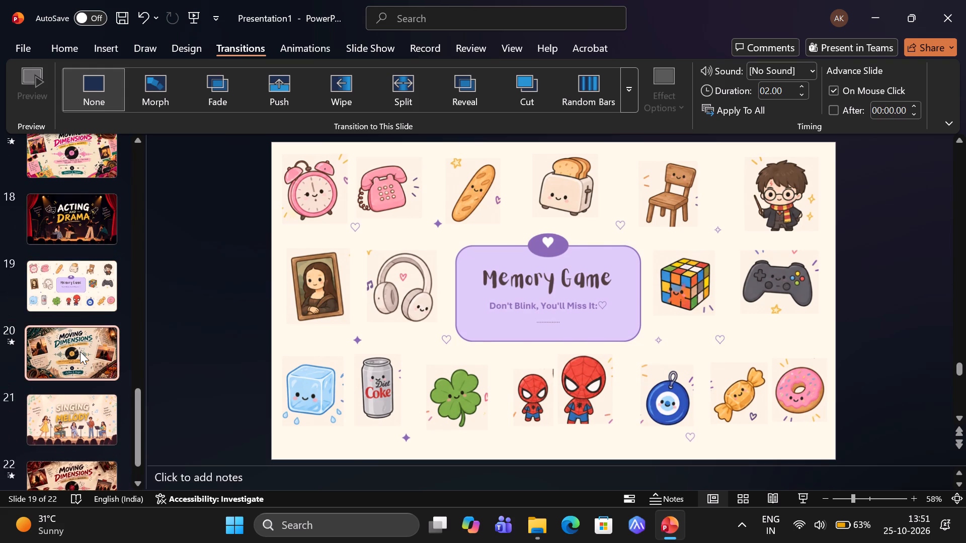
pyautogui.scroll(2, 76, 325)
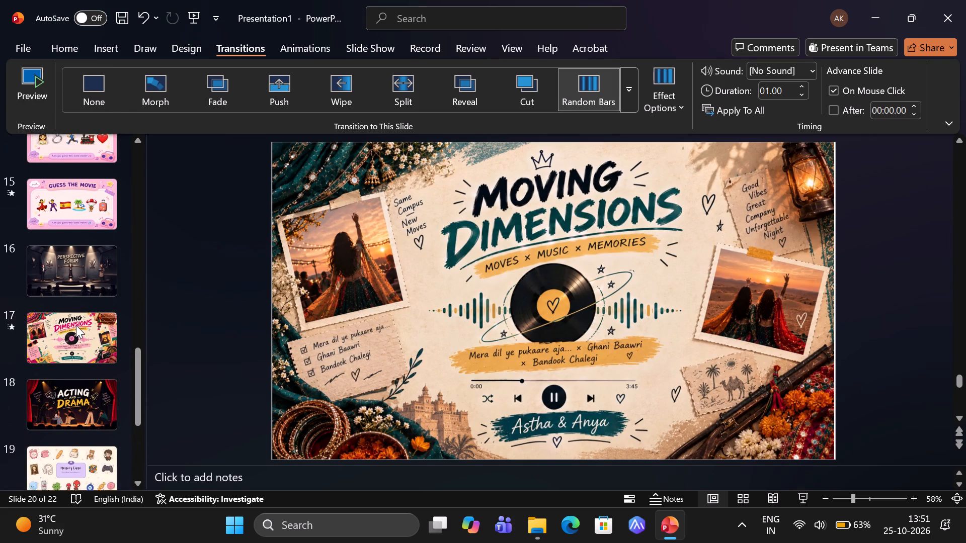
pyautogui.scroll(1, 76, 325)
pyautogui.click(76, 325)
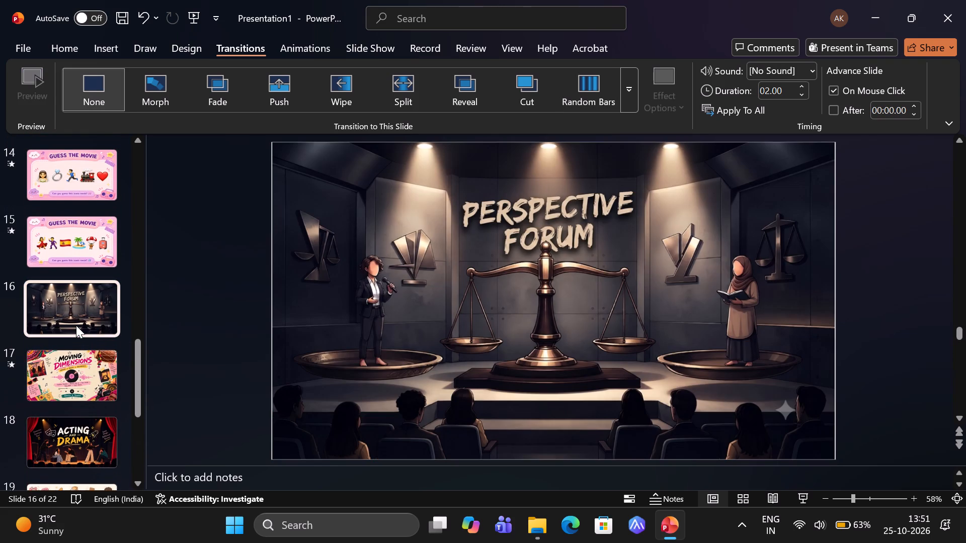
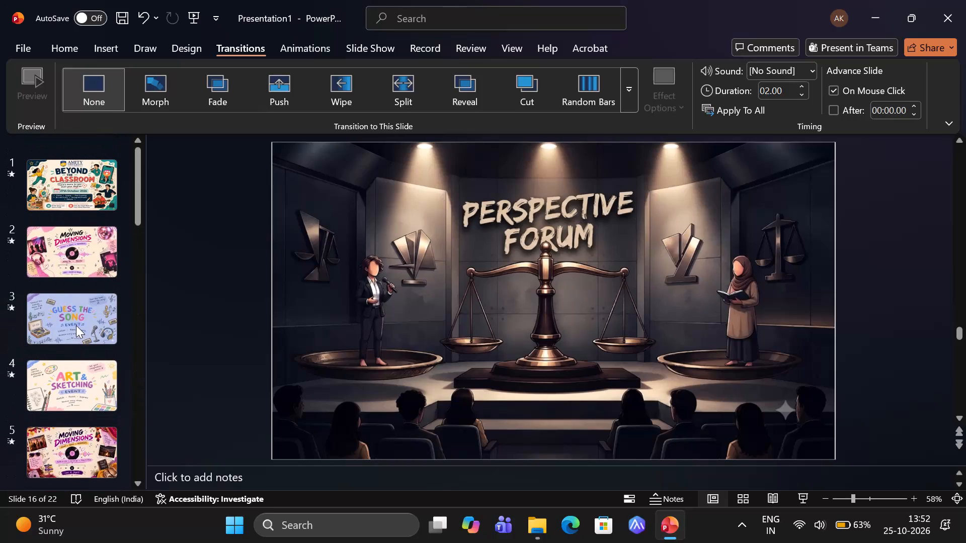
# Apply the Reveal transition to slide 16, the Perspective Forum slide.
pyautogui.click(82, 370)
pyautogui.scroll(-3, 82, 370)
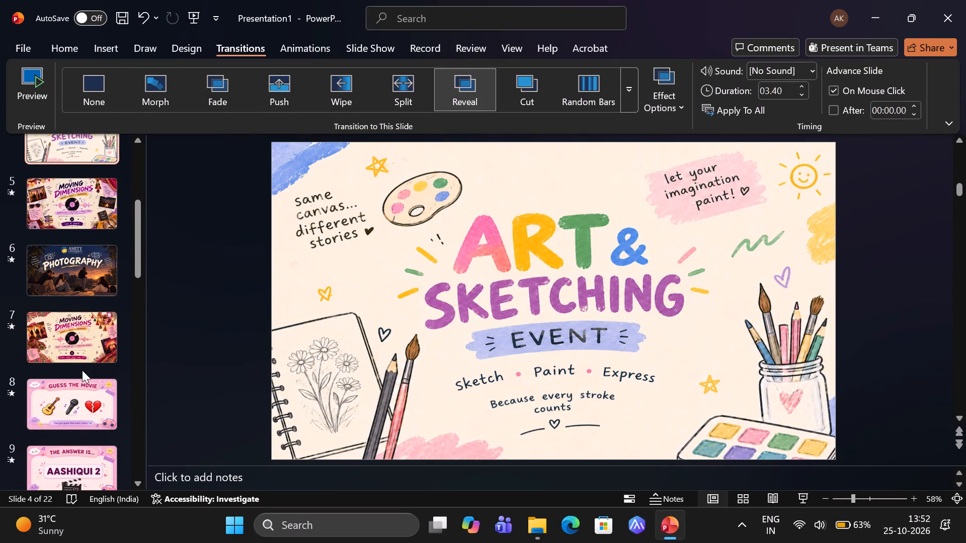
pyautogui.scroll(-6, 82, 370)
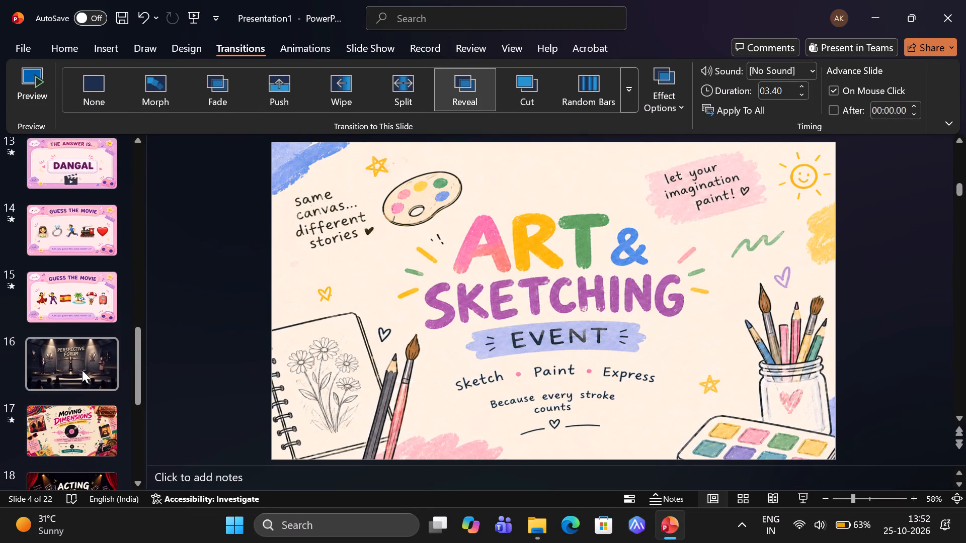
pyautogui.click(82, 370)
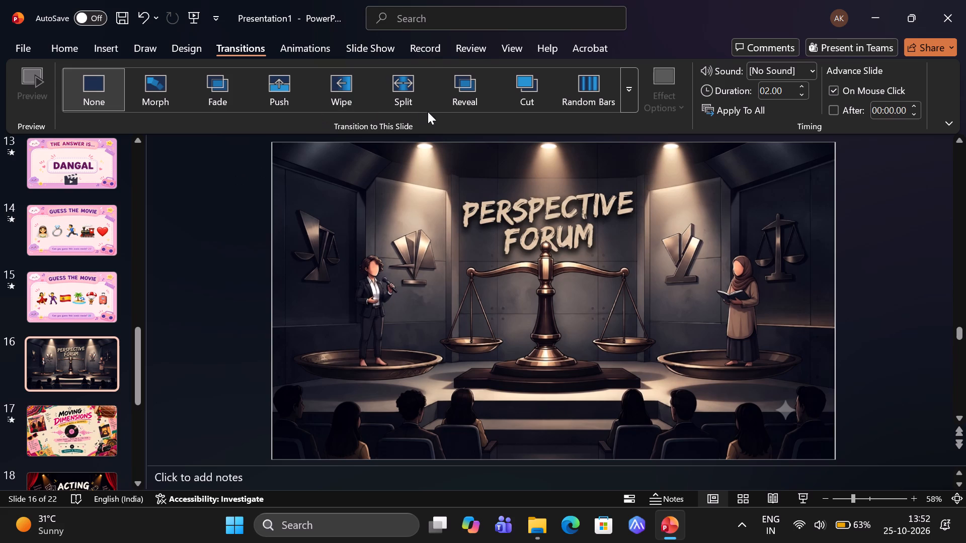
pyautogui.click(476, 91)
# Try the Reveal, Fade and Push transitions on slide 18, Acting and Drama, and settle on Wipe.
pyautogui.scroll(-1, 19, 398)
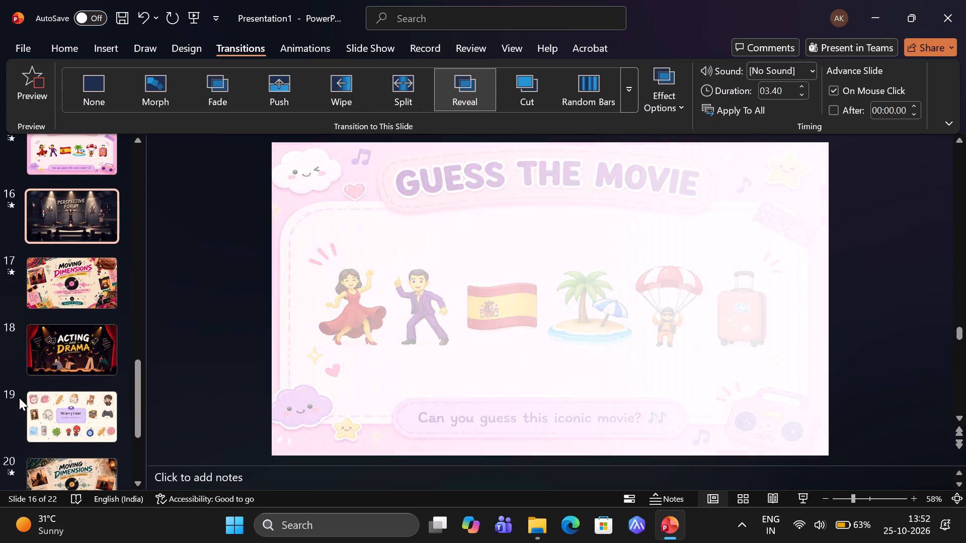
pyautogui.click(47, 365)
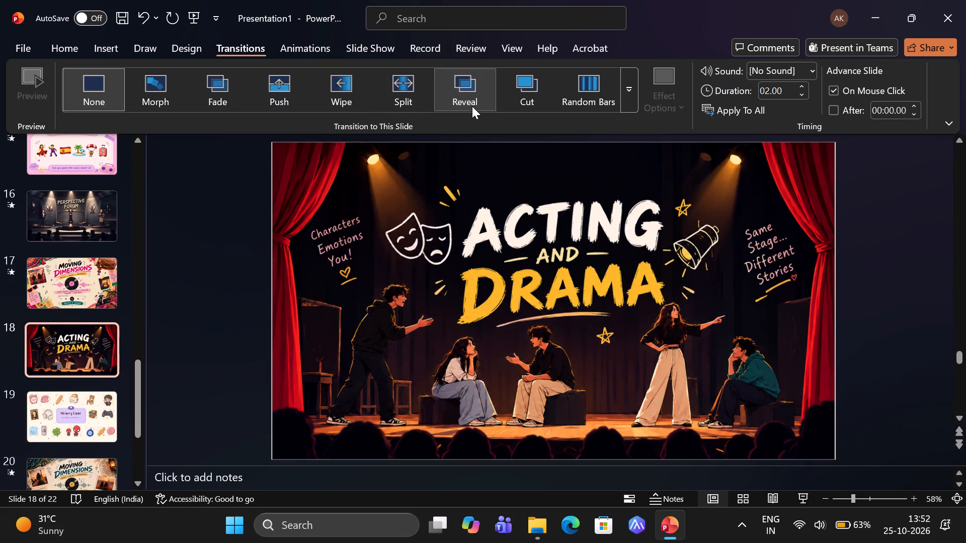
pyautogui.click(472, 106)
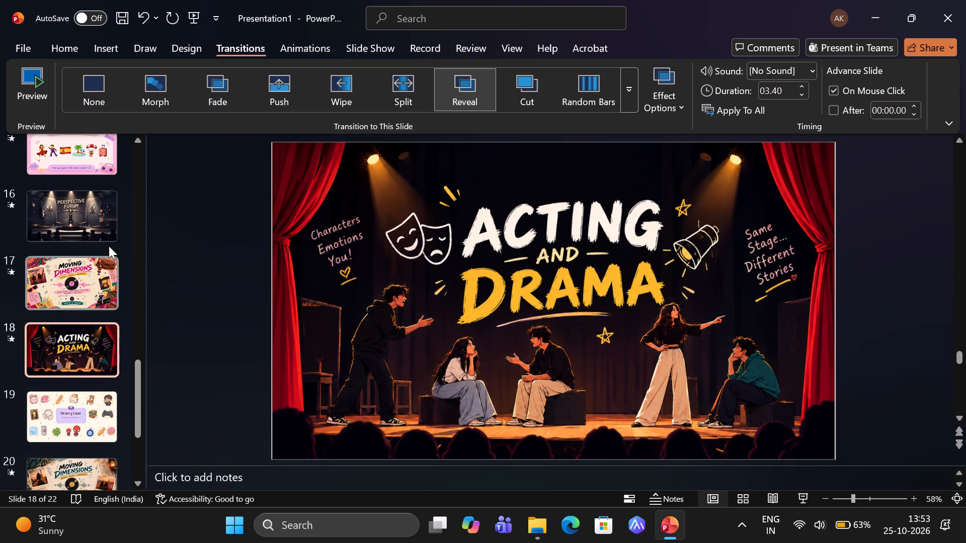
pyautogui.click(224, 108)
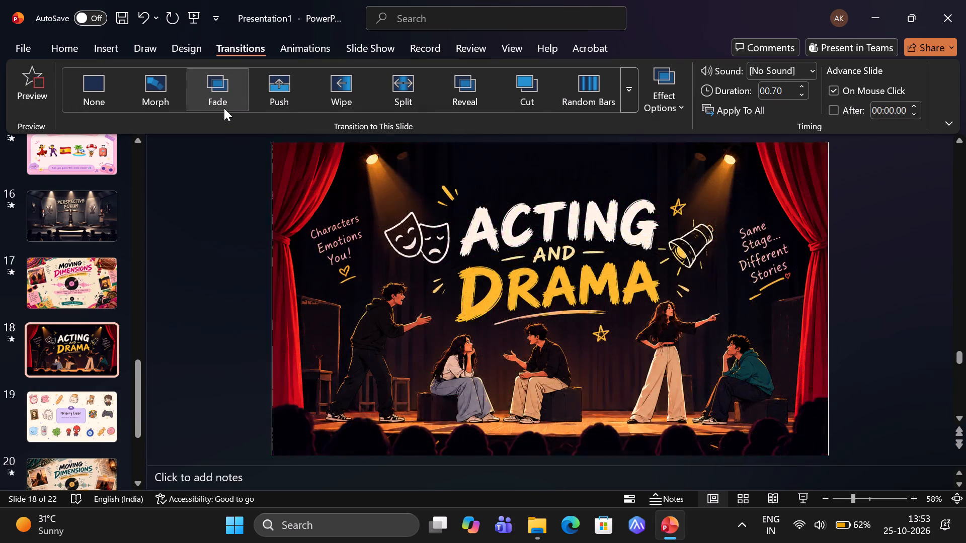
pyautogui.click(263, 106)
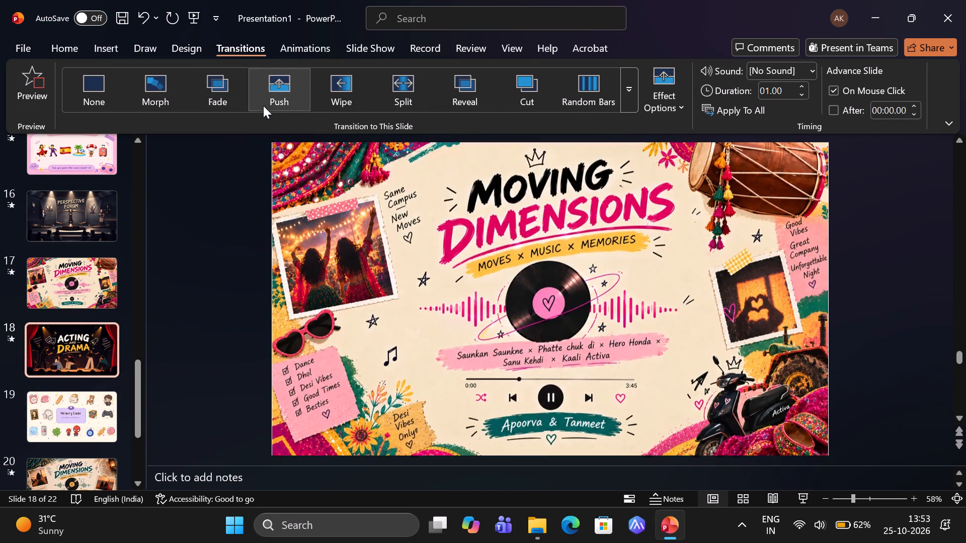
pyautogui.click(327, 102)
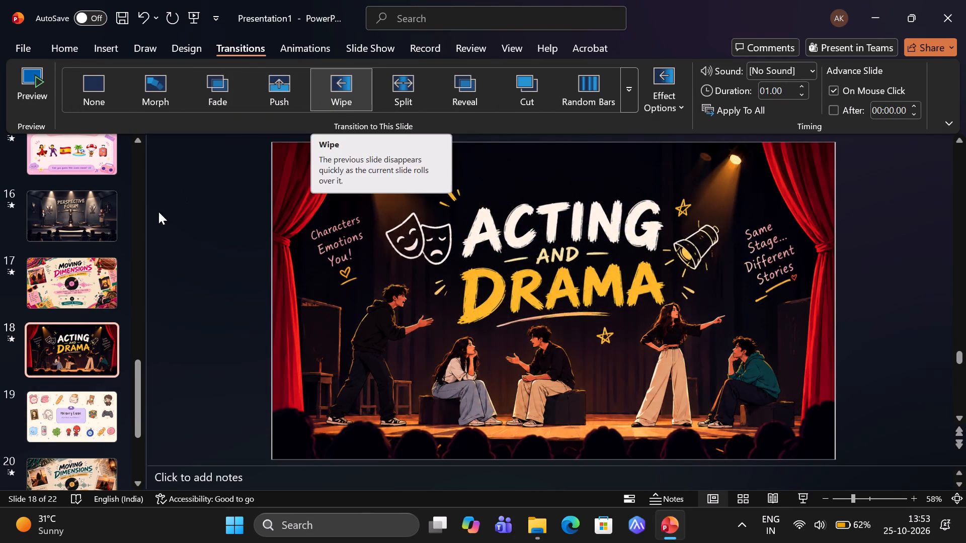
# Change the transition of slide 2, the first Moving Dimensions slide, to Wipe.
pyautogui.scroll(9, 73, 374)
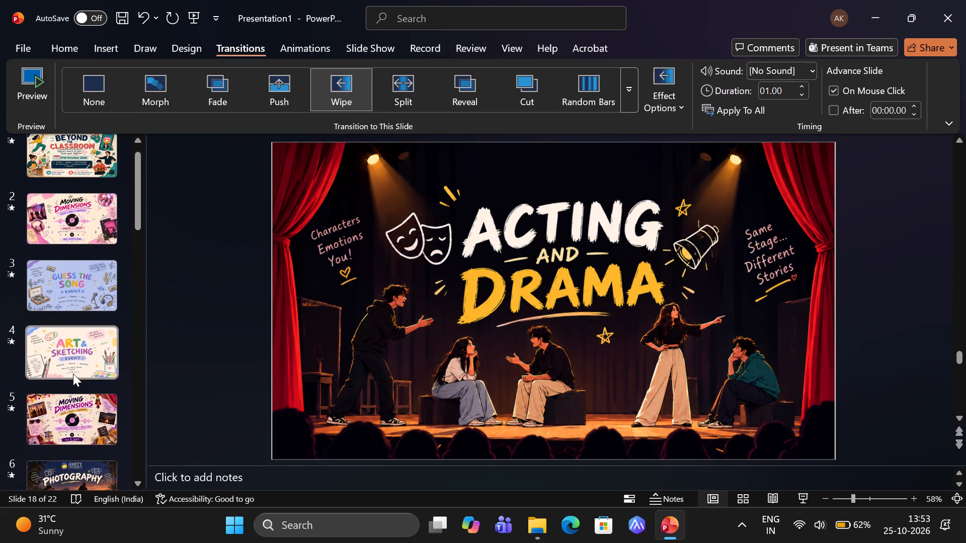
pyautogui.click(82, 273)
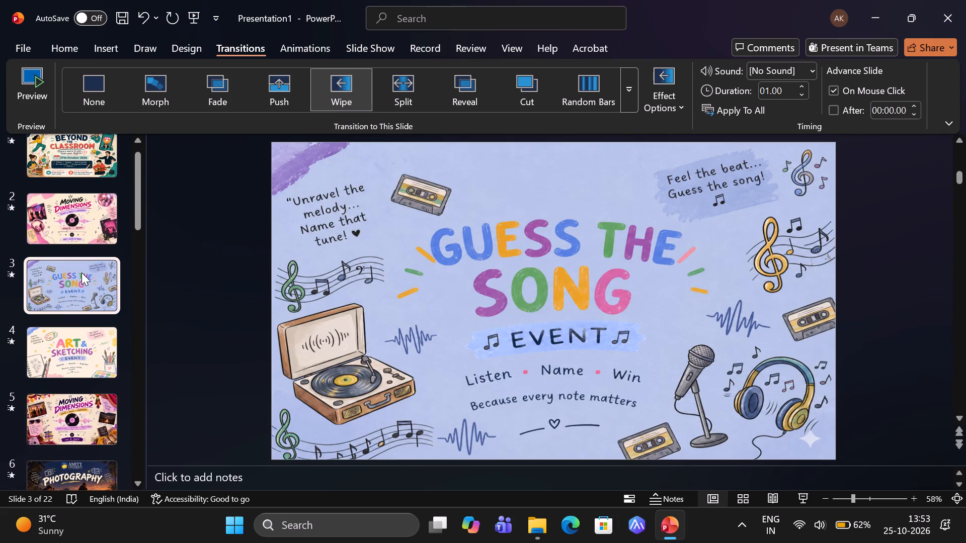
pyautogui.click(82, 273)
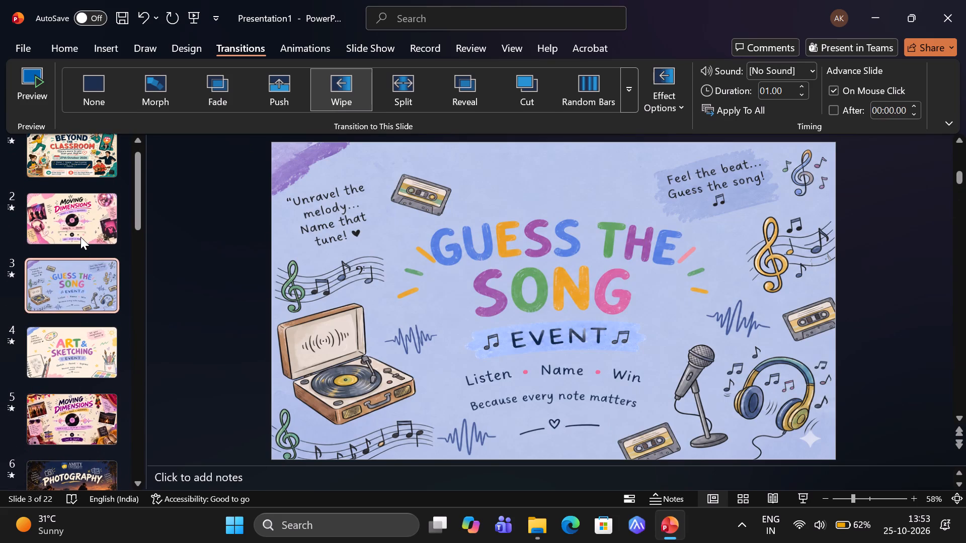
pyautogui.click(80, 237)
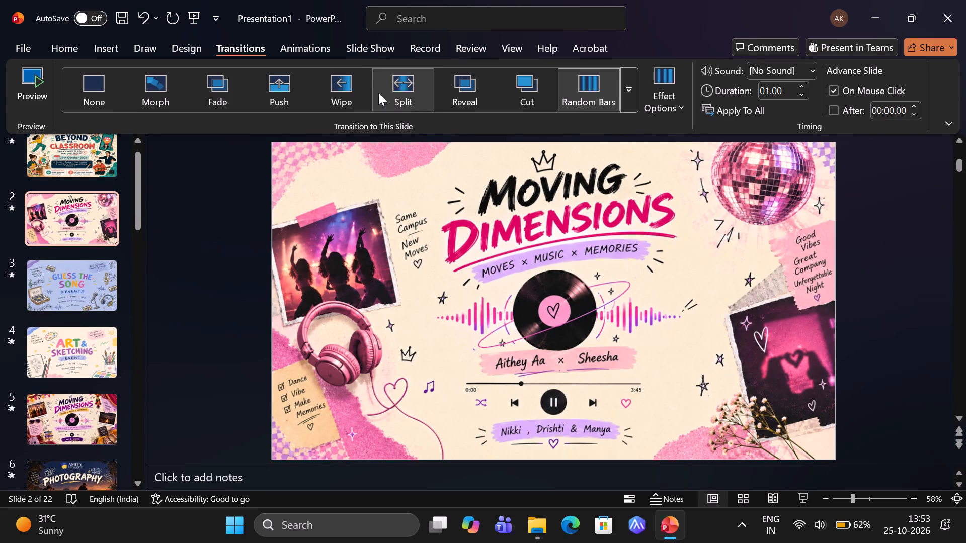
pyautogui.click(365, 92)
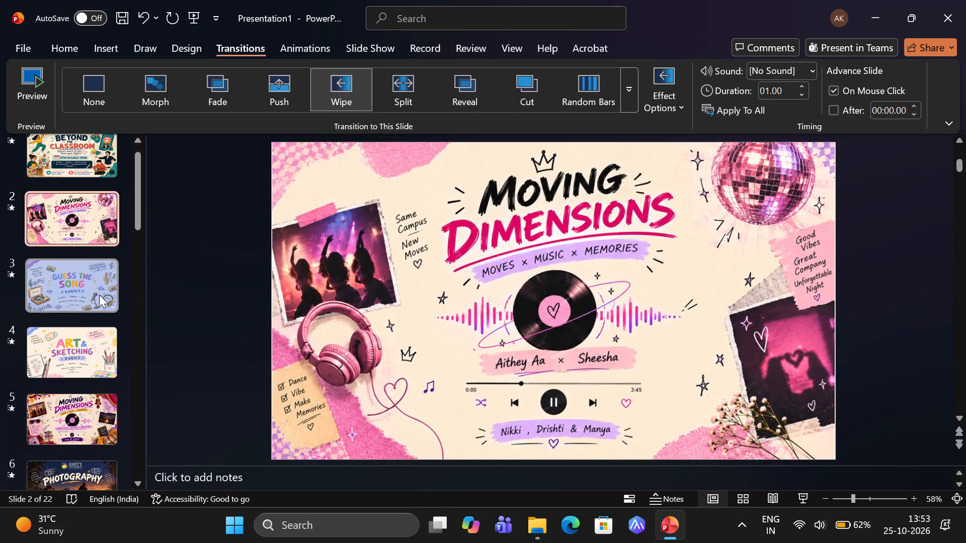
# Change the transition of slide 4, the Art & Sketching Event slide, to Wipe.
pyautogui.click(99, 295)
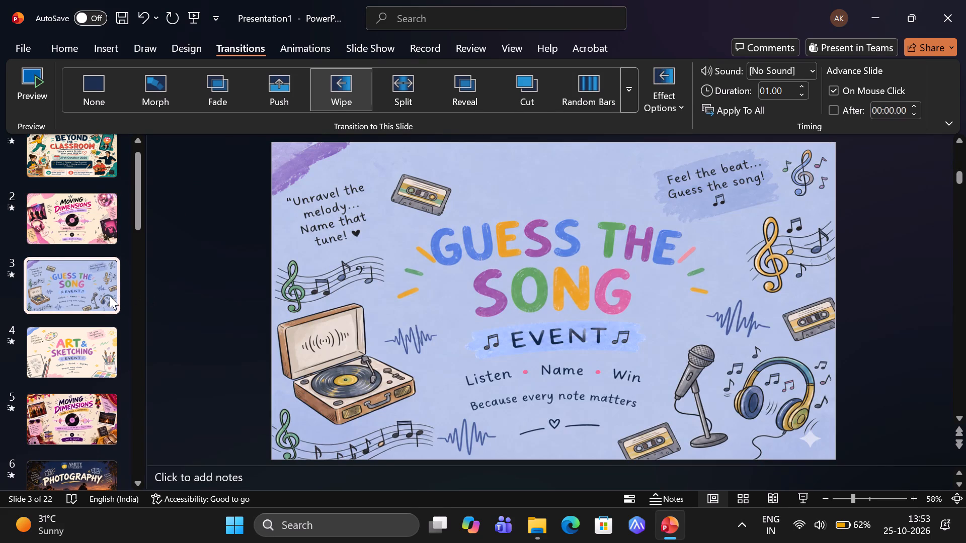
pyautogui.click(88, 363)
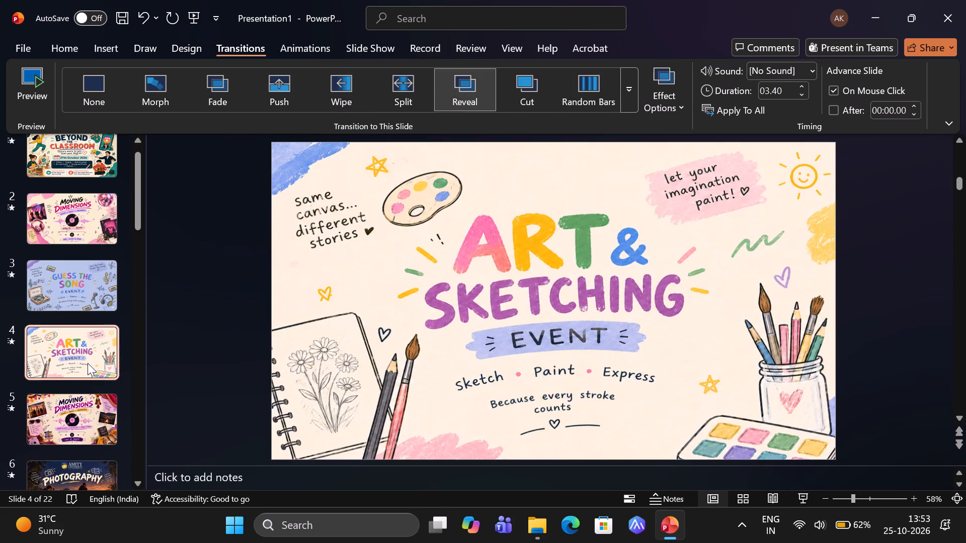
pyautogui.click(349, 96)
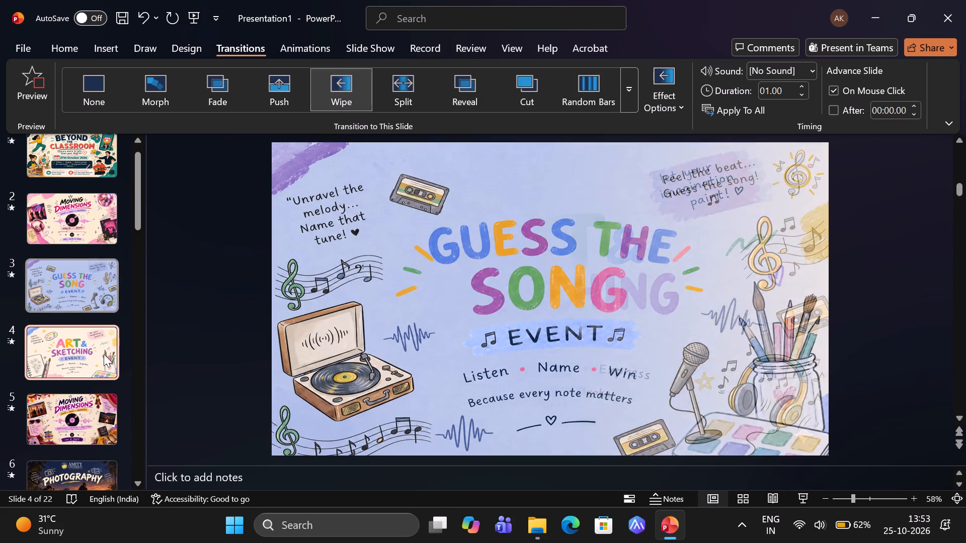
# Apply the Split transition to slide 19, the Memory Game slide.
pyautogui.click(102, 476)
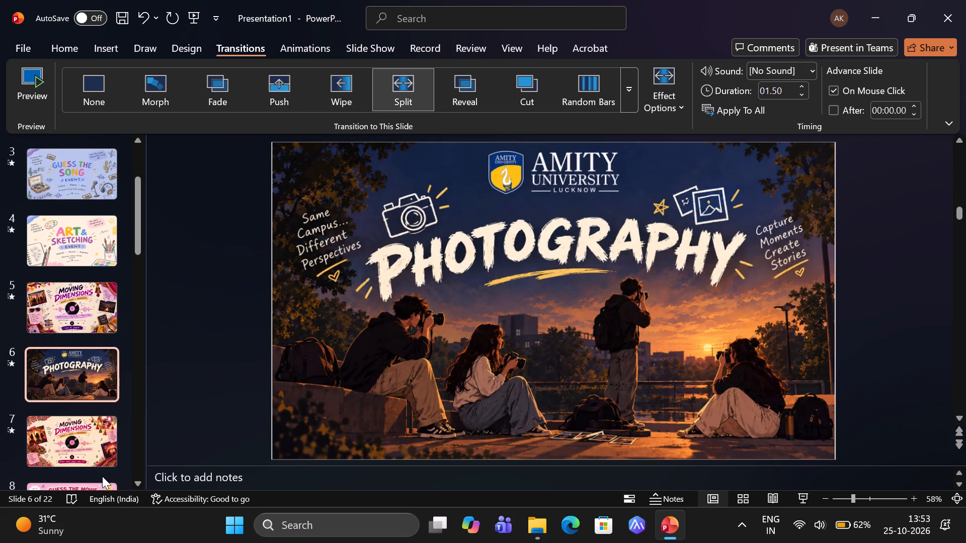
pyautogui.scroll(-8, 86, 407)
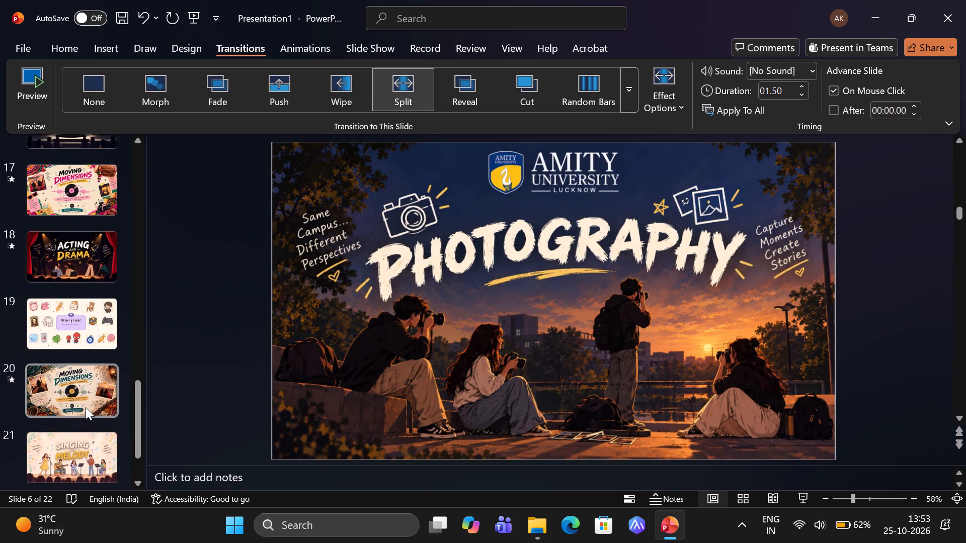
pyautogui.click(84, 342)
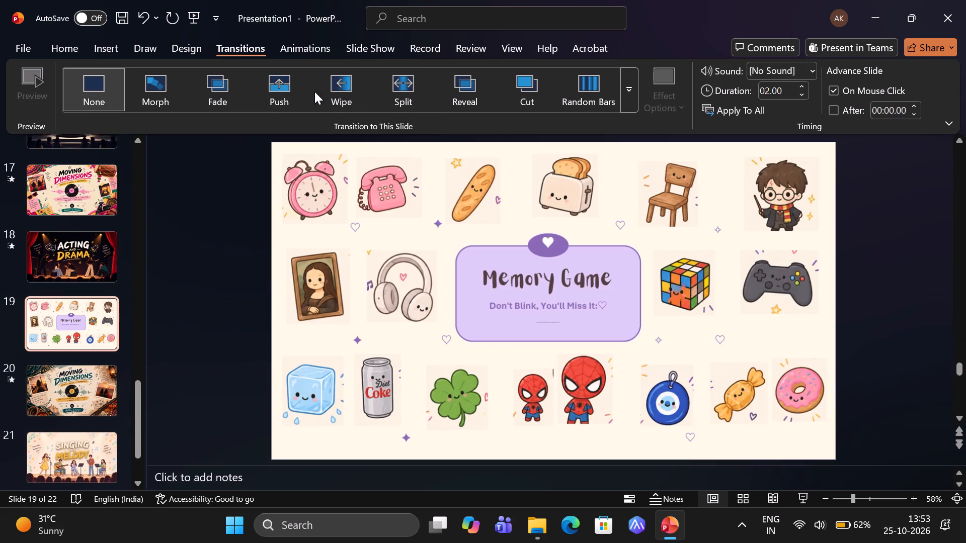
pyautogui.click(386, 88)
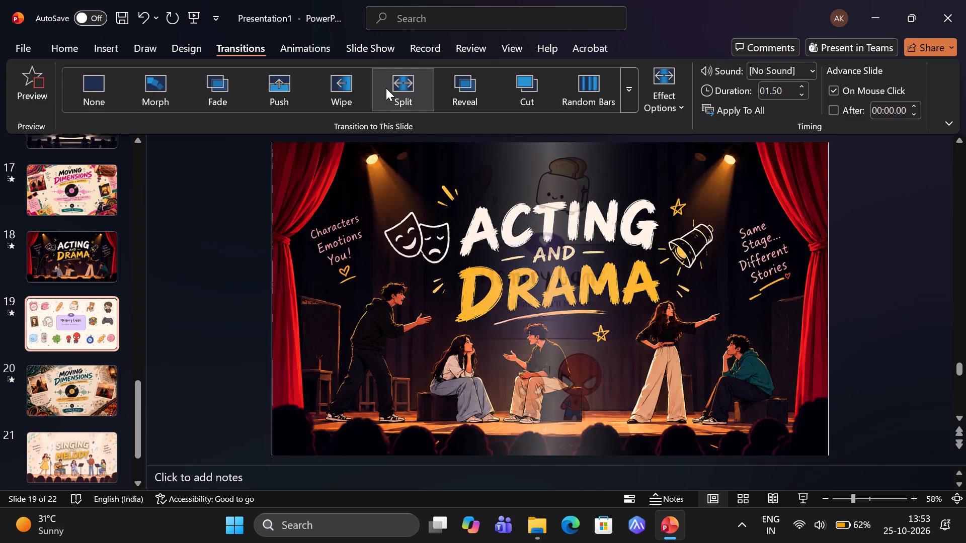
# Change the transition of slide 19, the Memory Game slide, to Fall Over.
pyautogui.scroll(-1, 99, 430)
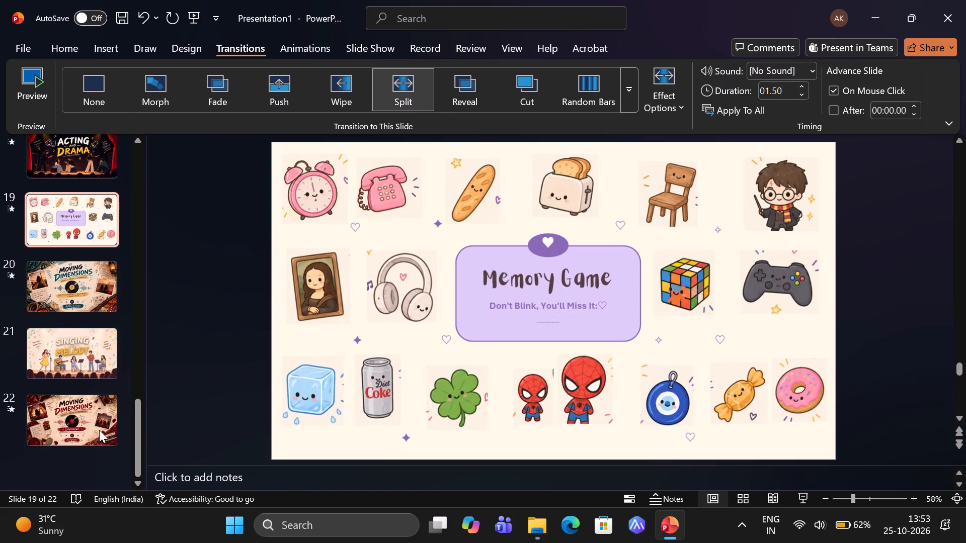
pyautogui.scroll(-1, 99, 430)
pyautogui.click(88, 383)
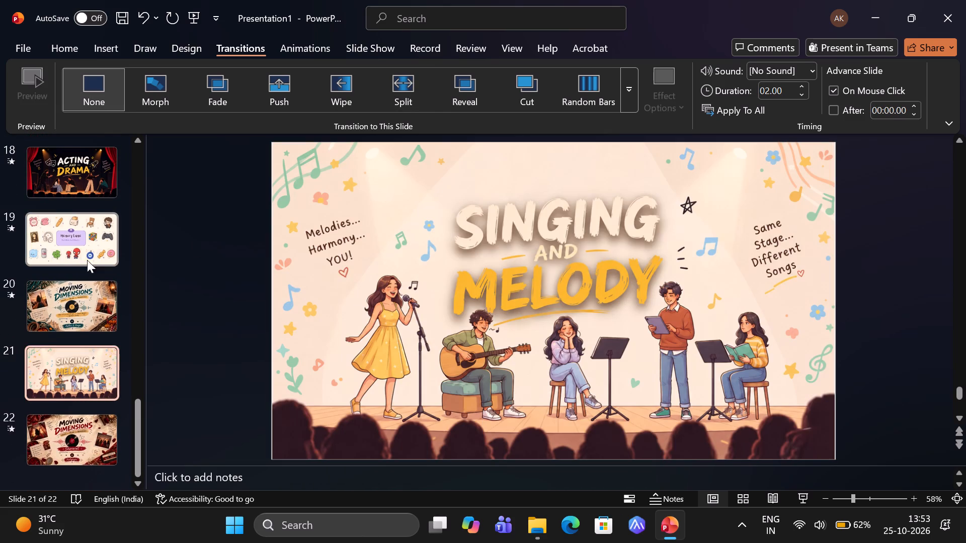
pyautogui.click(87, 252)
pyautogui.click(630, 93)
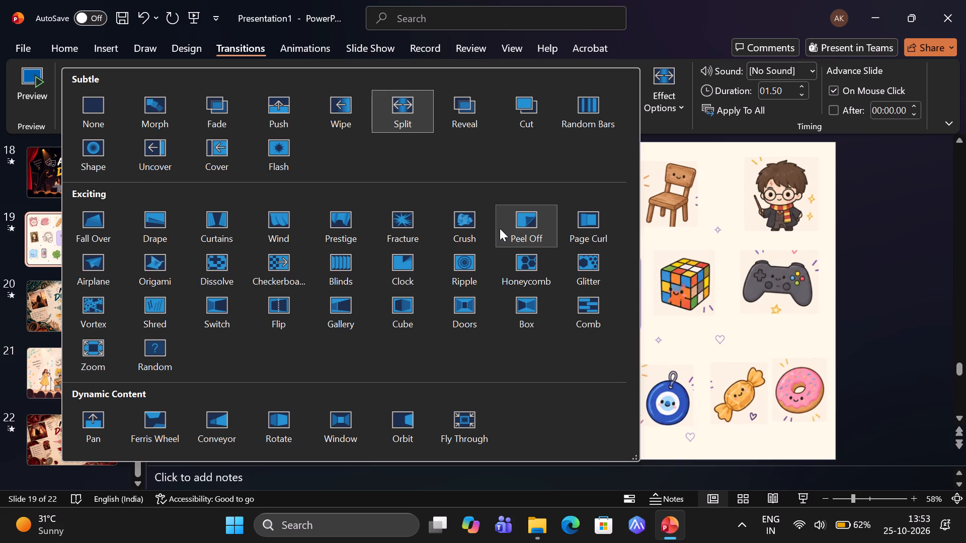
pyautogui.click(88, 222)
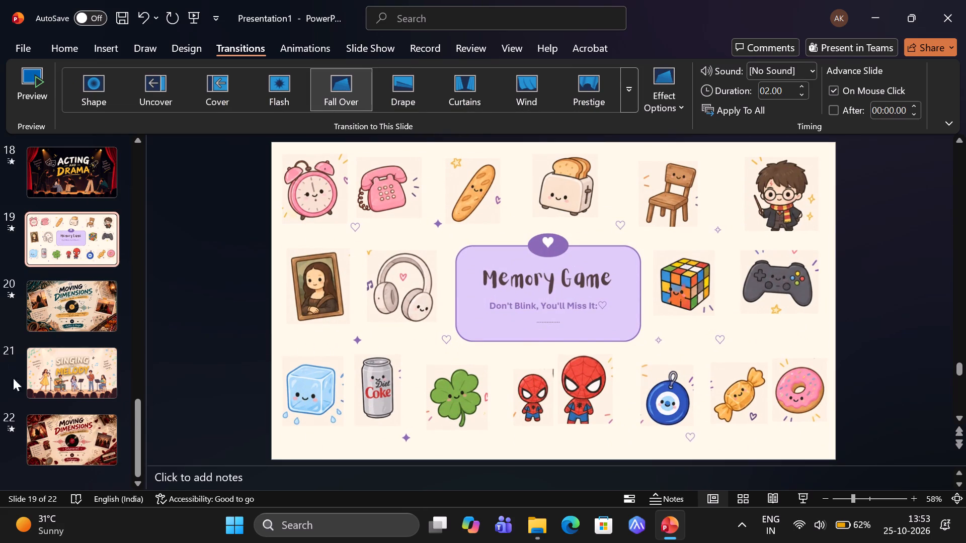
# Apply the Wipe transition to slide 21, the Singing and Melody slide.
pyautogui.click(45, 366)
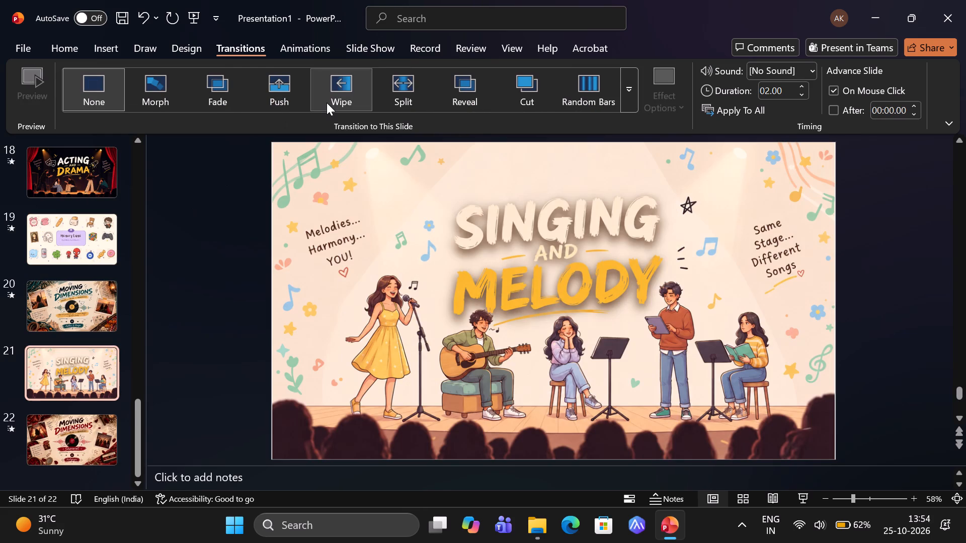
pyautogui.click(327, 103)
# Run the slide show from the beginning and check the transitions from the Beyond the Classroom title through slide 7.
pyautogui.scroll(5, 34, 295)
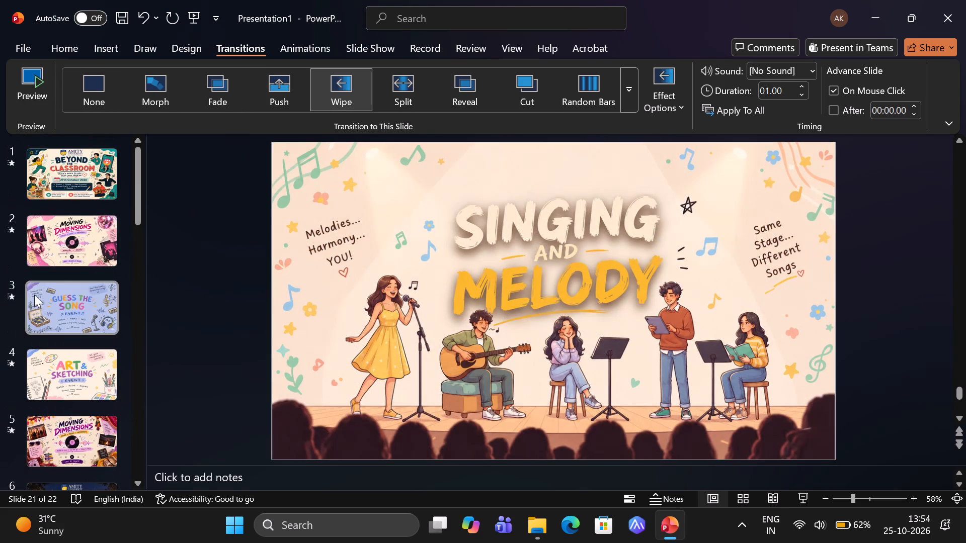
pyautogui.click(373, 51)
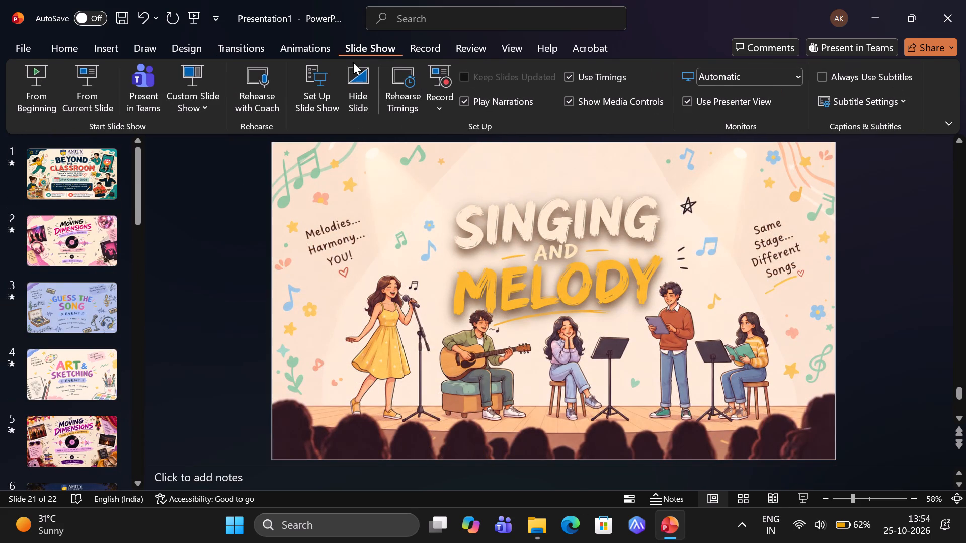
pyautogui.click(53, 97)
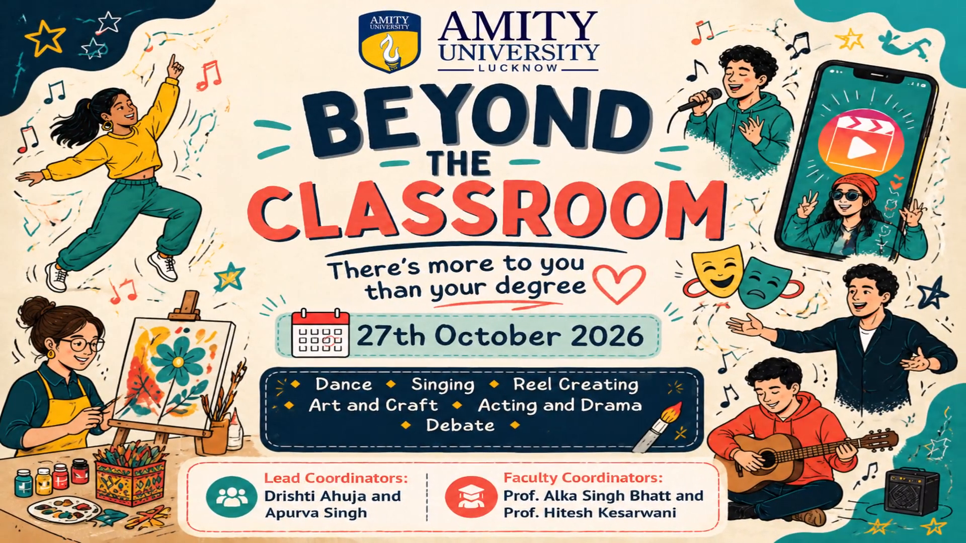
pyautogui.press('Right')
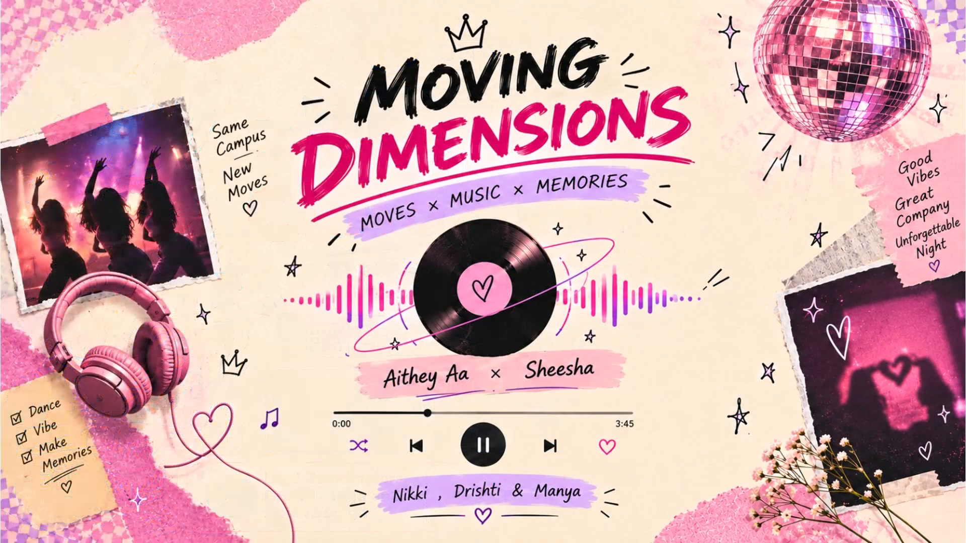
pyautogui.press('Right')
pyautogui.press('Right')
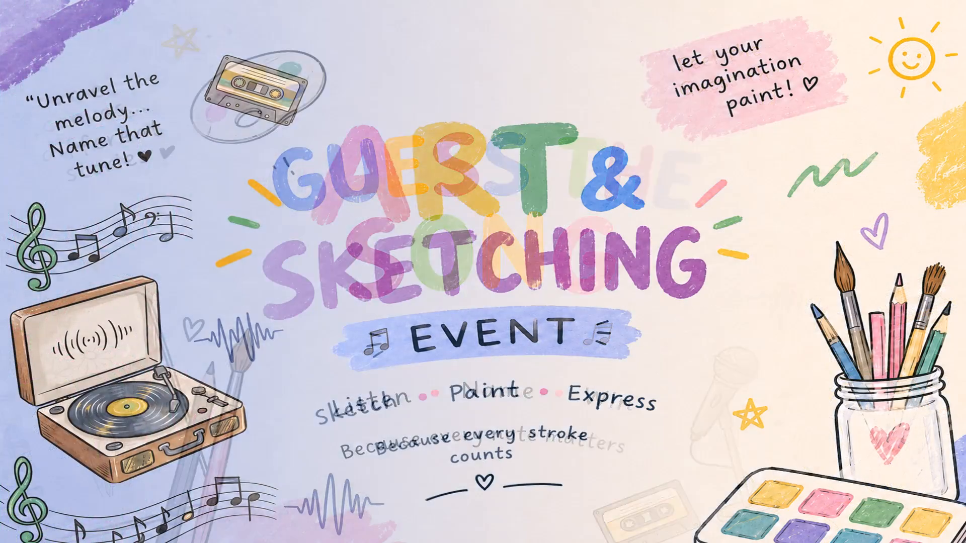
pyautogui.press('Right')
pyautogui.press('Right')
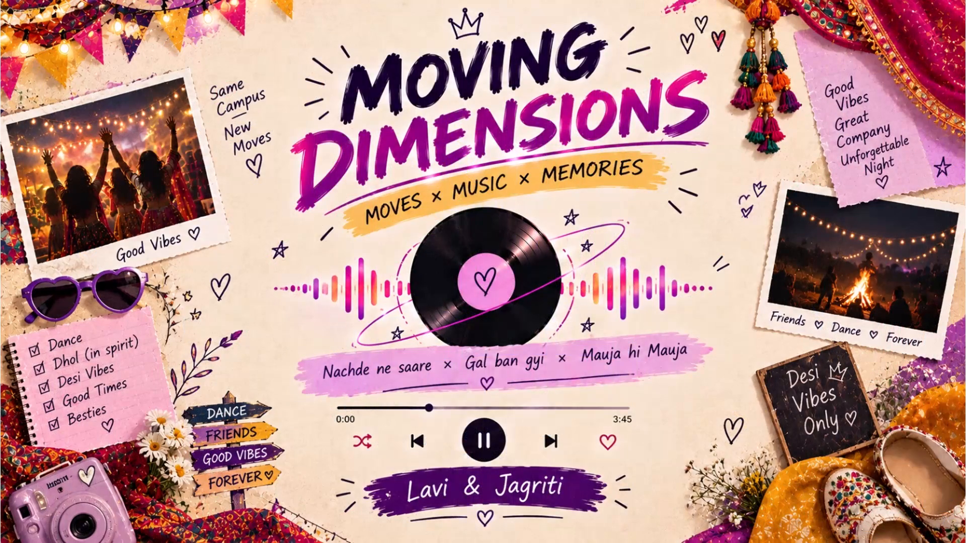
pyautogui.press('Right')
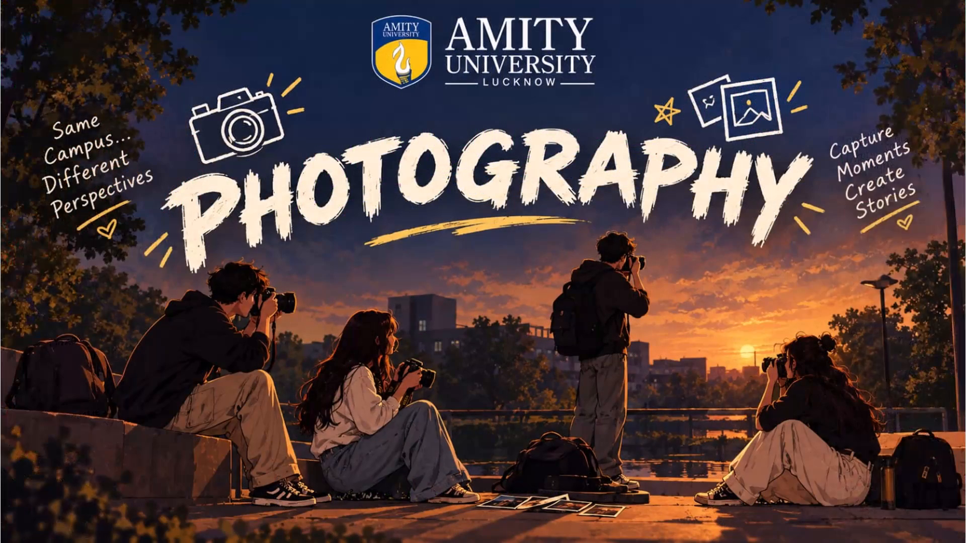
pyautogui.press('Right')
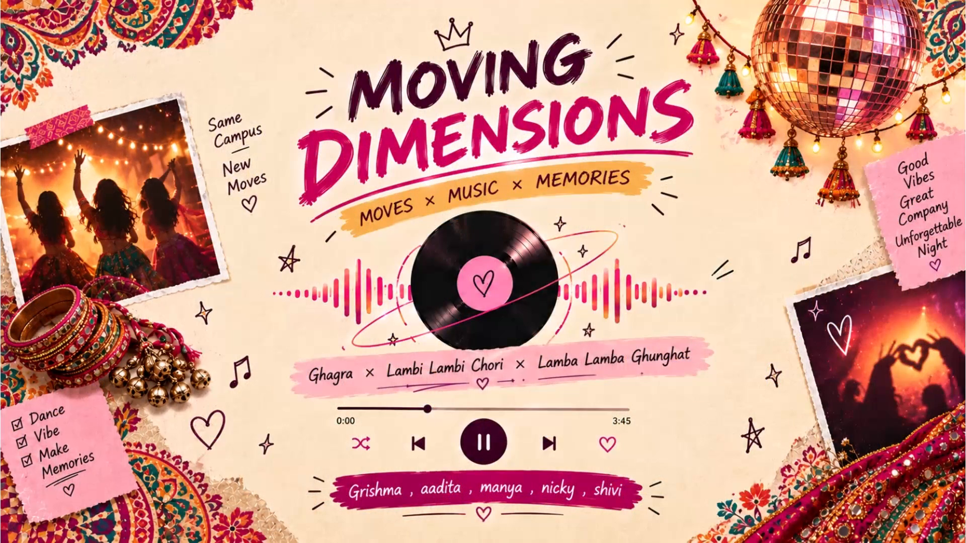
# Advance the slide show through the Guess the Movie slides and check their transitions.
pyautogui.press('Right')
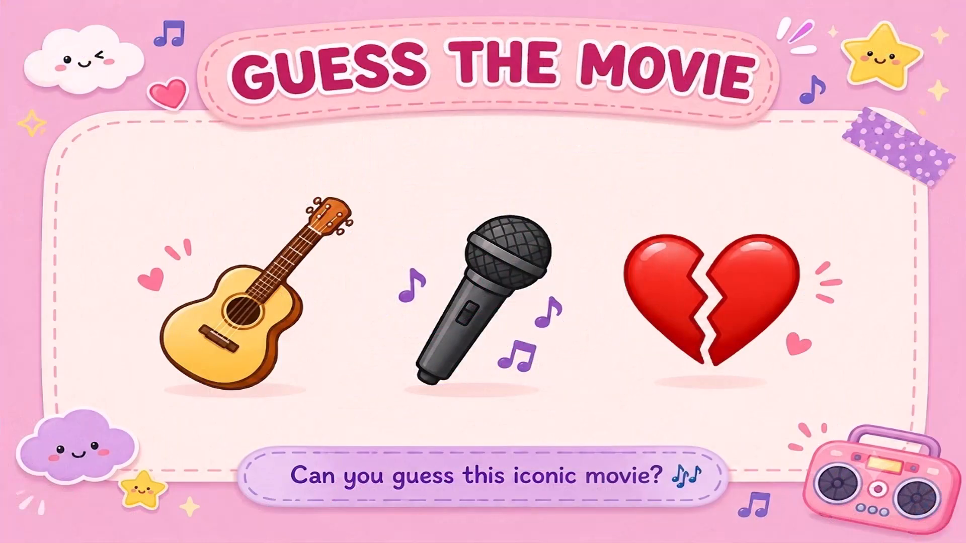
pyautogui.press('Right')
pyautogui.press('Right')
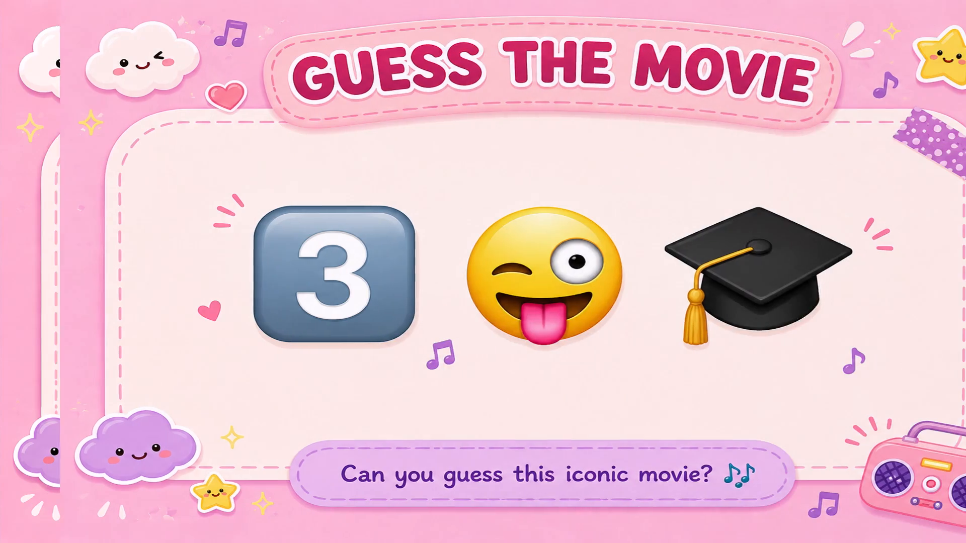
pyautogui.press('Right')
pyautogui.press('Right')
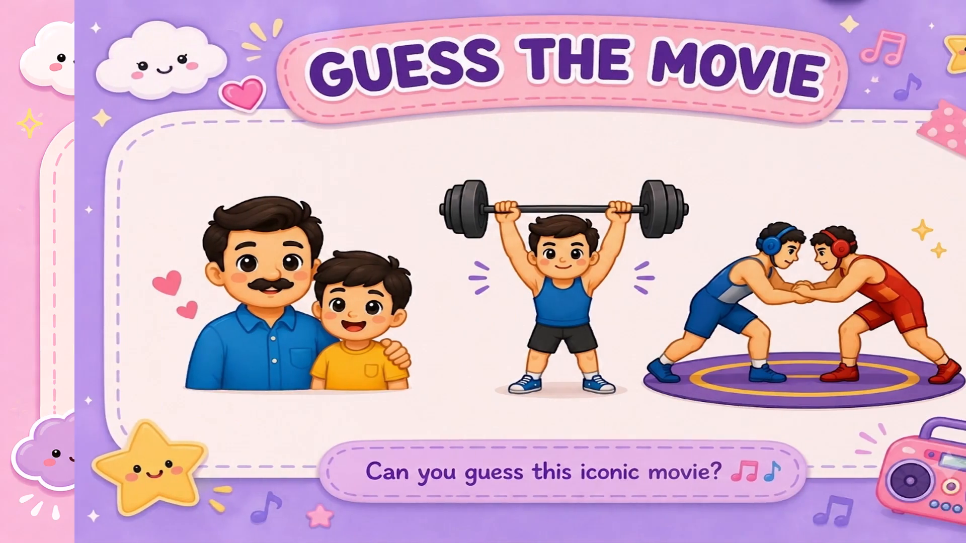
pyautogui.press('Right')
pyautogui.press('Right')
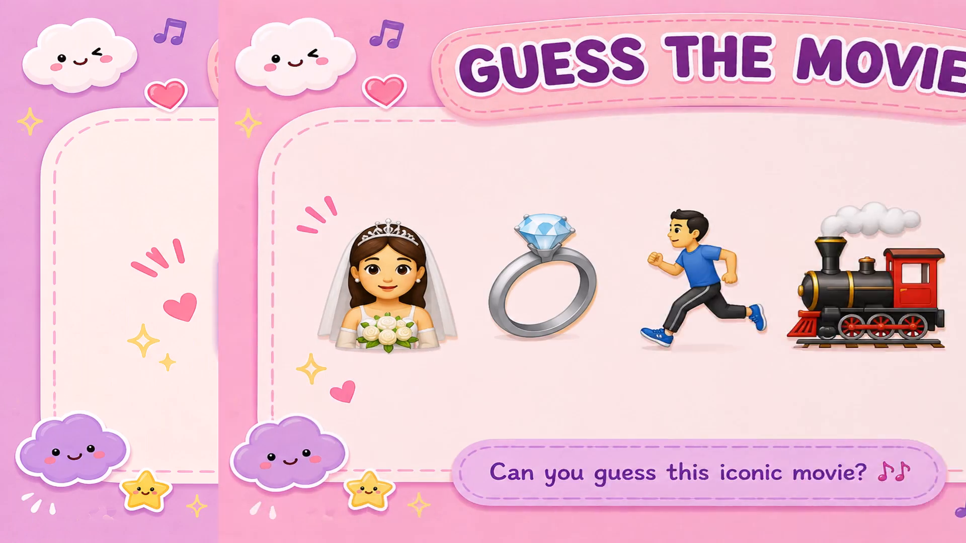
pyautogui.press('Right')
pyautogui.press('Right')
pyautogui.press('Right')
pyautogui.press('Right')
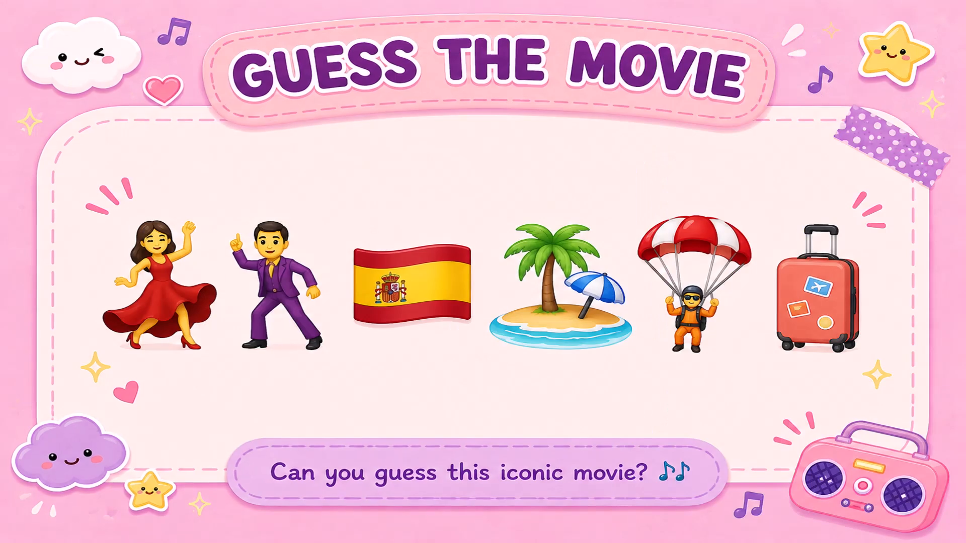
pyautogui.press('Right')
pyautogui.press('Right')
# Advance the slide show from the Moving Dimensions slide after the movie quiz to slide 22, checking the remaining transitions.
pyautogui.press('Right')
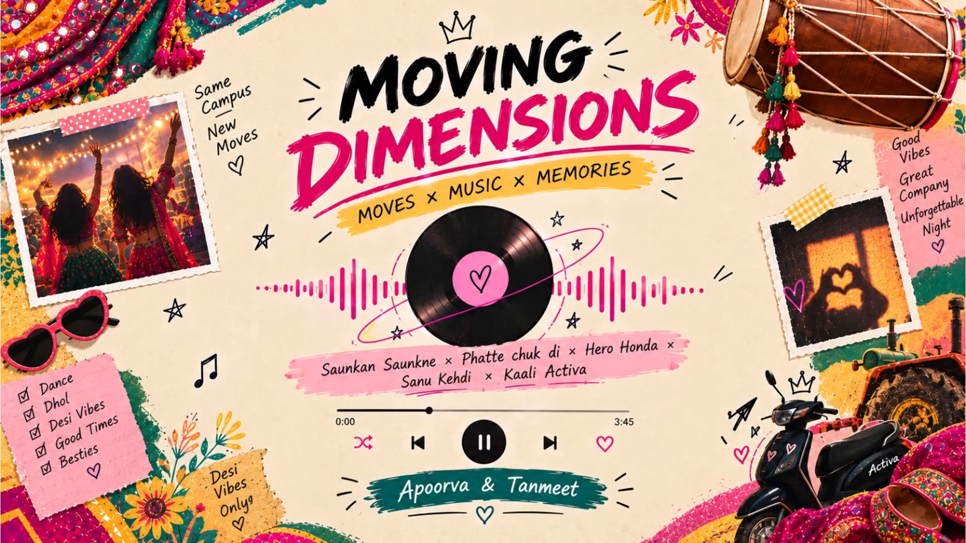
pyautogui.press('Right')
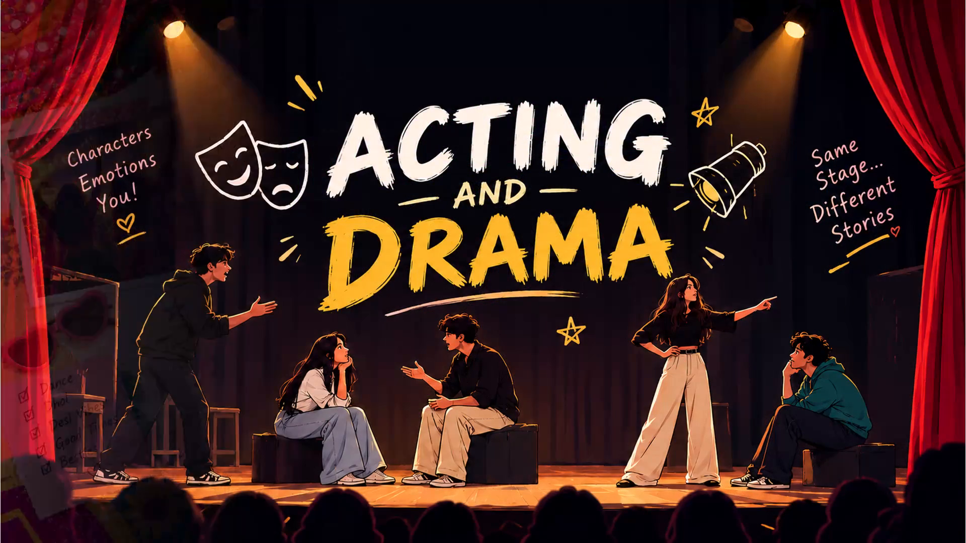
pyautogui.press('Right')
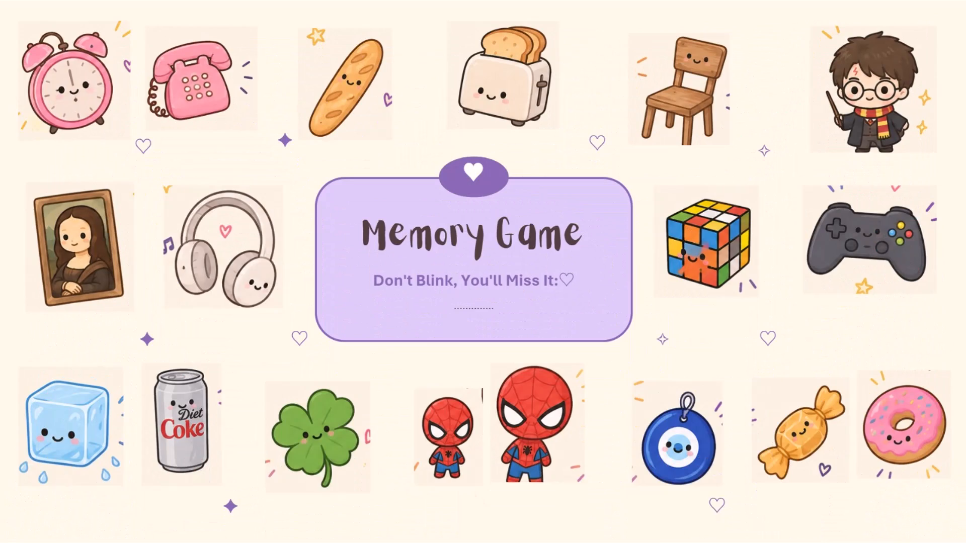
pyautogui.press('Right')
pyautogui.press('Right')
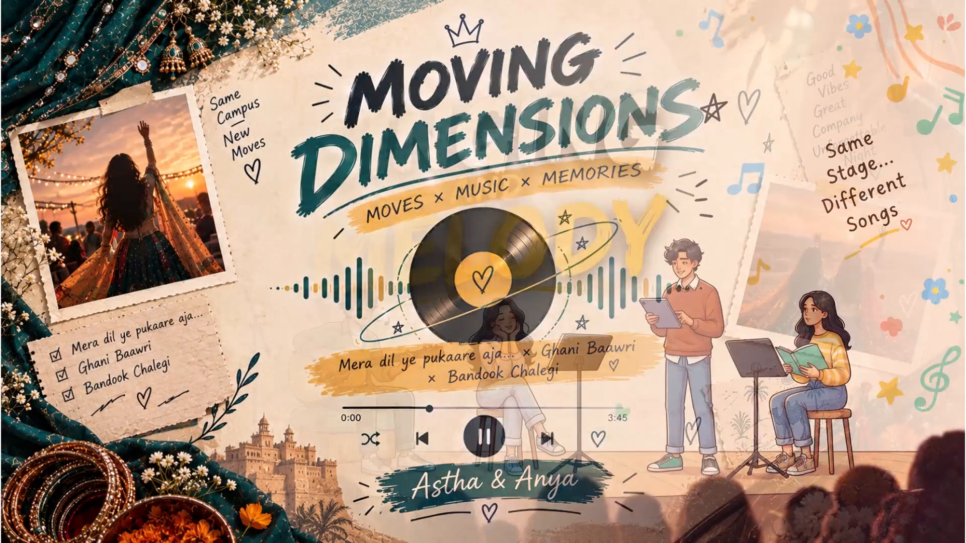
pyautogui.press('Right')
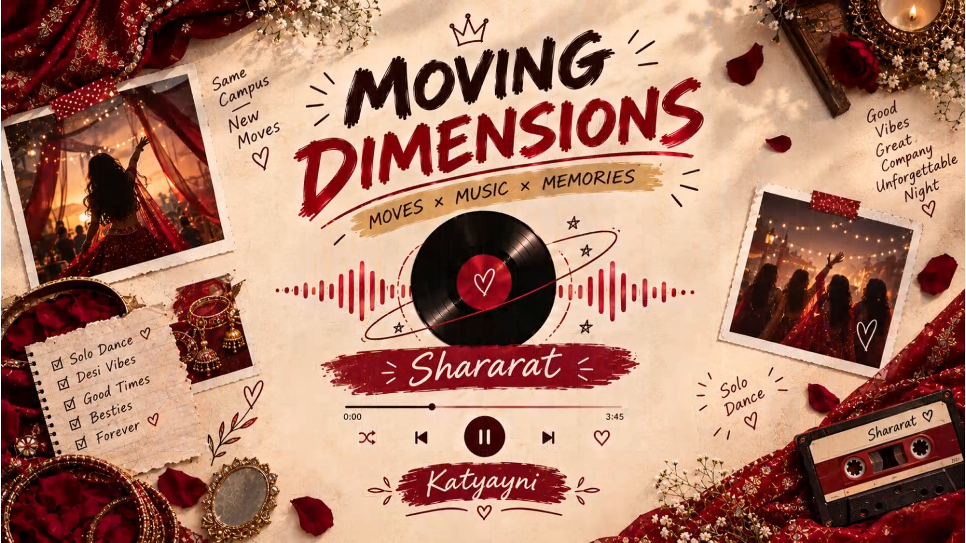